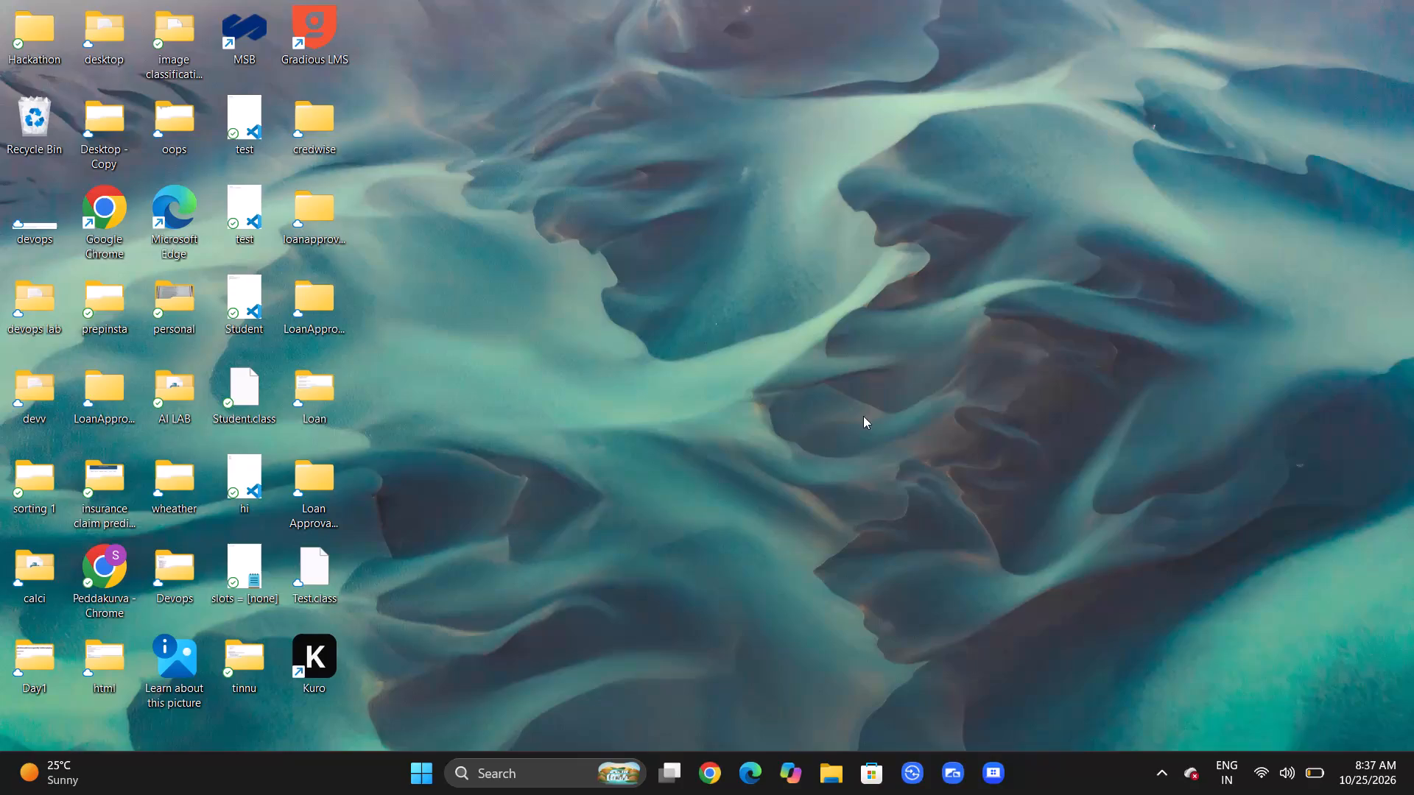
Open Google Chrome with the "Your Chrome" profile and search Google for Canva.
{"action": "left_click", "coordinate": [713, 778]}
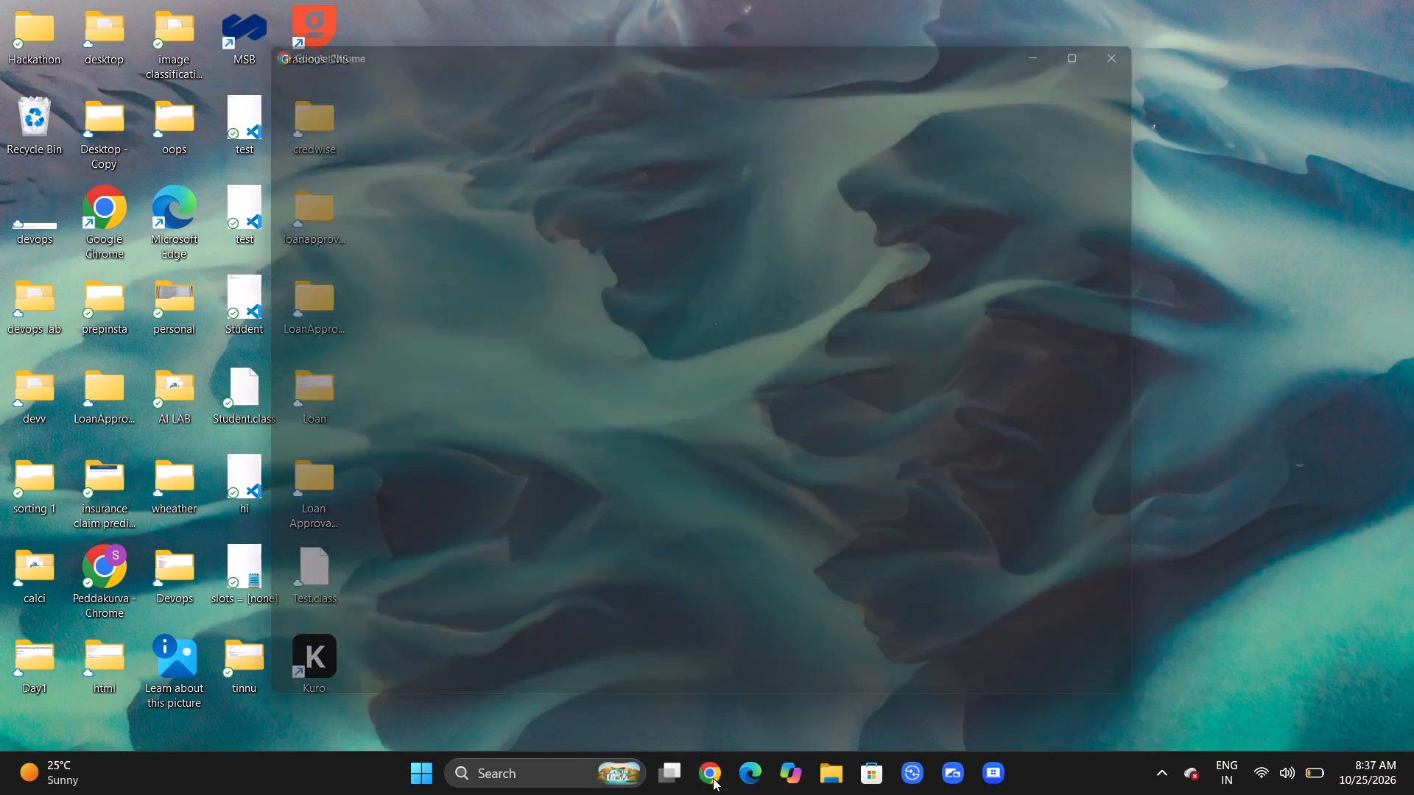
{"action": "left_click", "coordinate": [471, 509]}
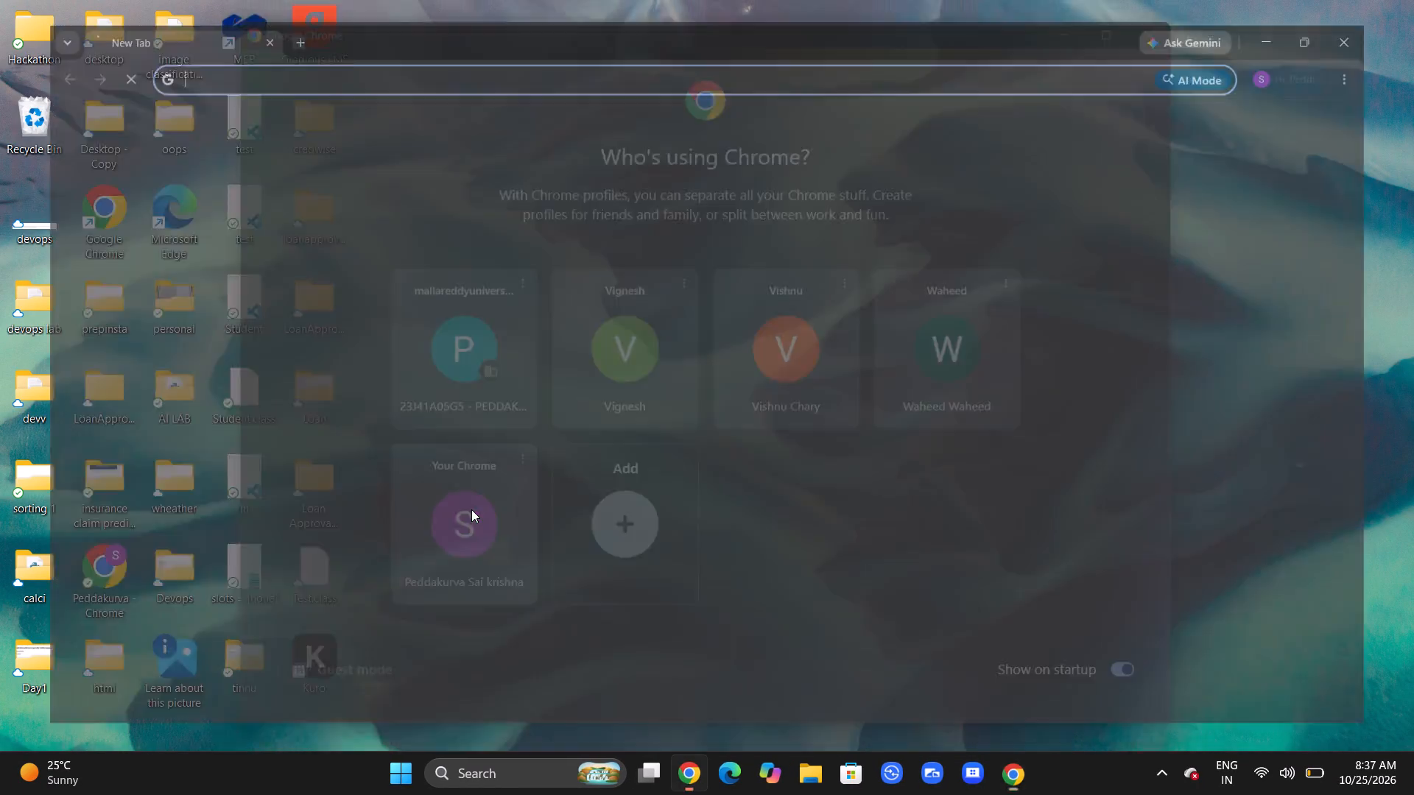
{"action": "left_click", "coordinate": [604, 344]}
{"action": "type", "text": "ca"}
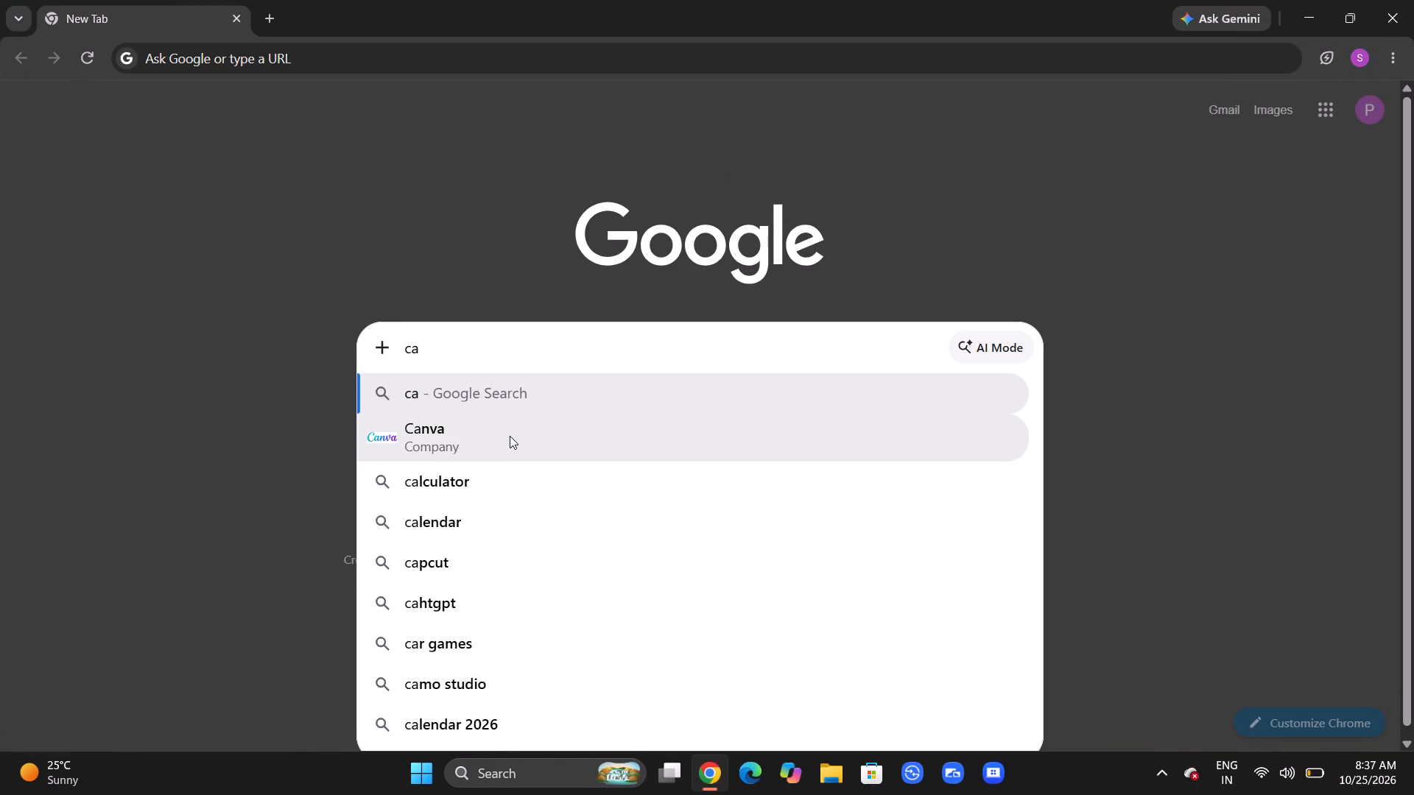
{"action": "left_click", "coordinate": [510, 436]}
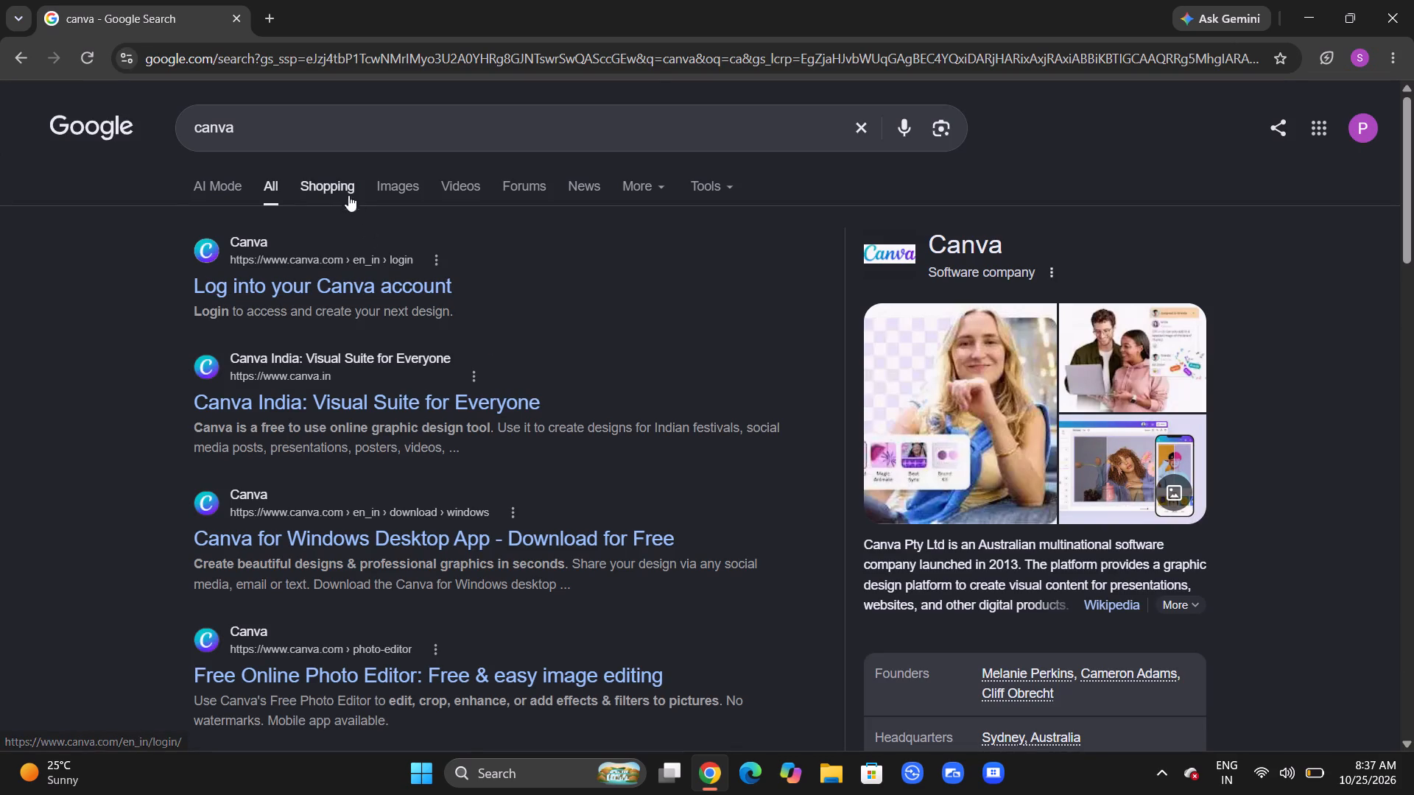
Refine the Google search to "canva editor".
{"action": "left_click", "coordinate": [274, 122]}
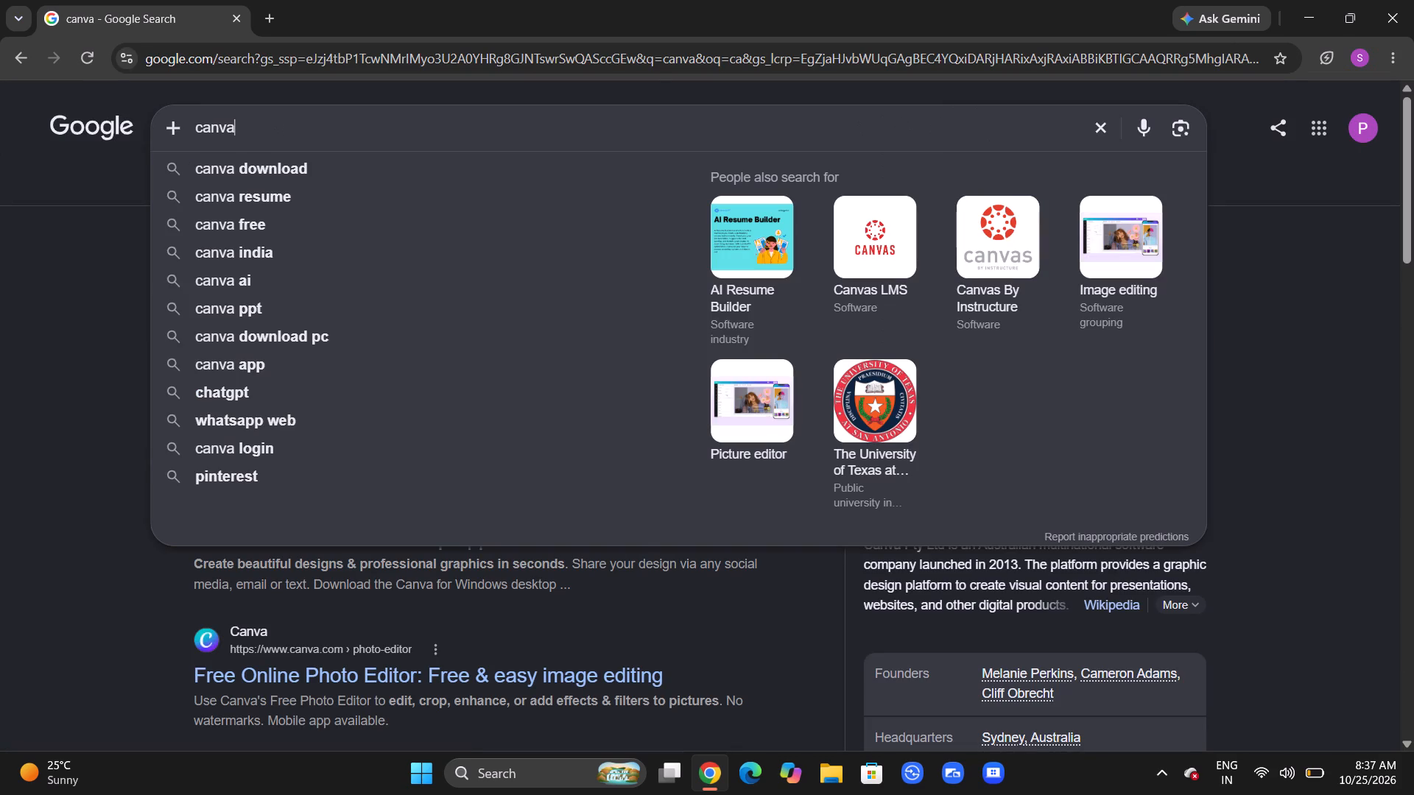
{"action": "key", "text": "space"}
{"action": "type", "text": "ed"}
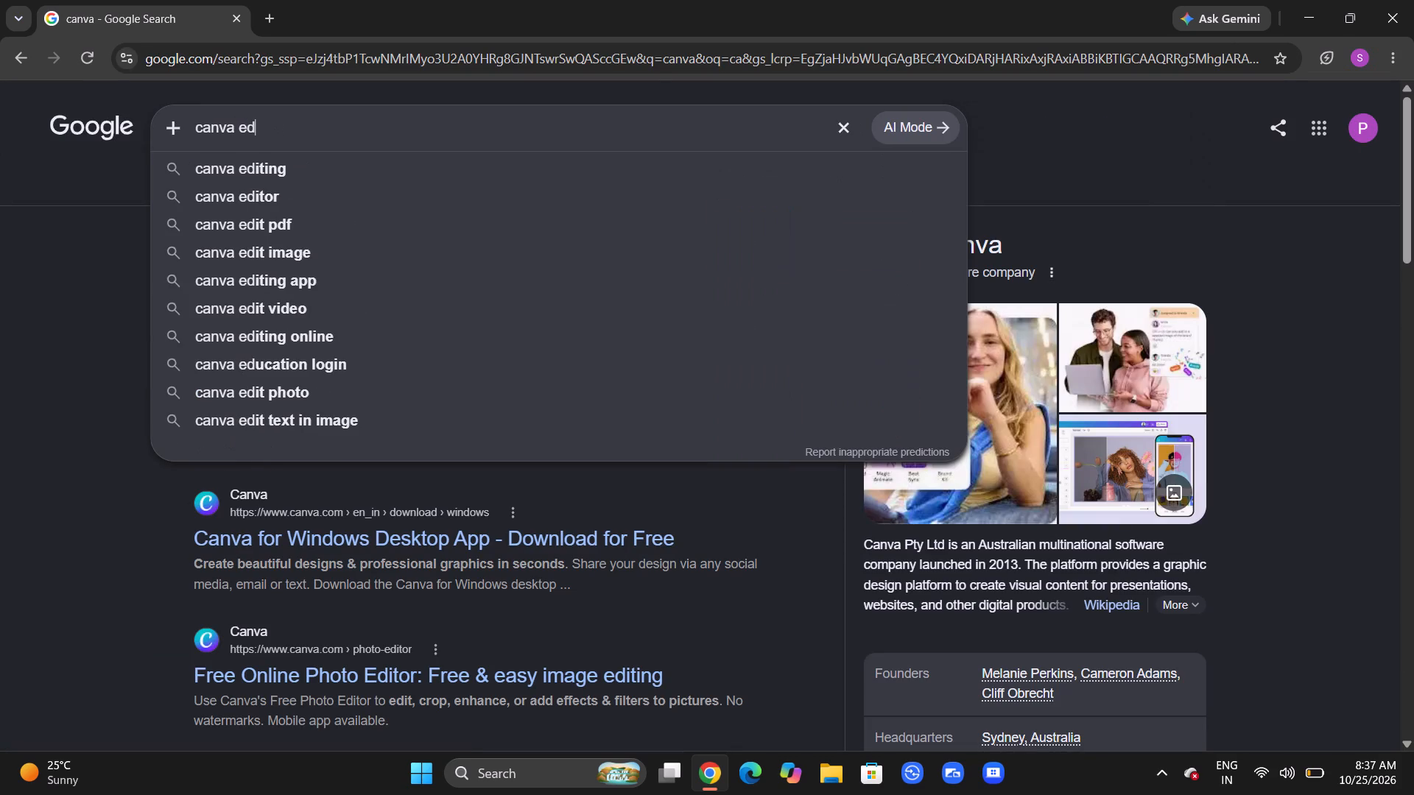
{"action": "left_click", "coordinate": [270, 197]}
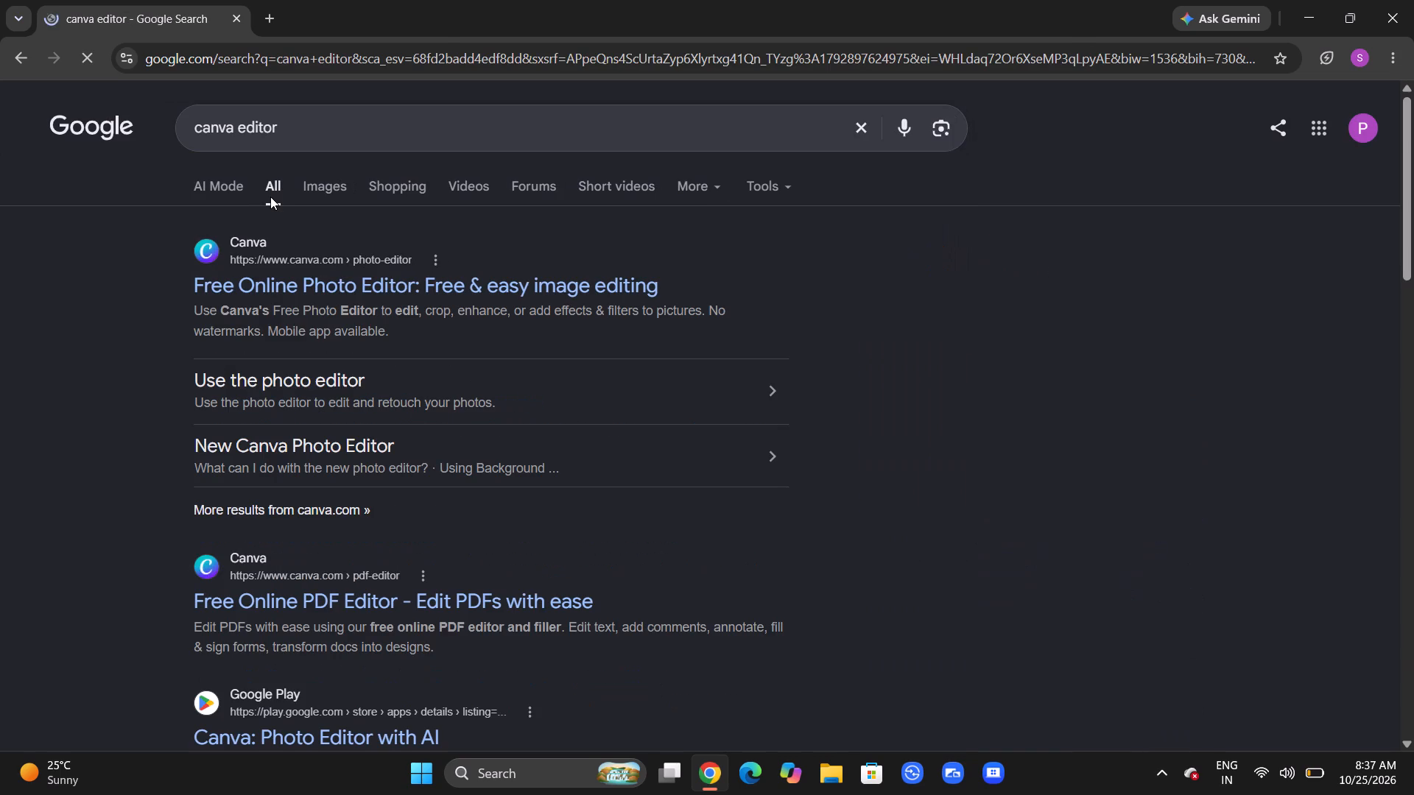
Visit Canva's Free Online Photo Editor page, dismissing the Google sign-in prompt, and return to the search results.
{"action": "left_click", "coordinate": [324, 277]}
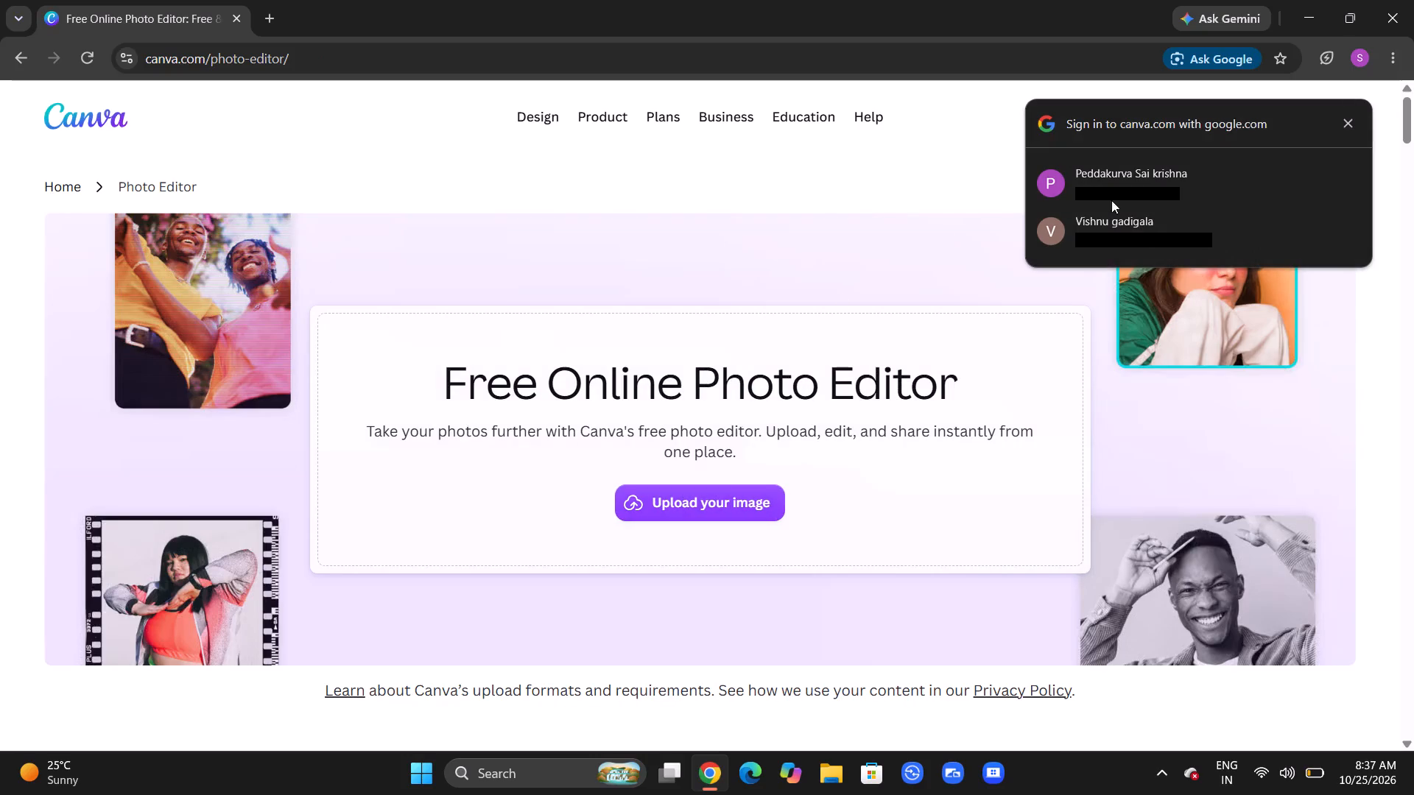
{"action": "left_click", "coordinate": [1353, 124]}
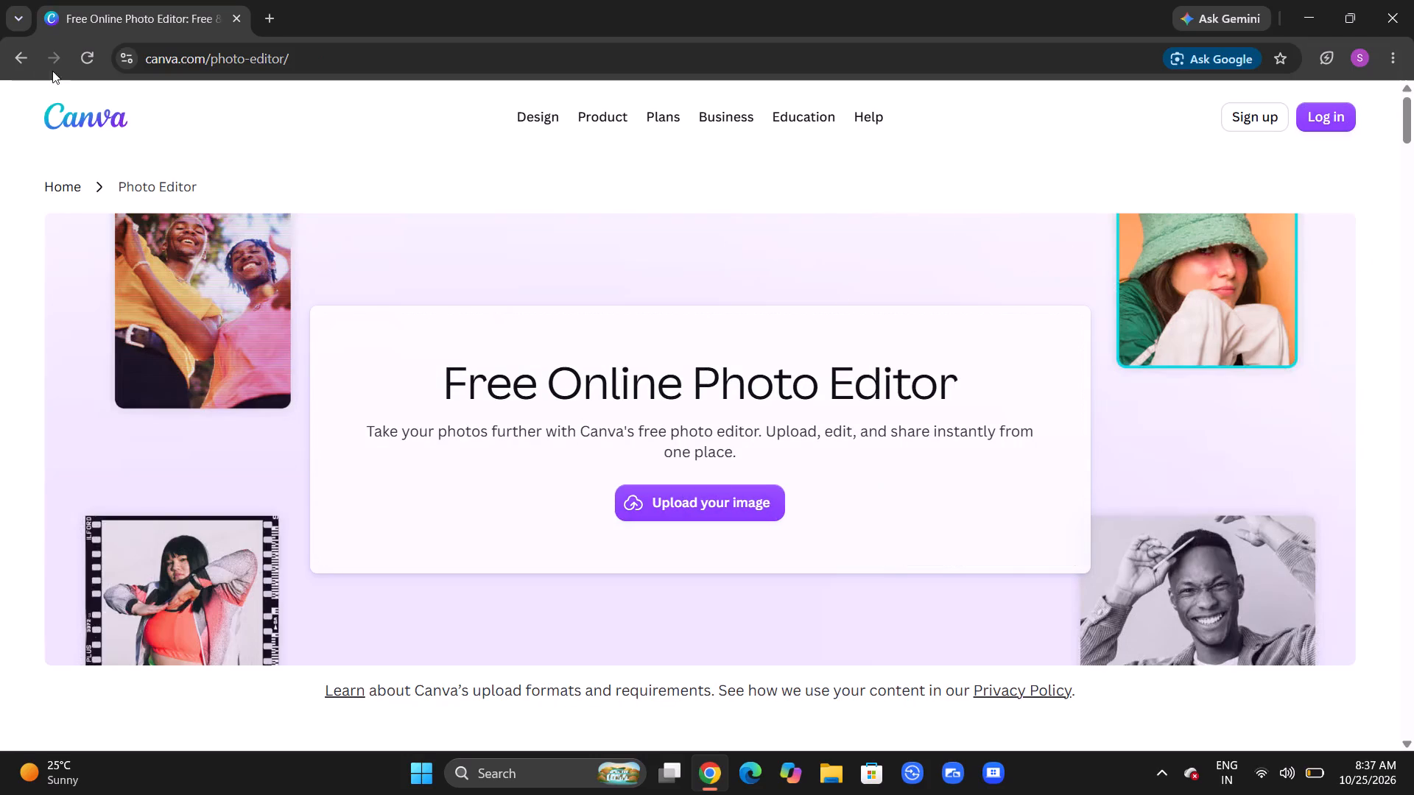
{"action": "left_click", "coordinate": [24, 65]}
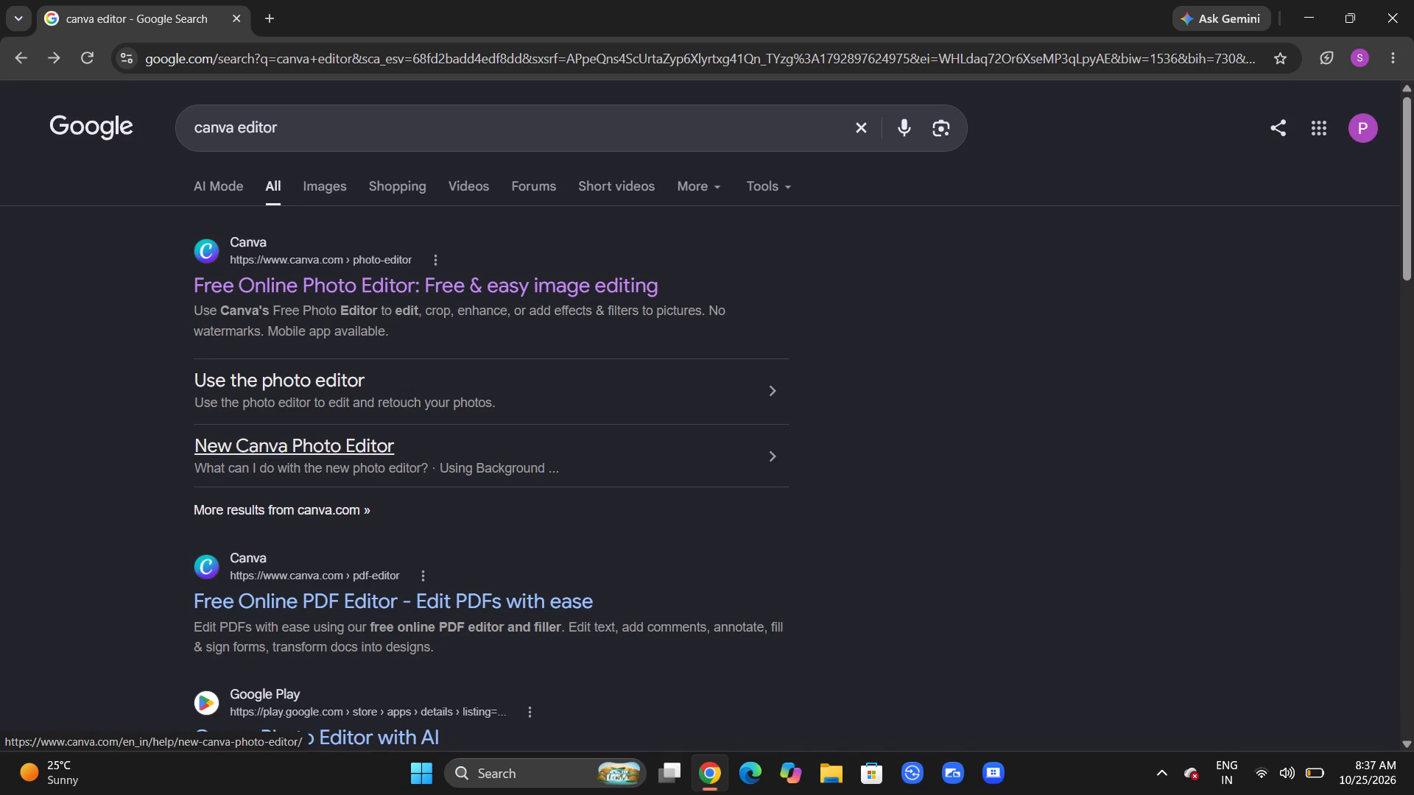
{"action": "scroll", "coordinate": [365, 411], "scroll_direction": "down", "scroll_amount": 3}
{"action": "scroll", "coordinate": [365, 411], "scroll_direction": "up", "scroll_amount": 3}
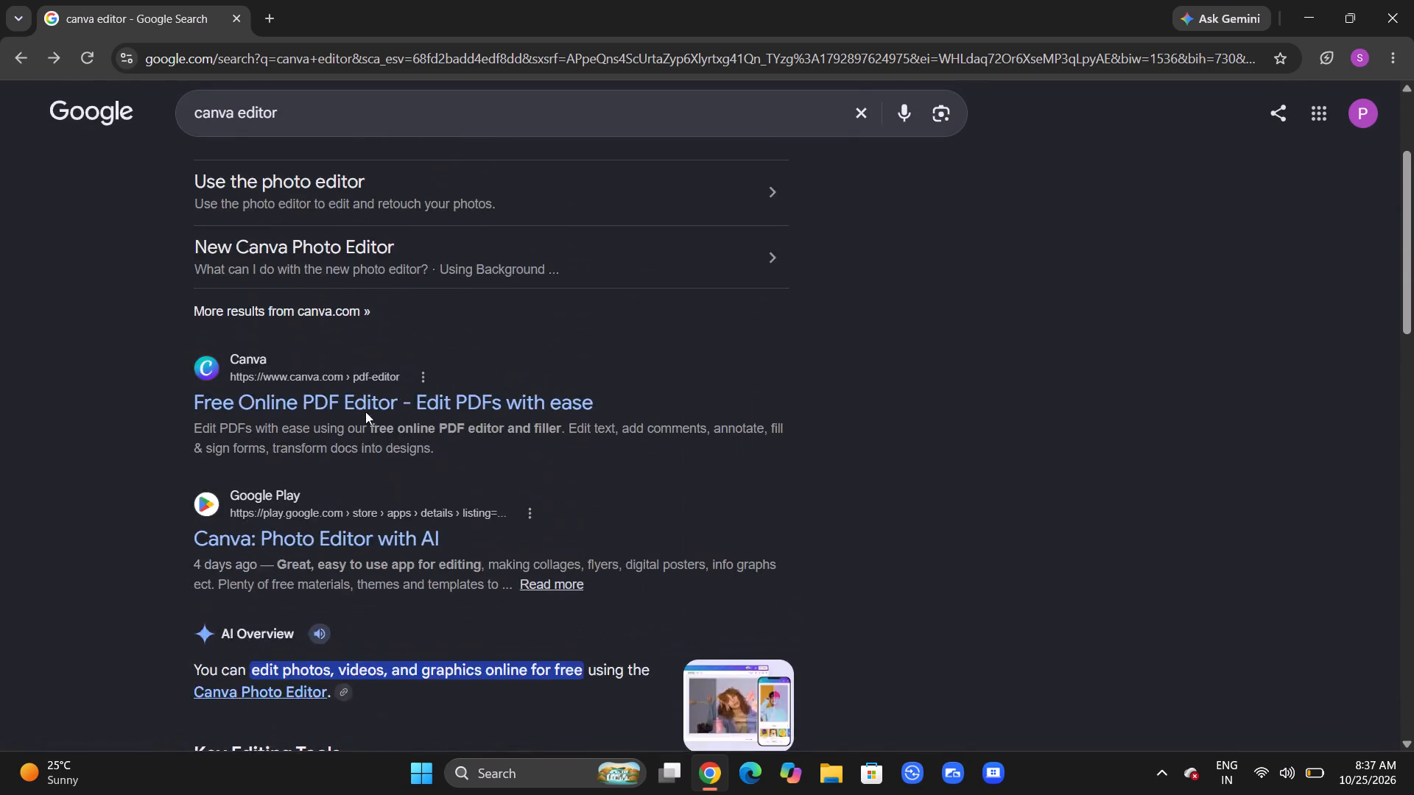
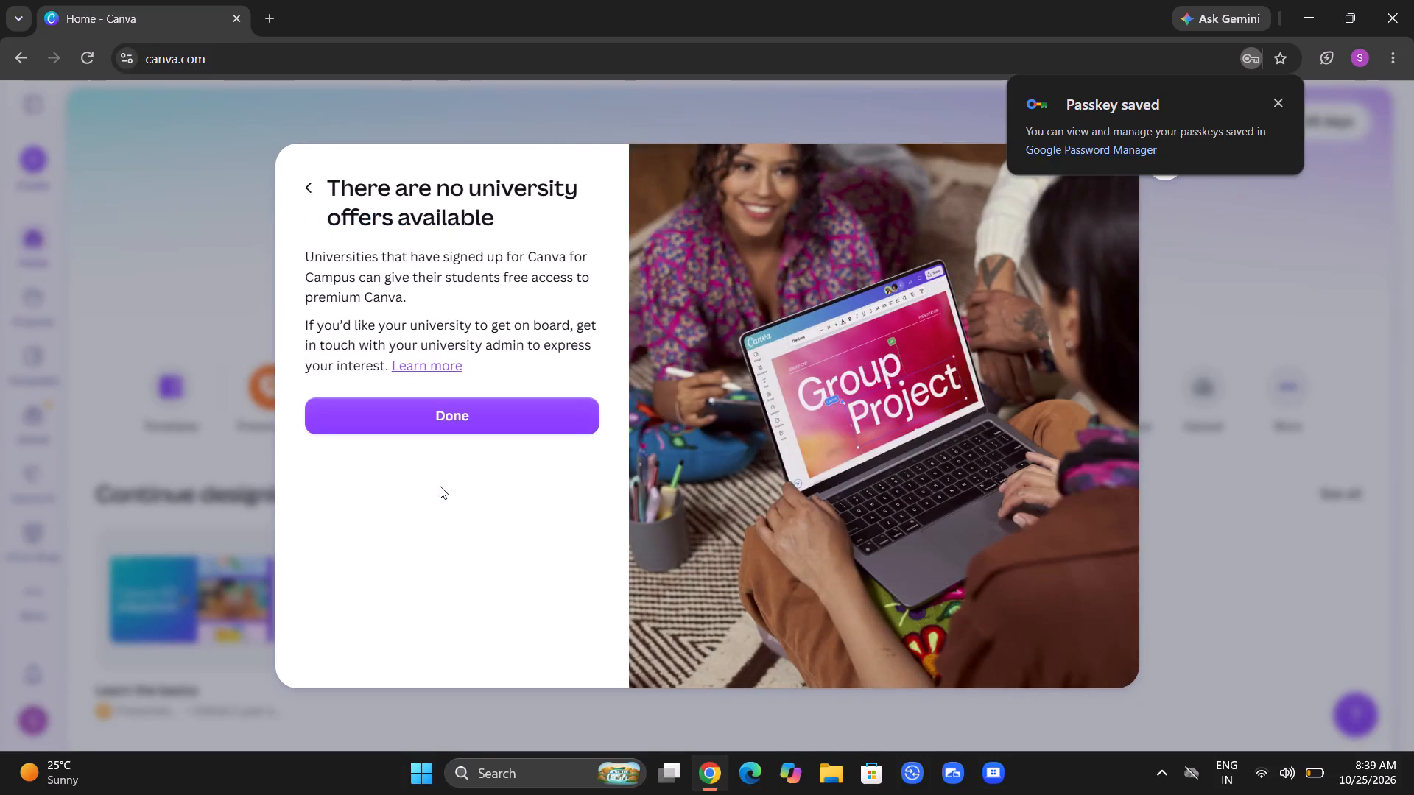
Dismiss the university offers notice and go to Canva's home page.
{"action": "left_click", "coordinate": [446, 417]}
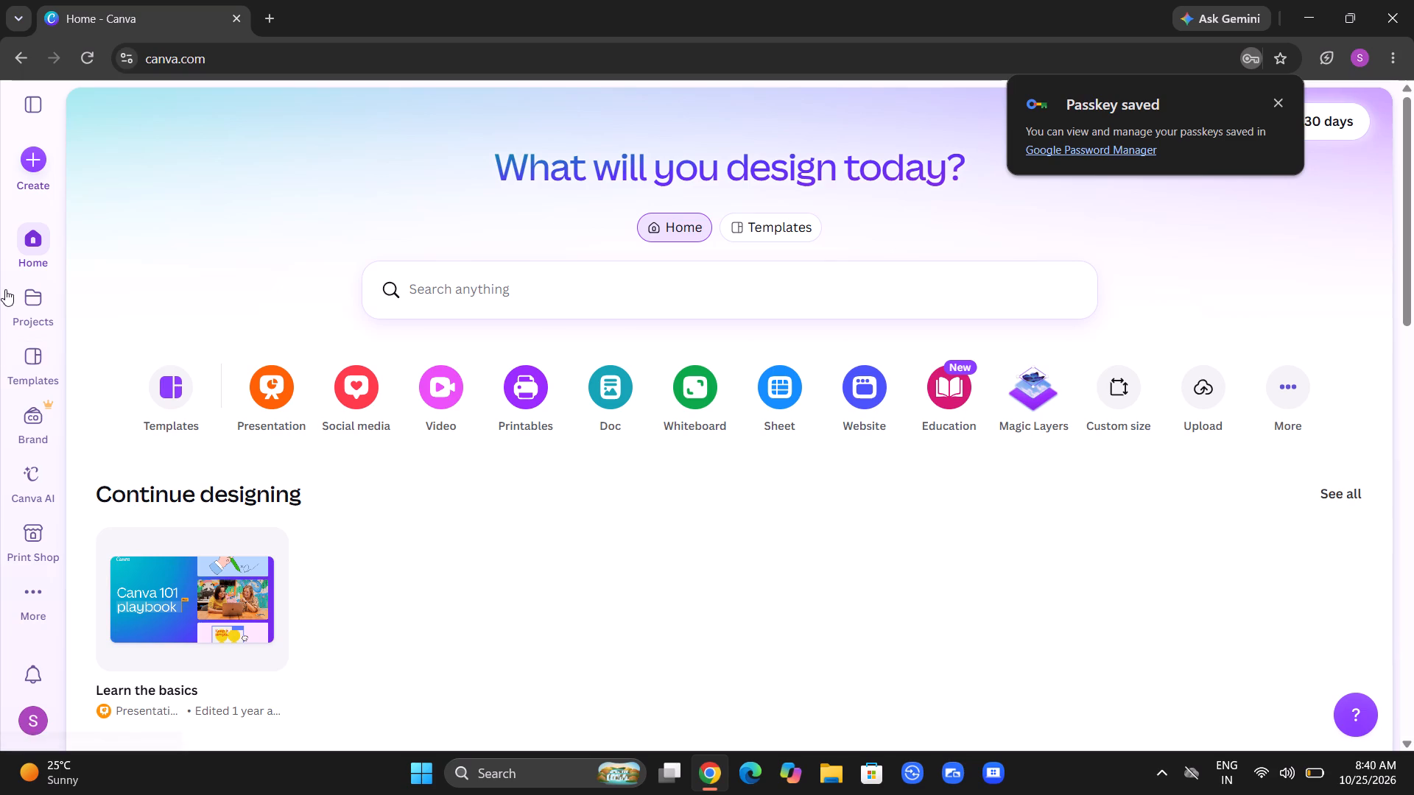
{"action": "left_click", "coordinate": [38, 251]}
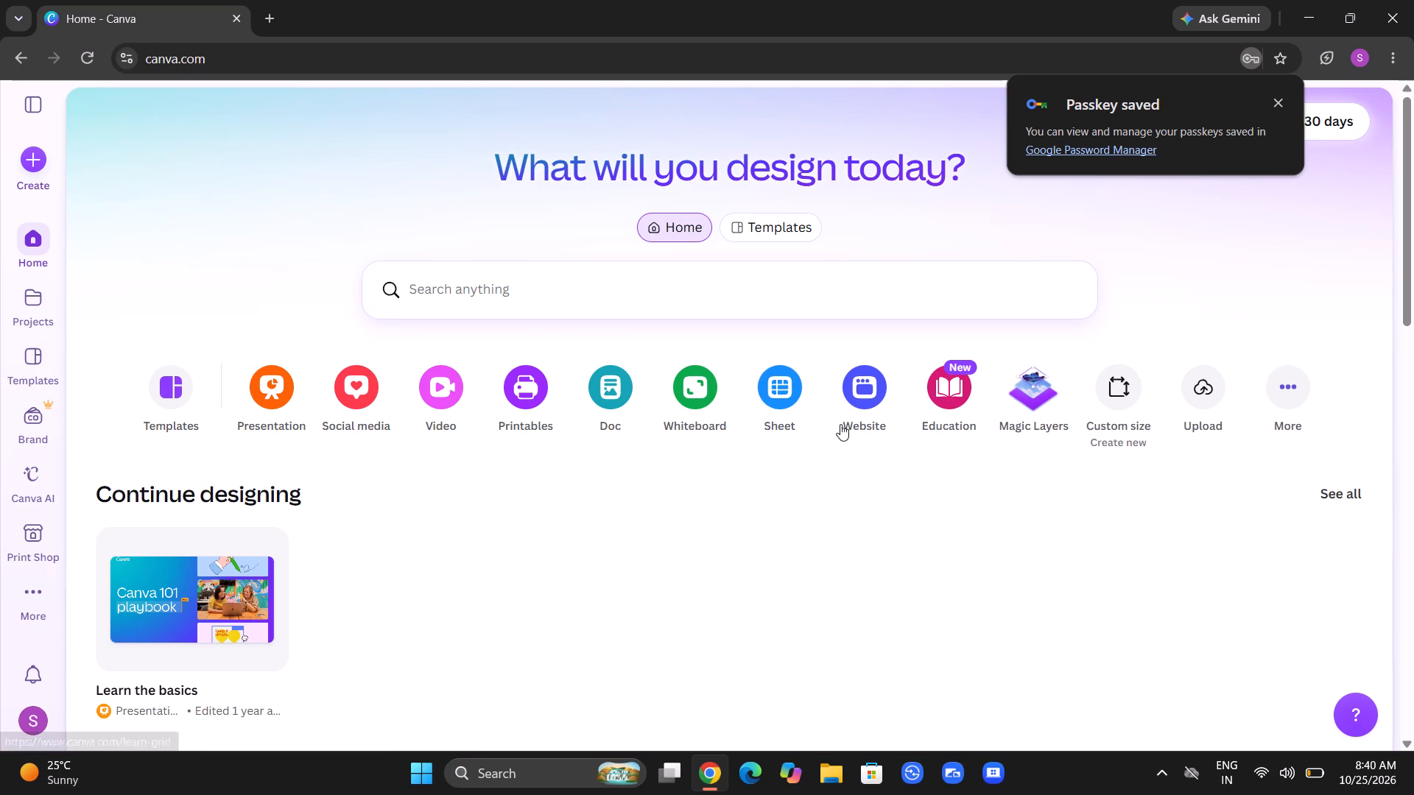
Create a new blank Mobile Video design from the Popular on Canva section of the home page.
{"action": "scroll", "coordinate": [805, 431], "scroll_direction": "left", "scroll_amount": 1}
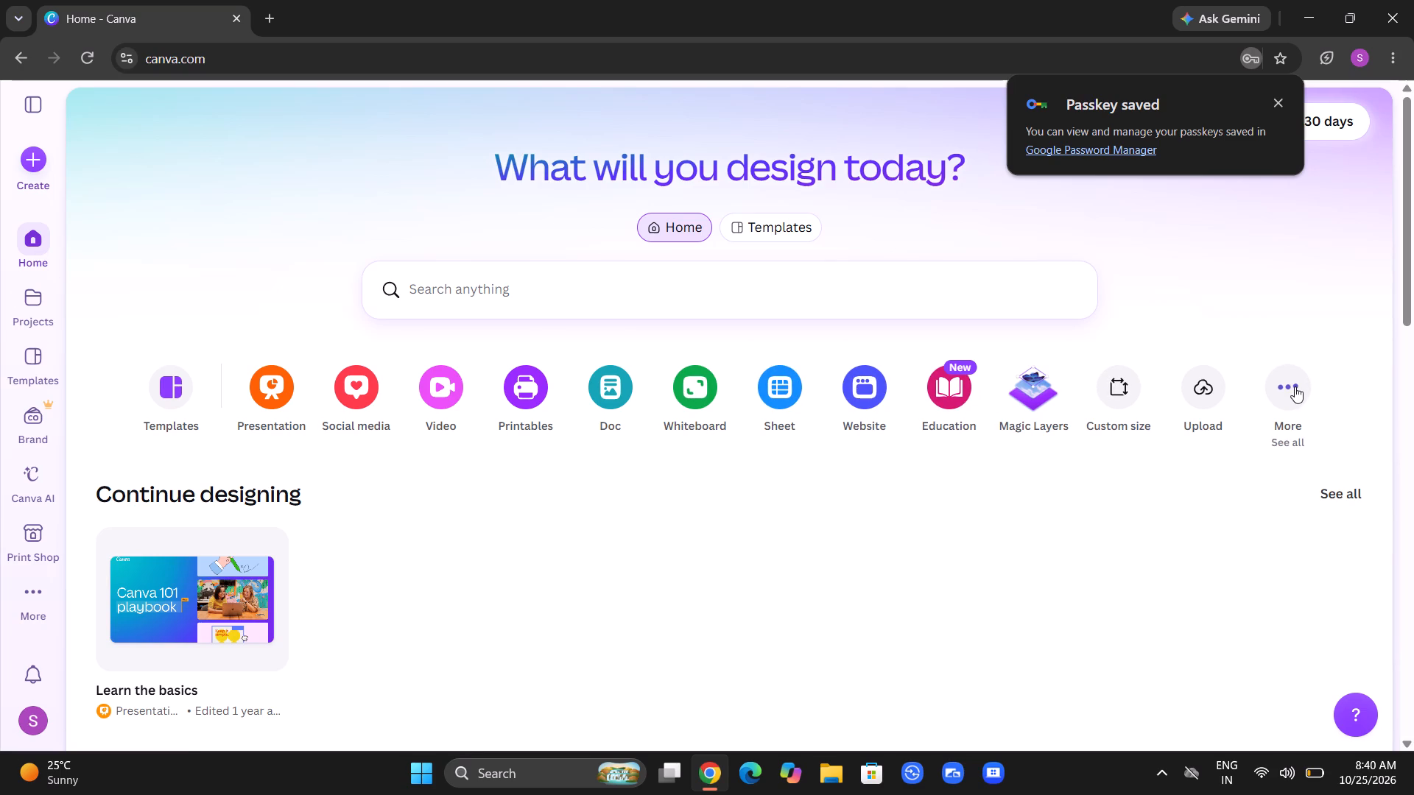
{"action": "scroll", "coordinate": [323, 794], "scroll_direction": "down", "scroll_amount": 3}
{"action": "scroll", "coordinate": [211, 596], "scroll_direction": "down", "scroll_amount": 6}
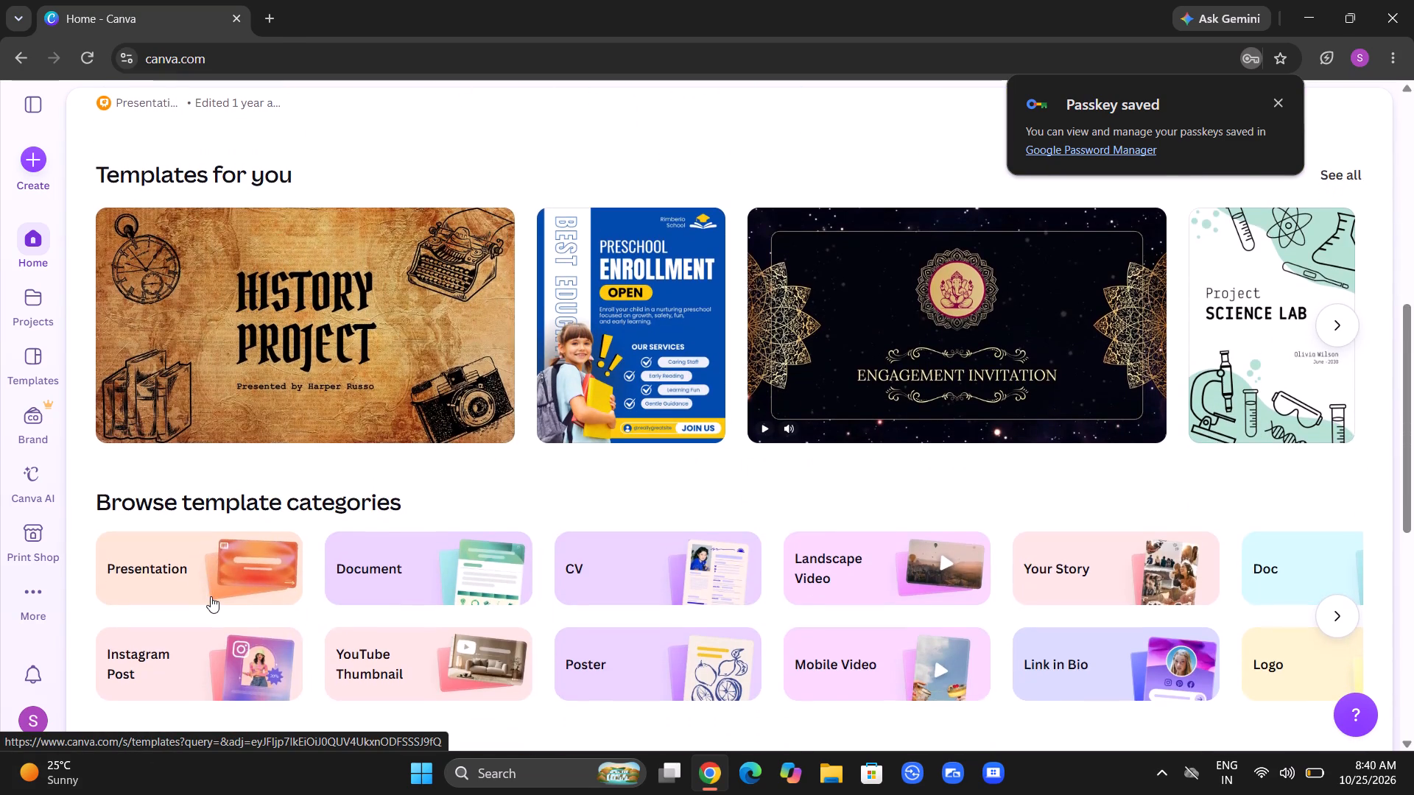
{"action": "scroll", "coordinate": [211, 596], "scroll_direction": "down", "scroll_amount": 1}
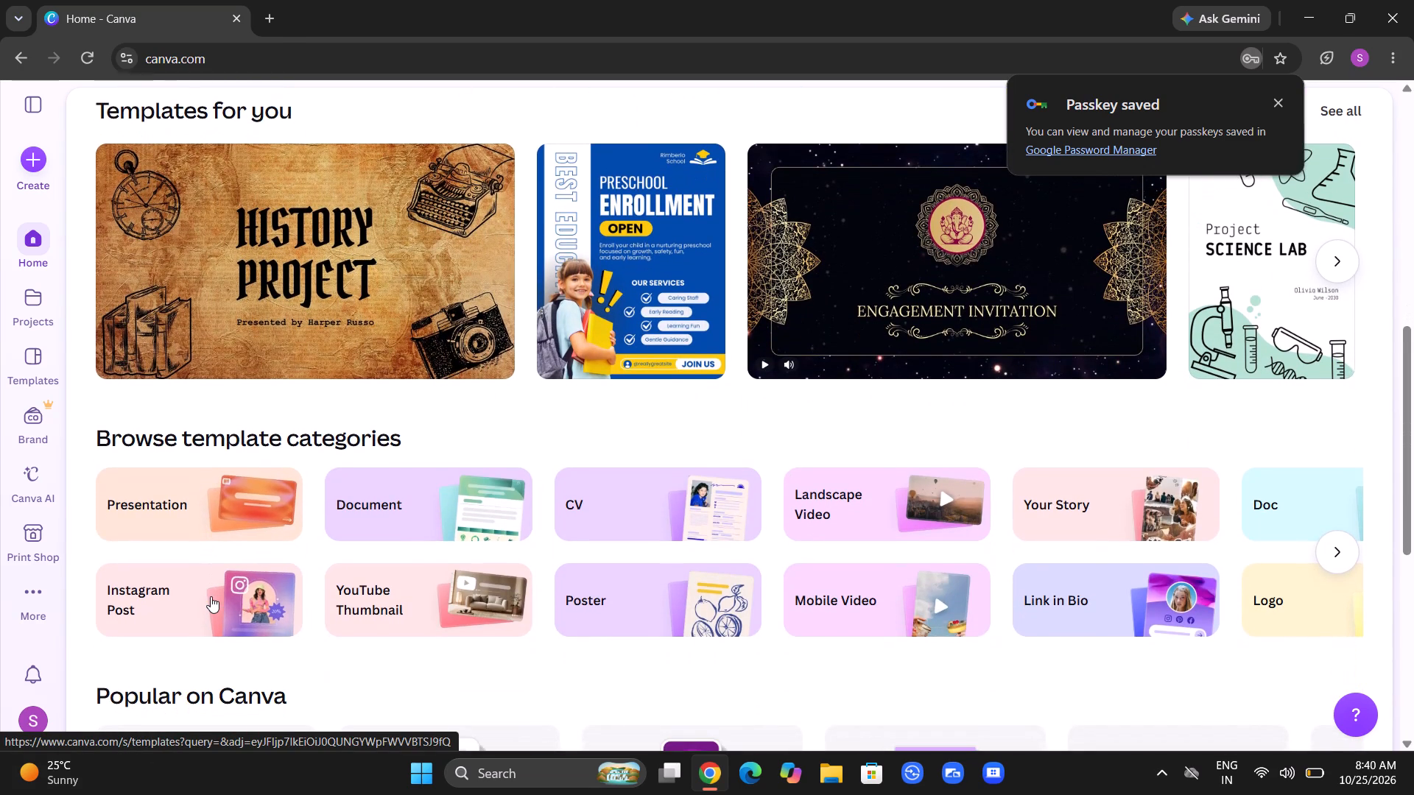
{"action": "scroll", "coordinate": [437, 570], "scroll_direction": "down", "scroll_amount": 2}
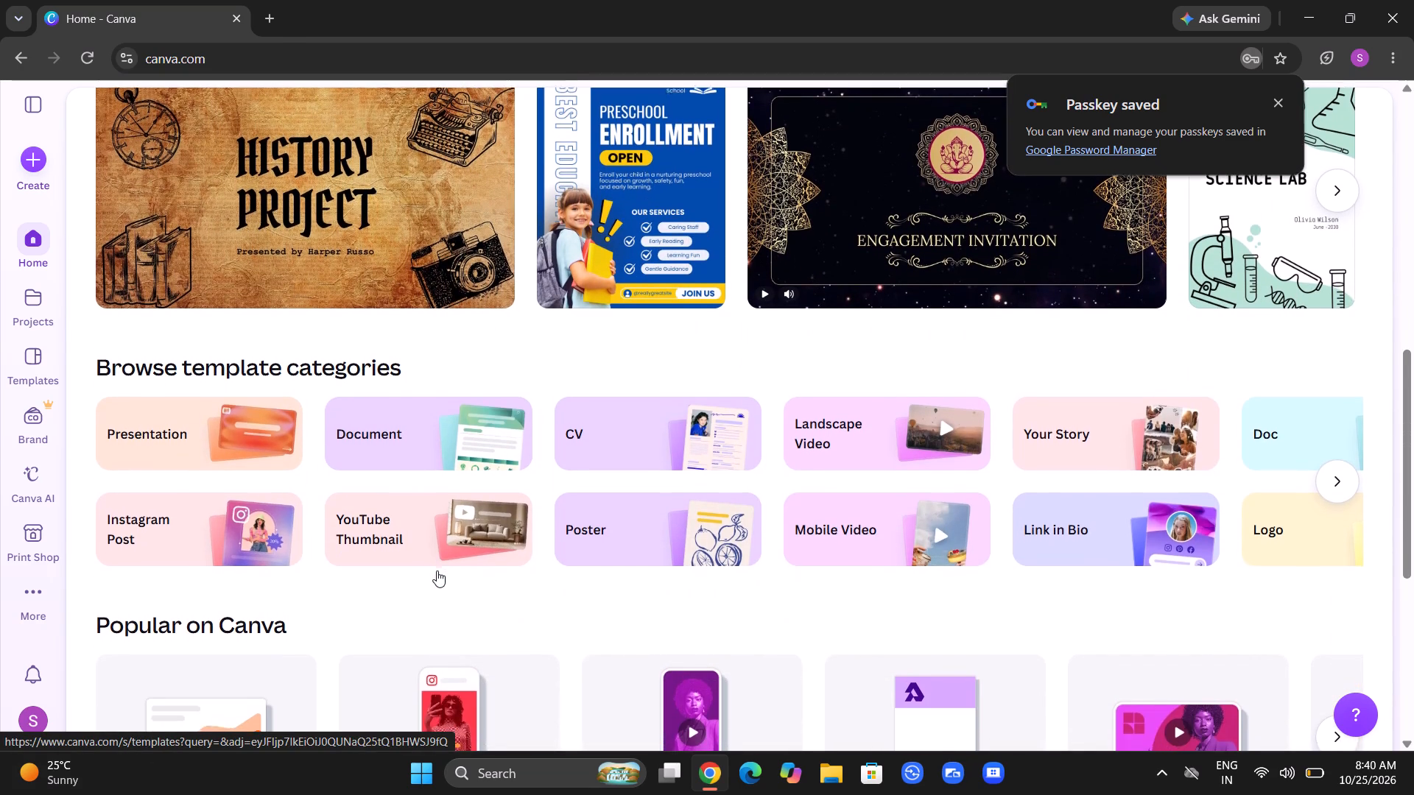
{"action": "scroll", "coordinate": [437, 570], "scroll_direction": "down", "scroll_amount": 1}
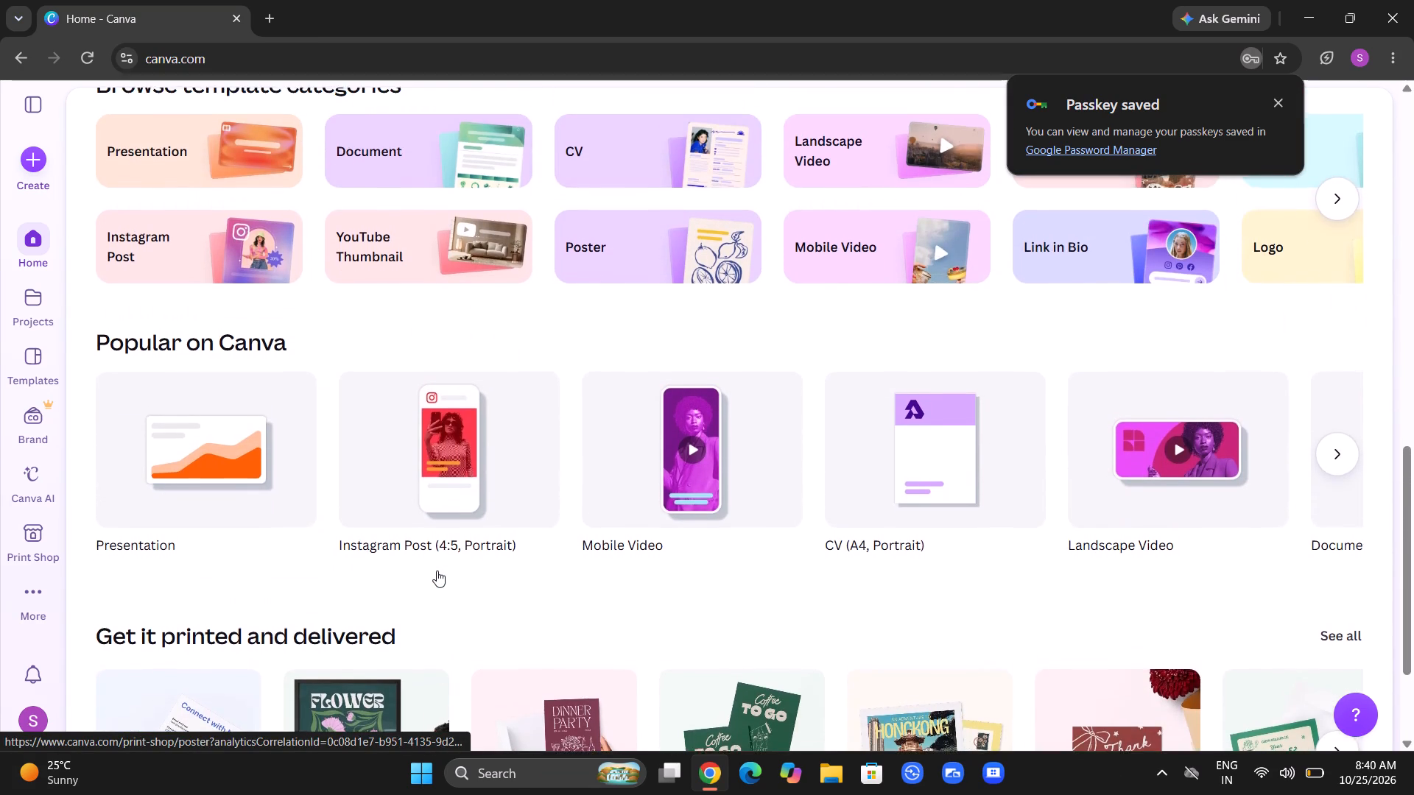
{"action": "scroll", "coordinate": [437, 570], "scroll_direction": "down", "scroll_amount": 1}
{"action": "left_click", "coordinate": [622, 590]}
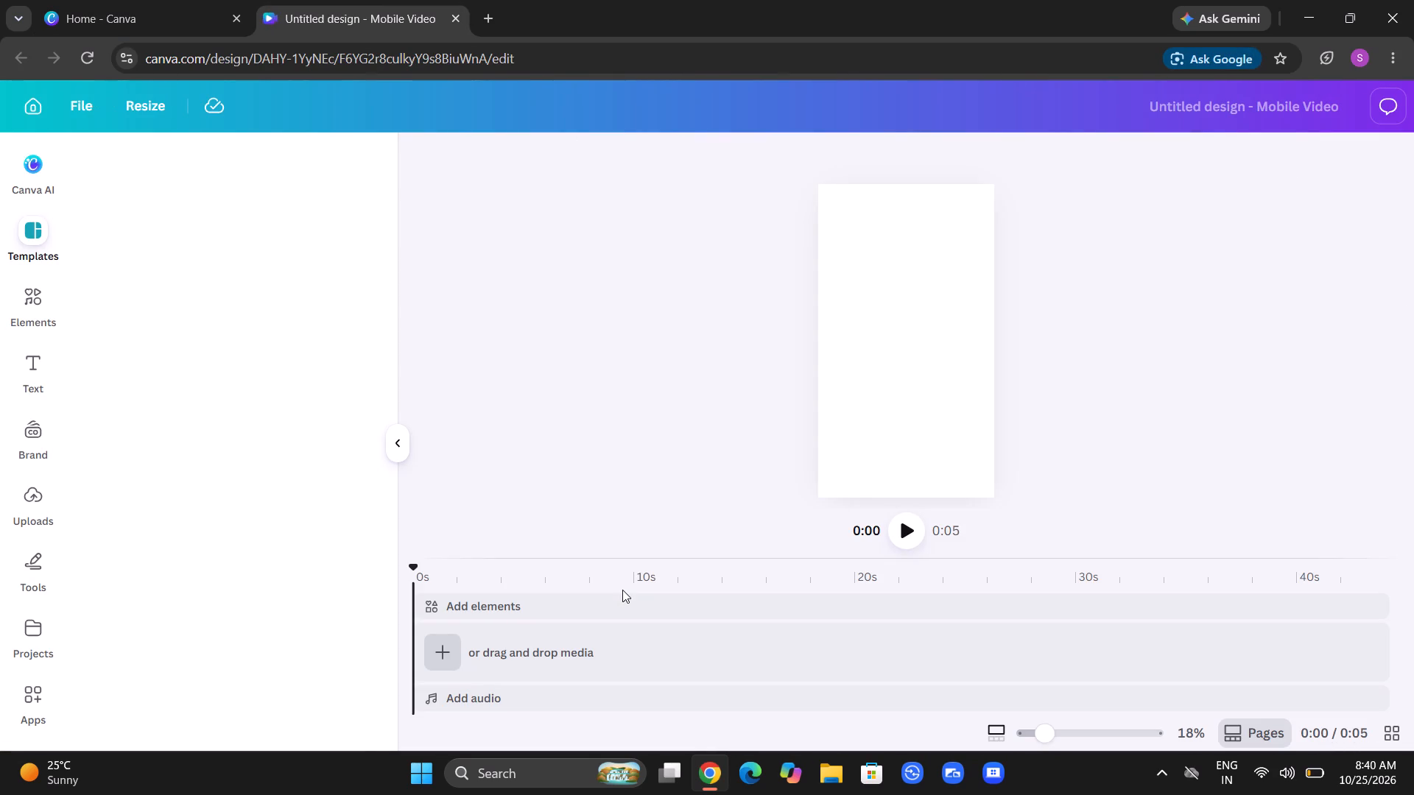
Play the blank video through and return the playhead to the start of the timeline.
{"action": "left_click", "coordinate": [901, 534]}
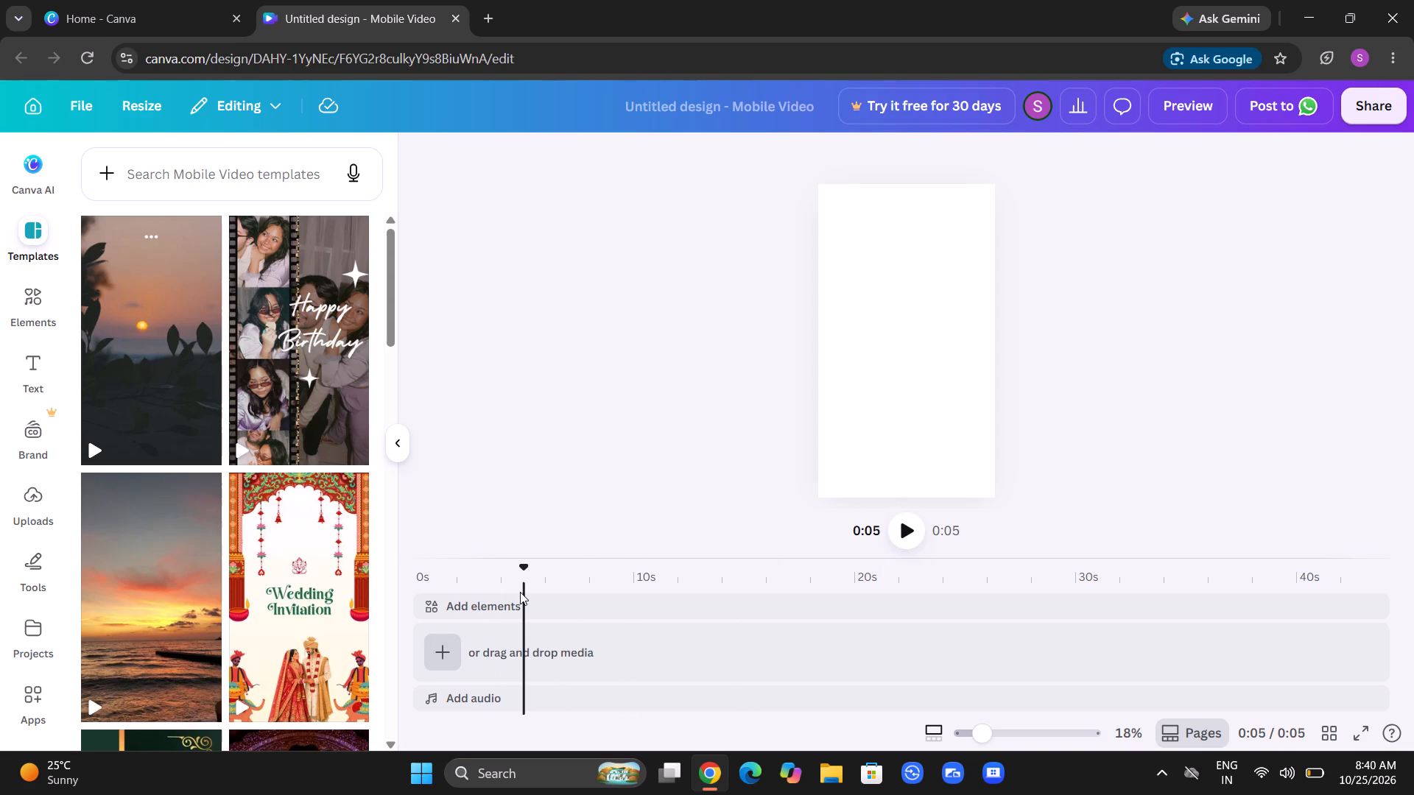
{"action": "left_click_drag", "start_coordinate": [525, 594], "coordinate": [436, 590]}
{"action": "left_click_drag", "start_coordinate": [527, 566], "coordinate": [404, 575]}
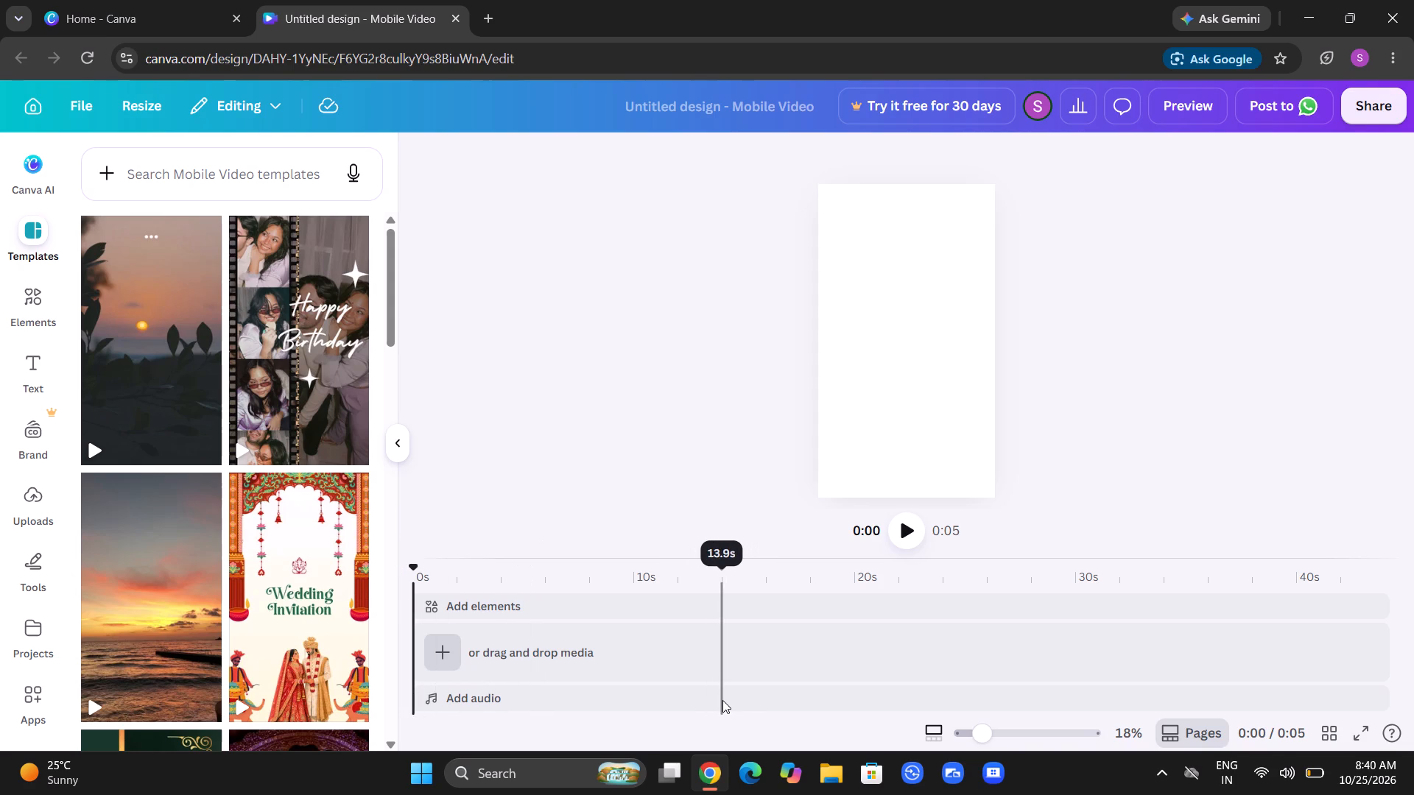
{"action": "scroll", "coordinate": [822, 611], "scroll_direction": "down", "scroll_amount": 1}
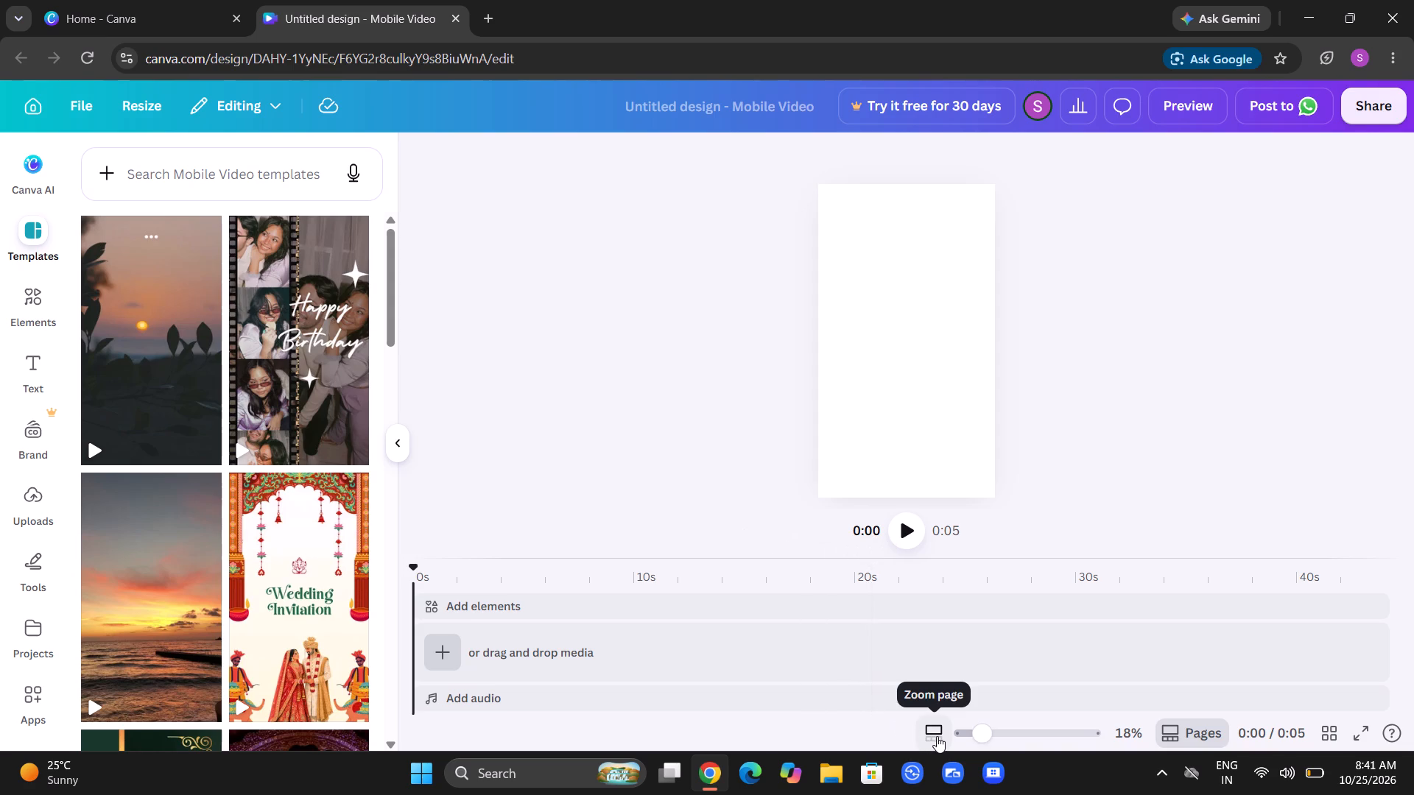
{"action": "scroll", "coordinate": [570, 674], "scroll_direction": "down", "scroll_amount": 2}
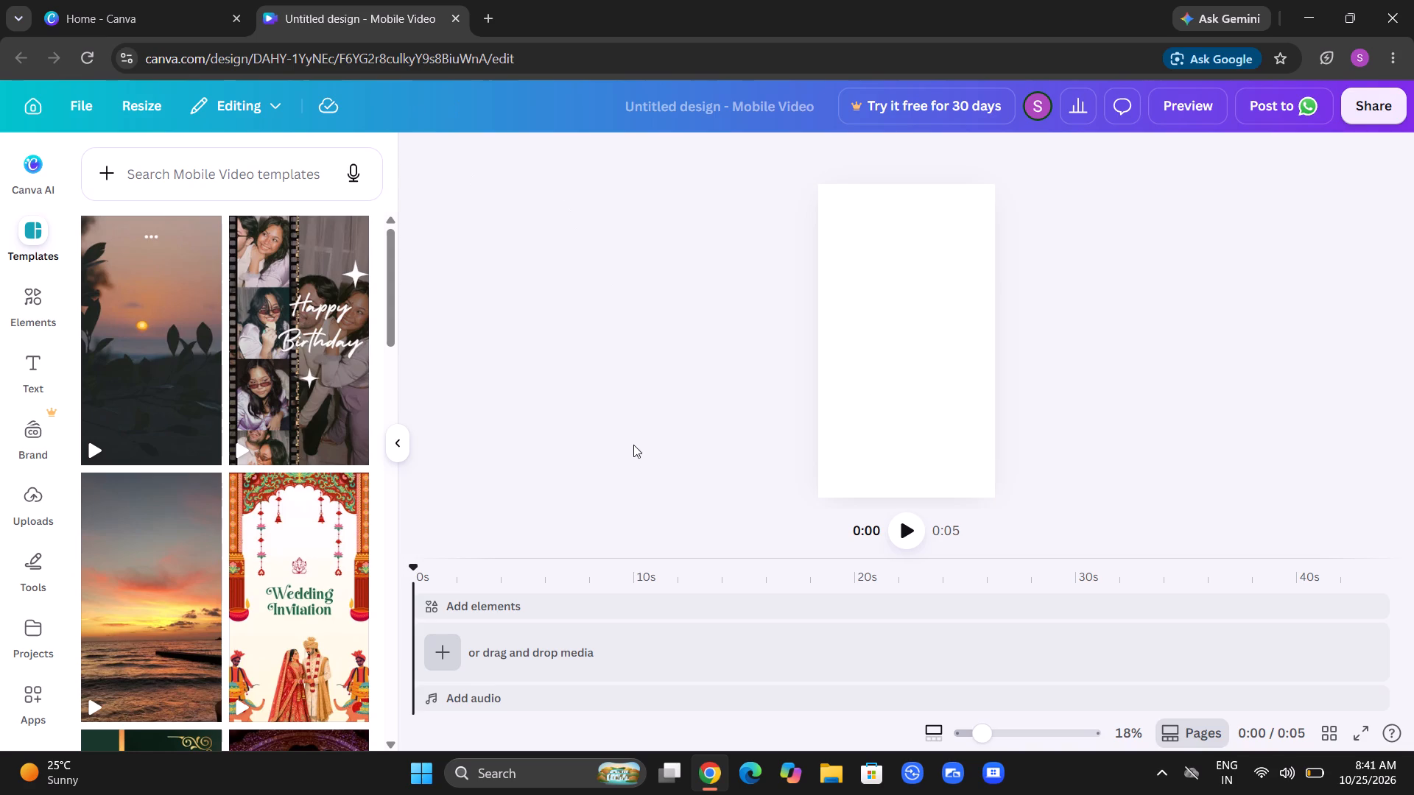
Add a heading from the default text styles to the video page and replace its placeholder text with "hello".
{"action": "left_click", "coordinate": [33, 366]}
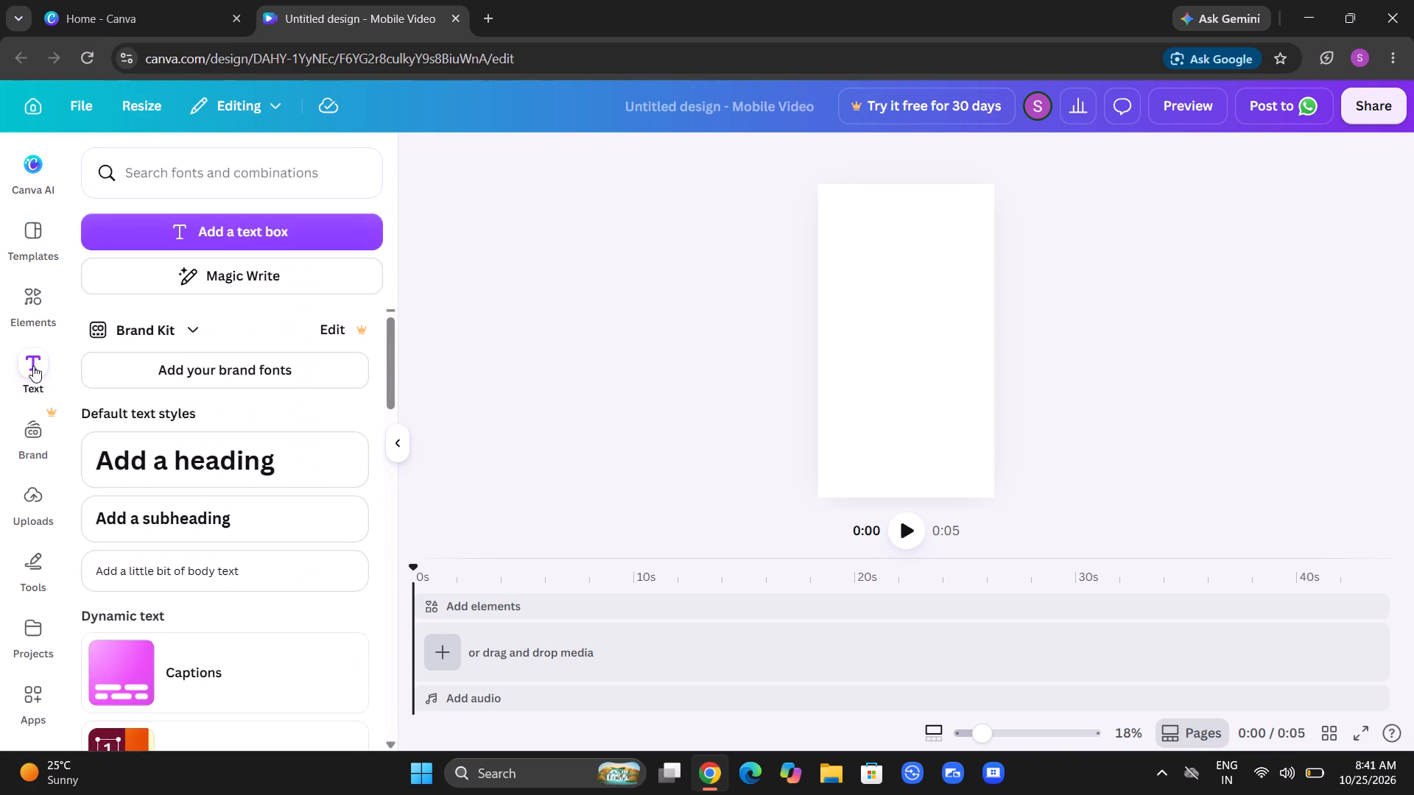
{"action": "left_click", "coordinate": [244, 460]}
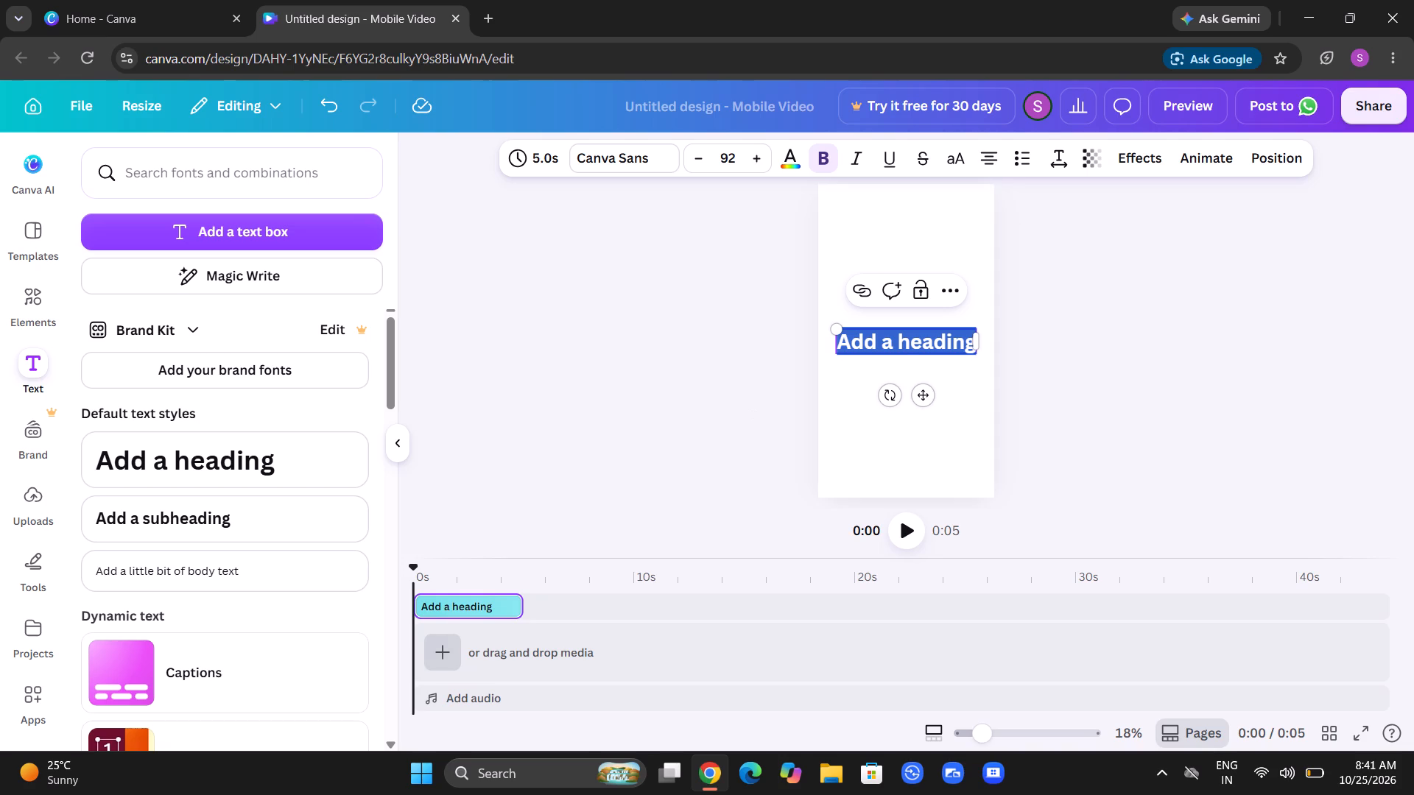
{"action": "left_click", "coordinate": [945, 343]}
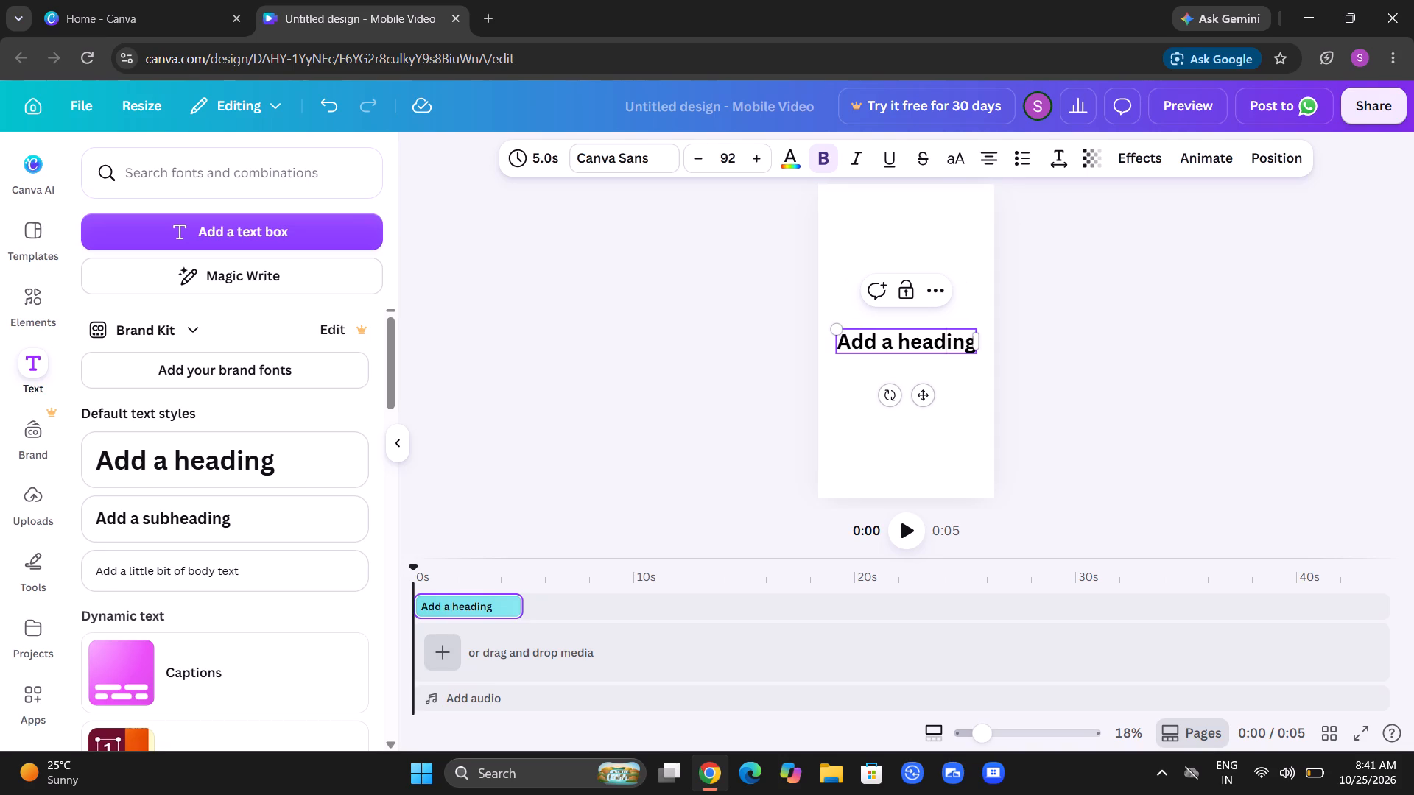
{"action": "key", "text": "h"}
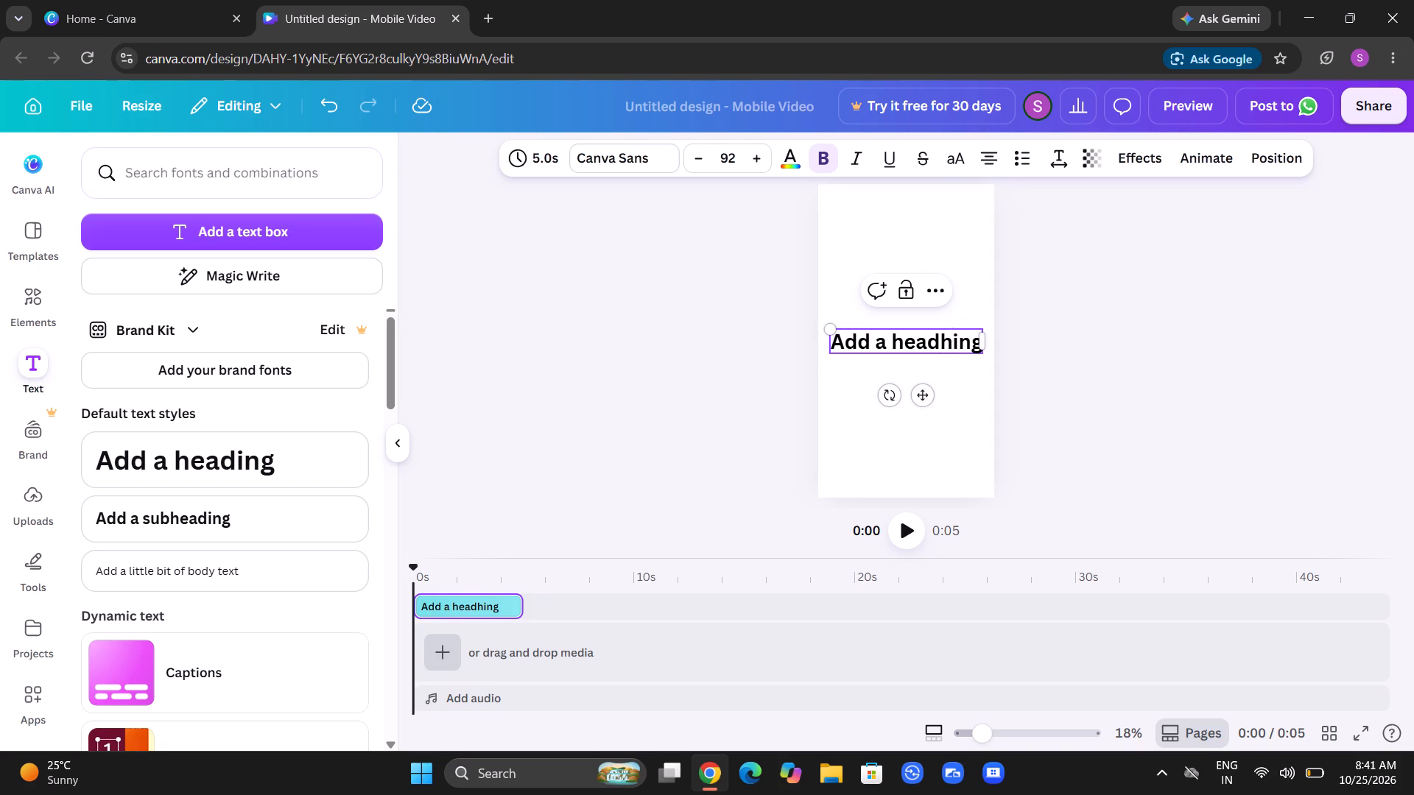
{"action": "key", "text": "BackSpace"}
{"action": "key", "text": "BackSpace"}
{"action": "key", "text": "BackSpace"}
{"action": "key", "text": "BackSpace"}
{"action": "key", "text": "BackSpace"}
{"action": "key", "text": "BackSpace"}
{"action": "key", "text": "BackSpace"}
{"action": "key", "text": "BackSpace"}
{"action": "key", "text": "BackSpace"}
{"action": "key", "text": "BackSpace"}
{"action": "key", "text": "BackSpace"}
{"action": "key", "text": "BackSpace"}
{"action": "key", "text": "BackSpace"}
{"action": "key", "text": "BackSpace"}
{"action": "key", "text": "BackSpace"}
{"action": "key", "text": "BackSpace"}
{"action": "key", "text": "BackSpace"}
{"action": "key", "text": "BackSpace"}
{"action": "key", "text": "BackSpace"}
{"action": "key", "text": "BackSpace"}
{"action": "key", "text": "BackSpace"}
{"action": "key", "text": "BackSpace"}
{"action": "key", "text": "BackSpace"}
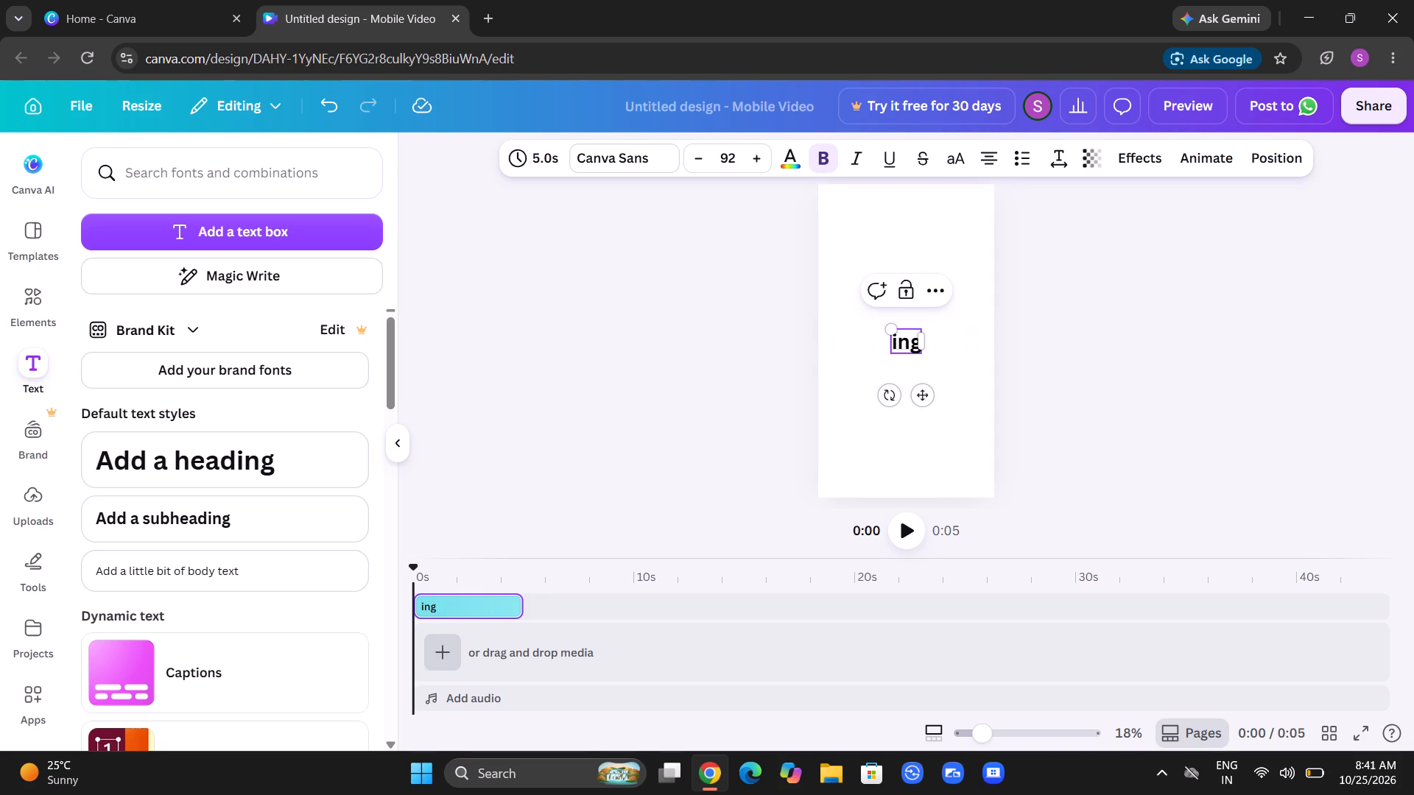
{"action": "key", "text": "BackSpace"}
{"action": "key", "text": "Right"}
{"action": "key", "text": "Right"}
{"action": "key", "text": "Right"}
{"action": "key", "text": "BackSpace"}
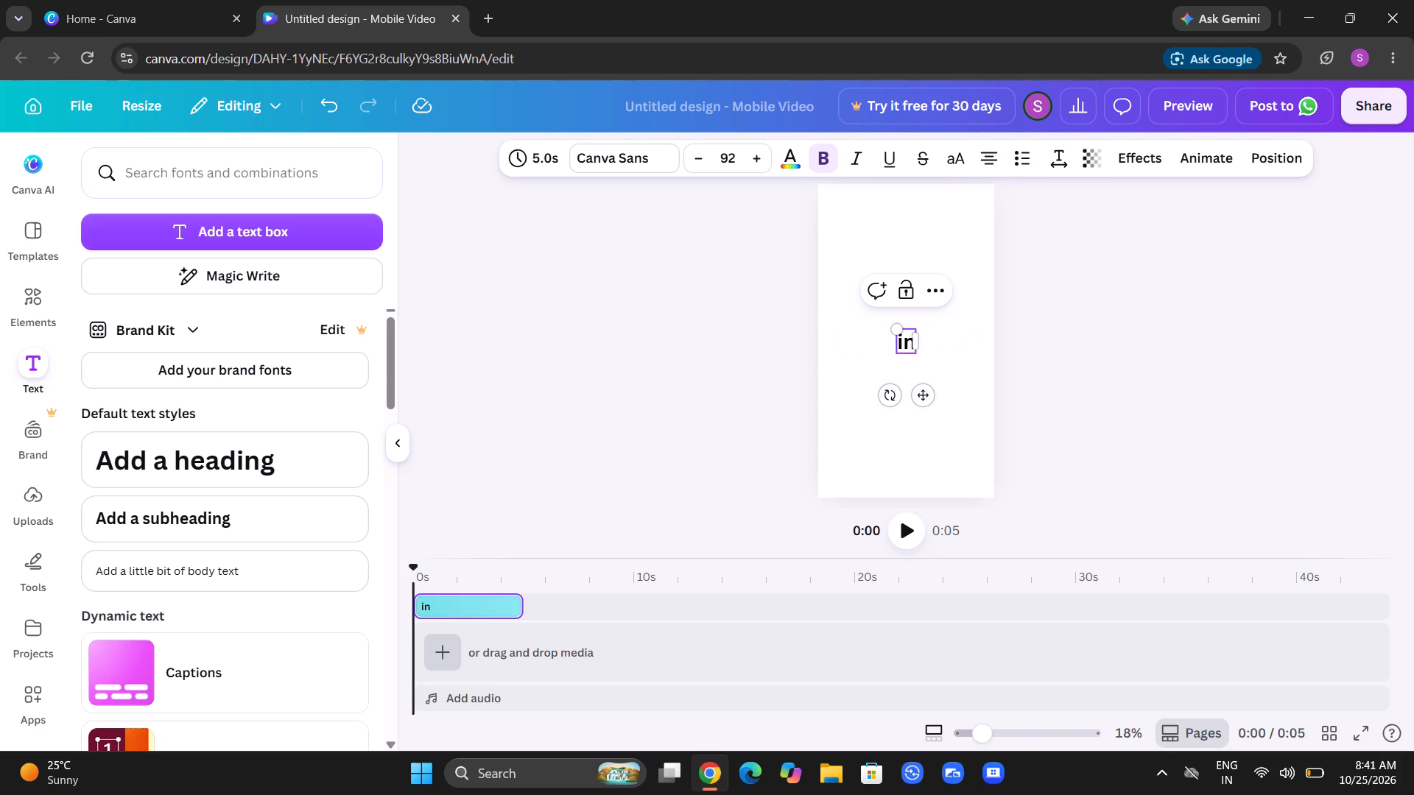
{"action": "key", "text": "BackSpace"}
{"action": "key", "text": "BackSpace"}
{"action": "key", "text": "BackSpace"}
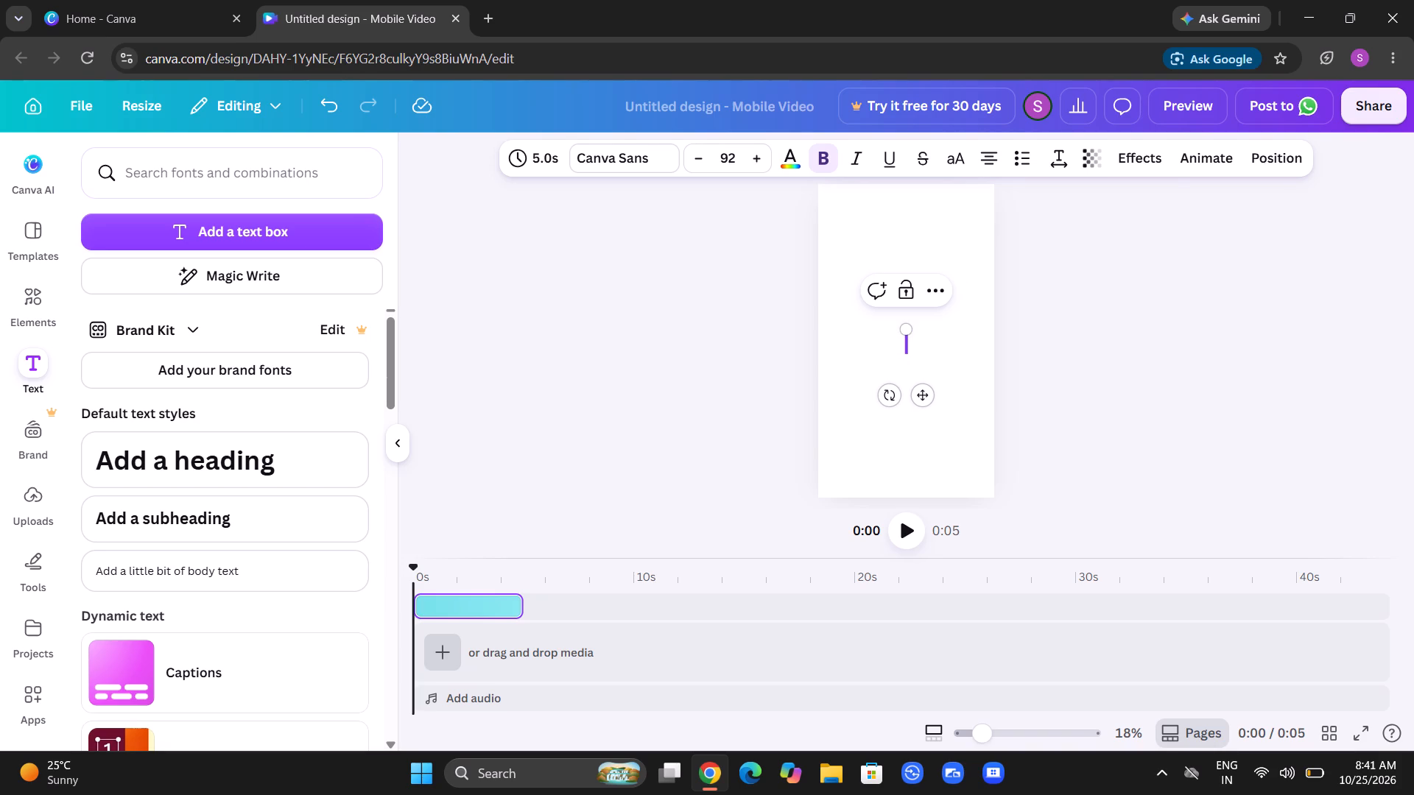
{"action": "type", "text": "hello"}
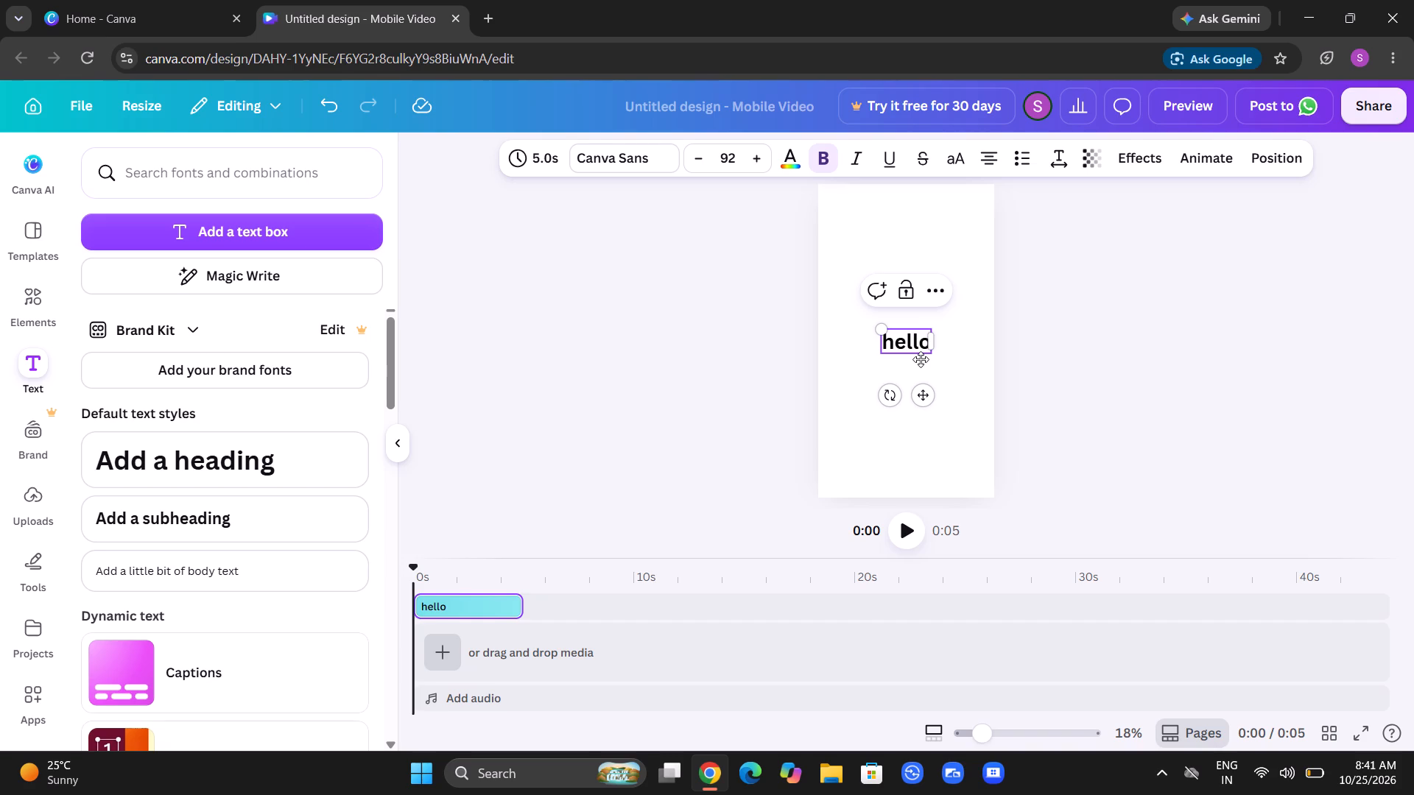
Move the "hello" heading up from the middle of the page to near its upper edge.
{"action": "left_click_drag", "start_coordinate": [924, 356], "coordinate": [919, 309]}
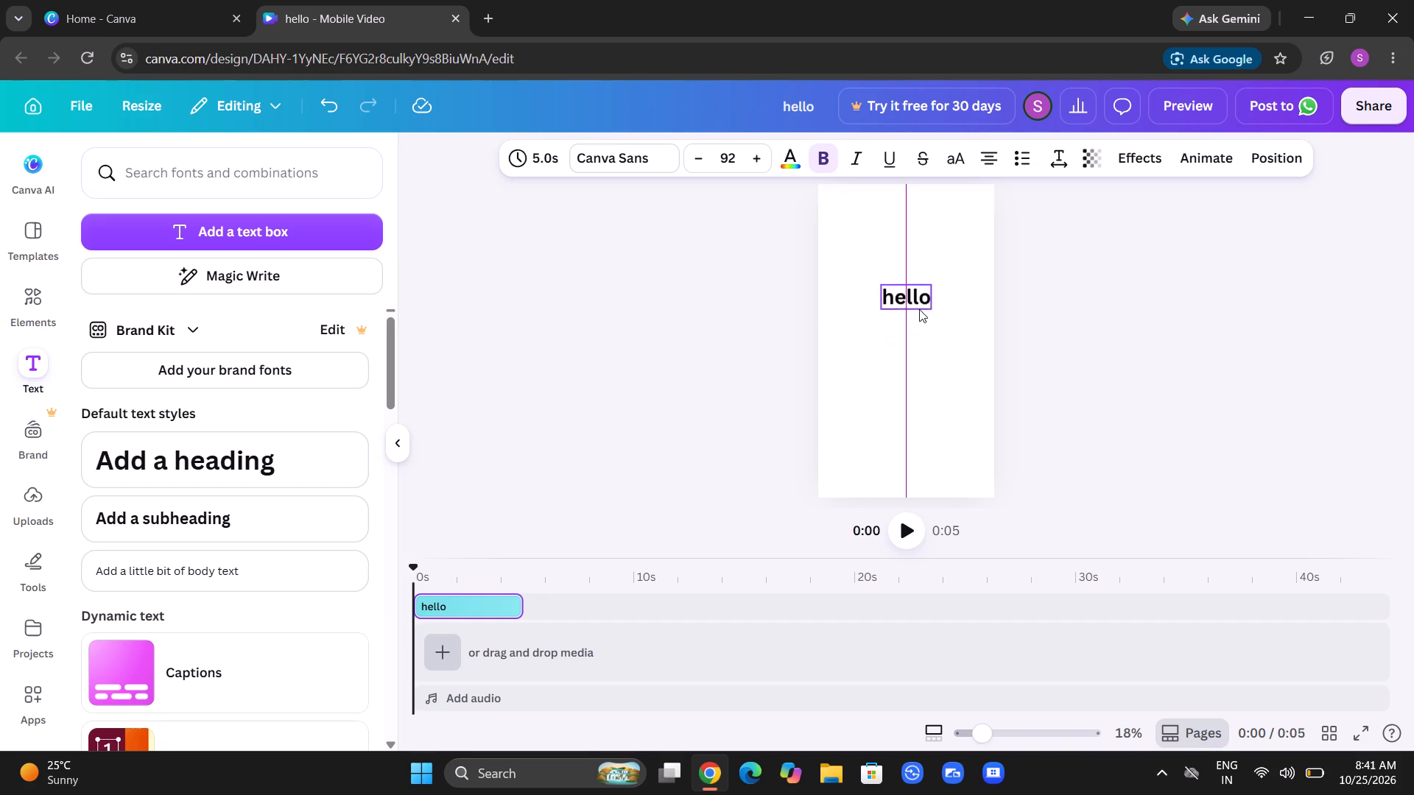
{"action": "left_click_drag", "start_coordinate": [919, 309], "coordinate": [914, 233]}
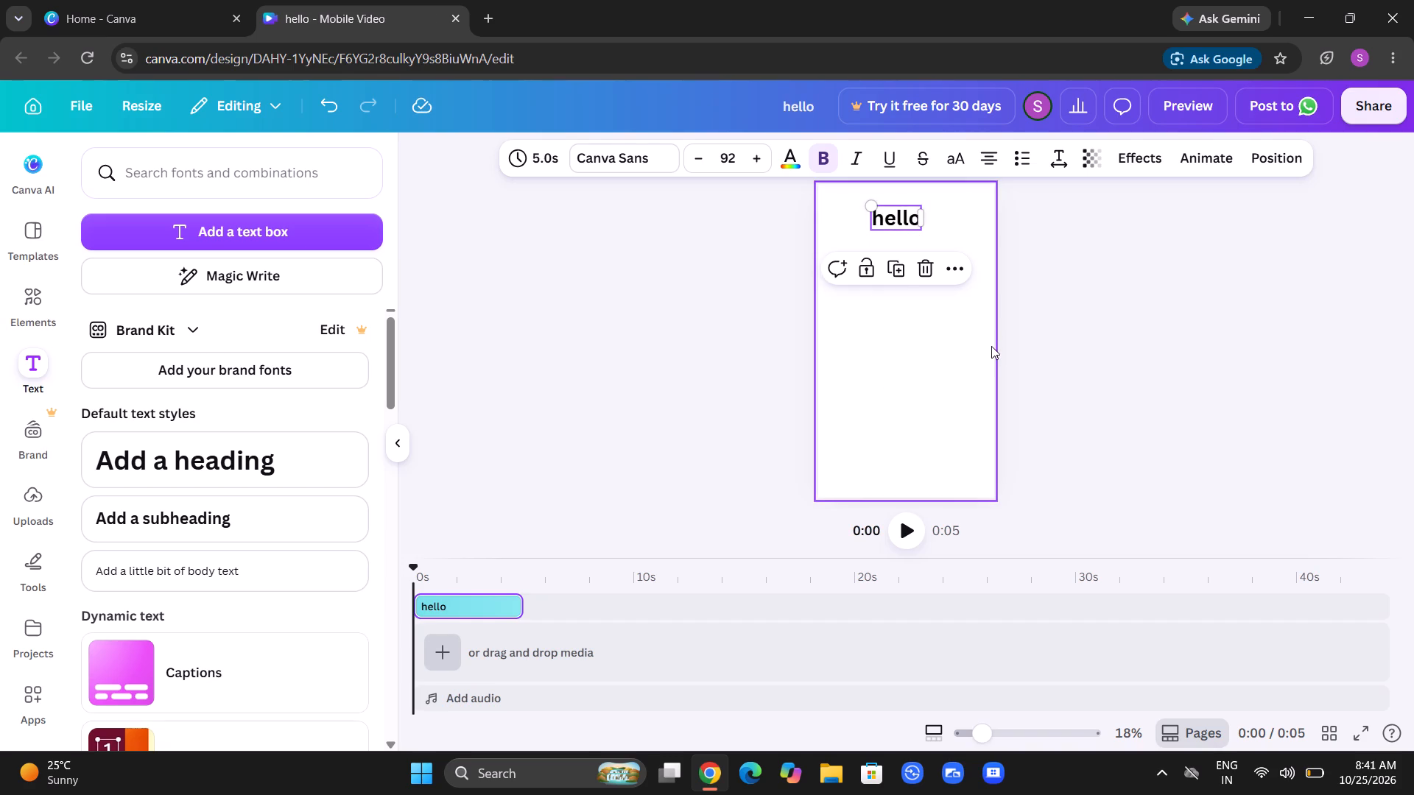
{"action": "left_click_drag", "start_coordinate": [993, 346], "coordinate": [1096, 348]}
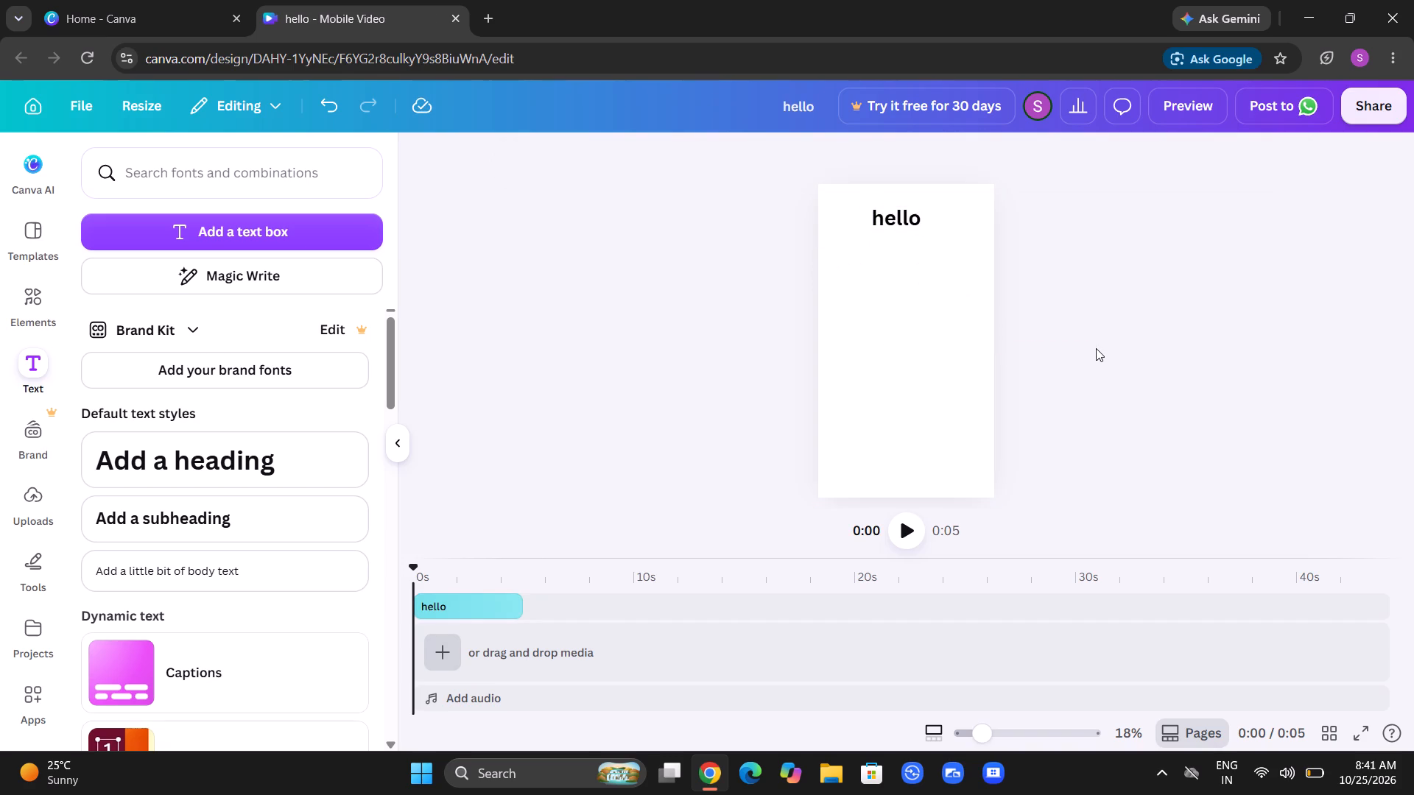
Capitalise the heading's first letter so that the text reads "Hello".
{"action": "left_click", "coordinate": [918, 214]}
{"action": "key", "text": "Left"}
{"action": "key", "text": "Left"}
{"action": "key", "text": "Left"}
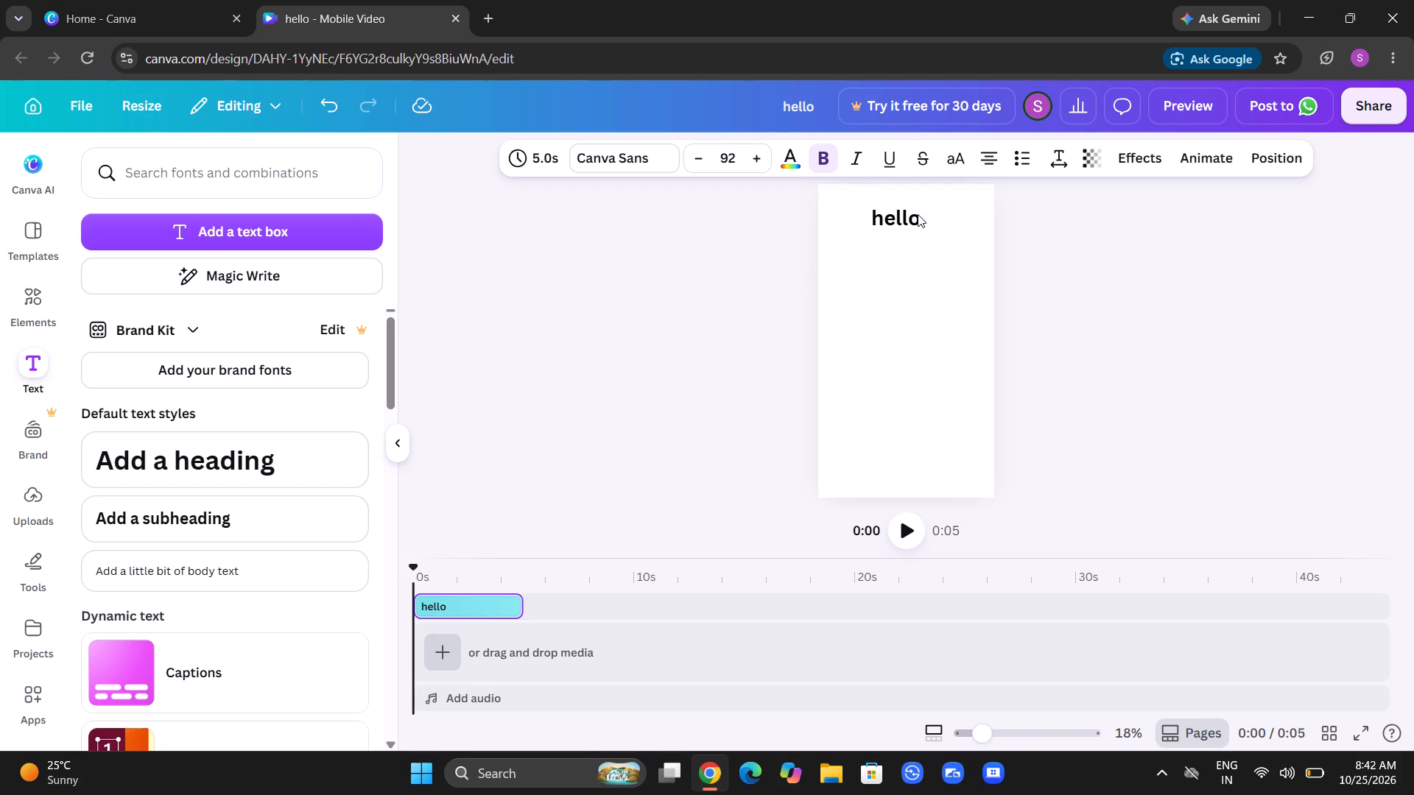
{"action": "key", "text": "Left"}
{"action": "left_click", "coordinate": [902, 211]}
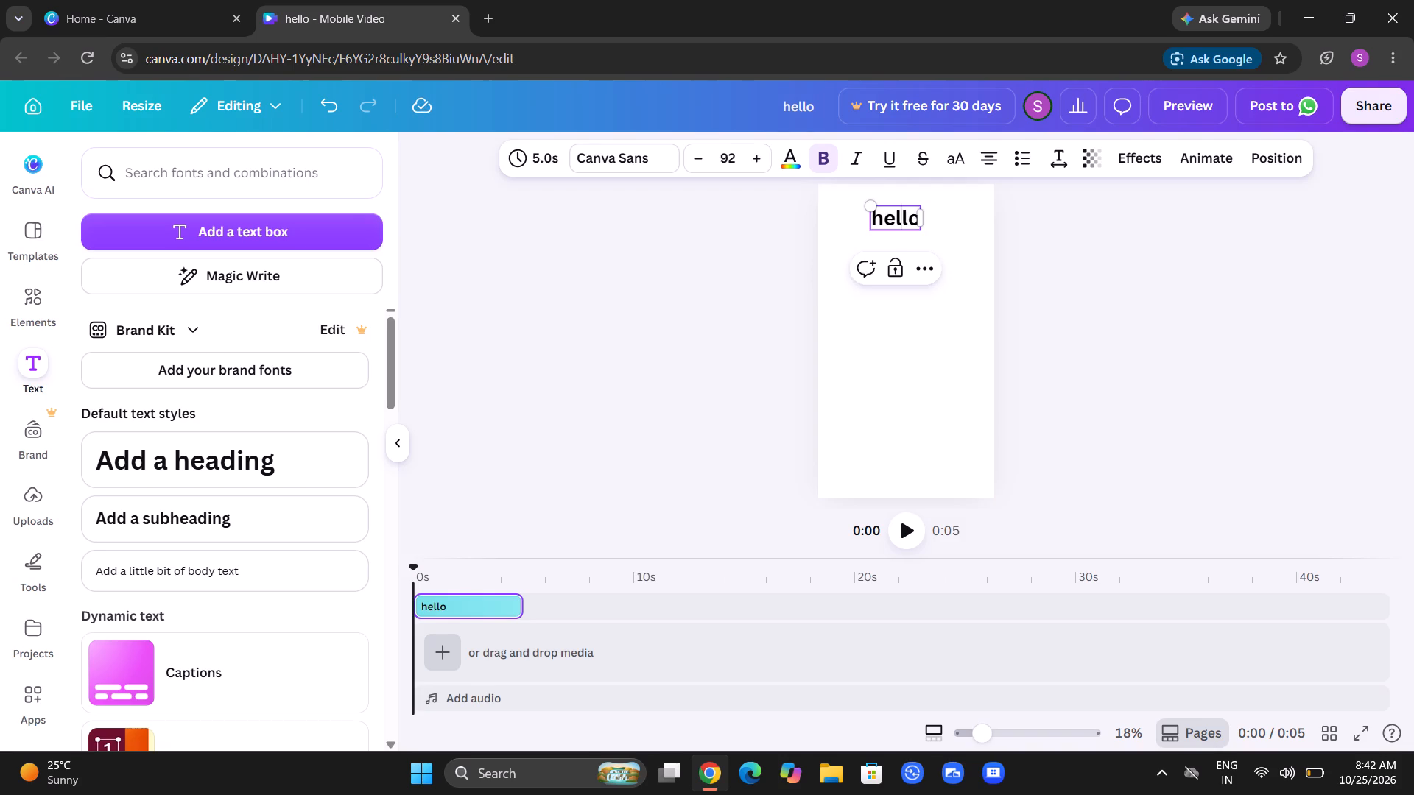
{"action": "key", "text": "Left"}
{"action": "key", "text": "Left"}
{"action": "key", "text": "Left"}
{"action": "key", "text": "BackSpace"}
{"action": "key", "text": "BackSpace"}
{"action": "key", "text": "BackSpace"}
{"action": "key", "text": "BackSpace"}
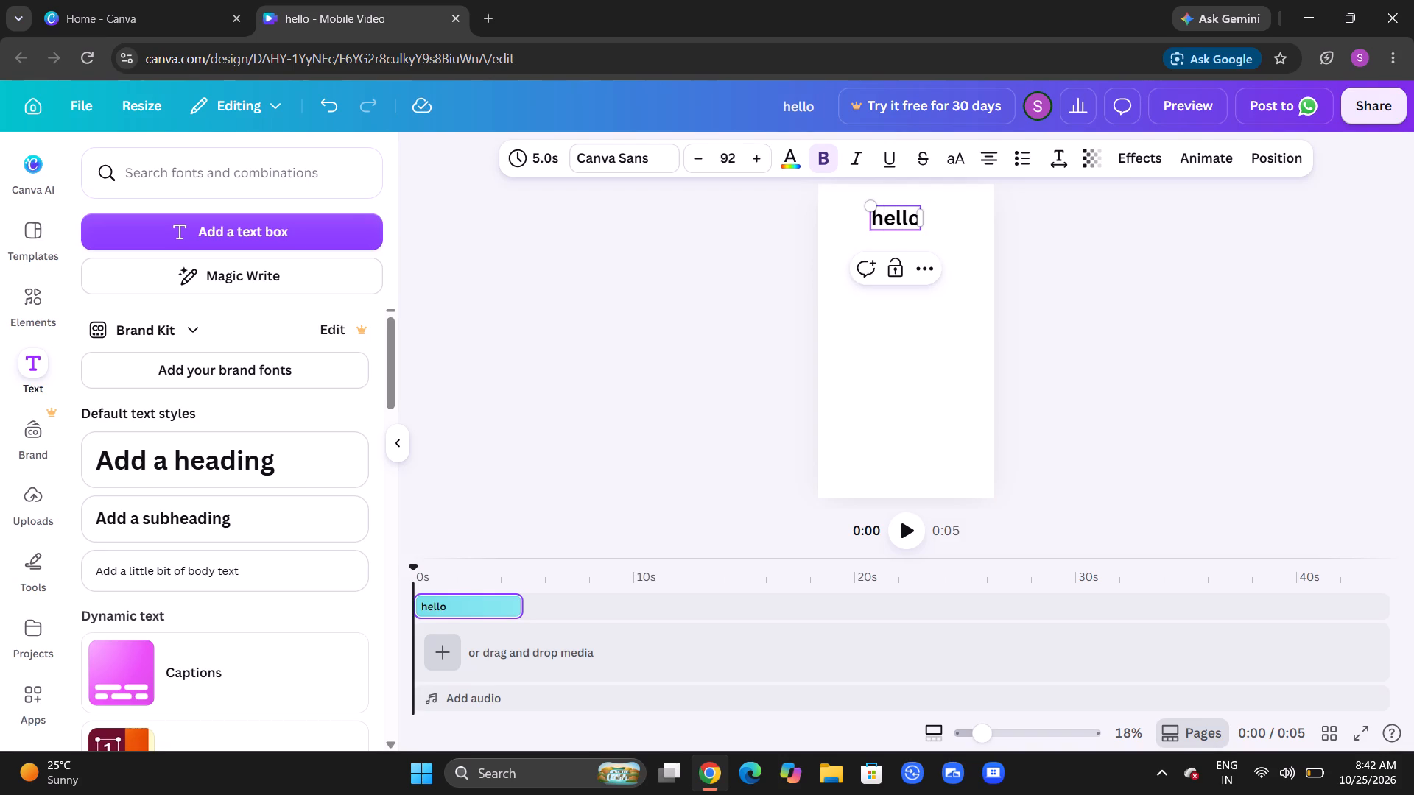
{"action": "left_click", "coordinate": [887, 216]}
{"action": "key", "text": "BackSpace"}
{"action": "key", "text": "shift+h"}
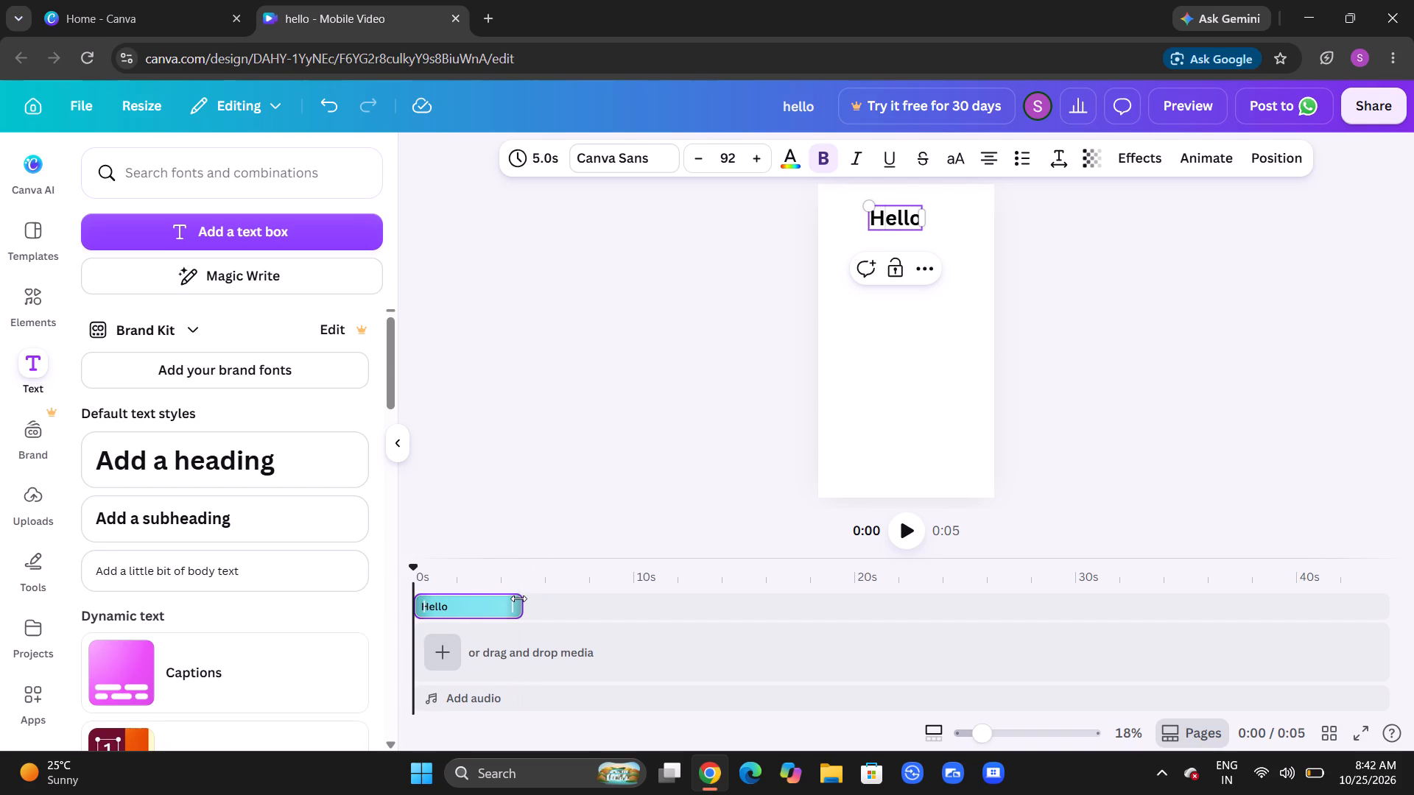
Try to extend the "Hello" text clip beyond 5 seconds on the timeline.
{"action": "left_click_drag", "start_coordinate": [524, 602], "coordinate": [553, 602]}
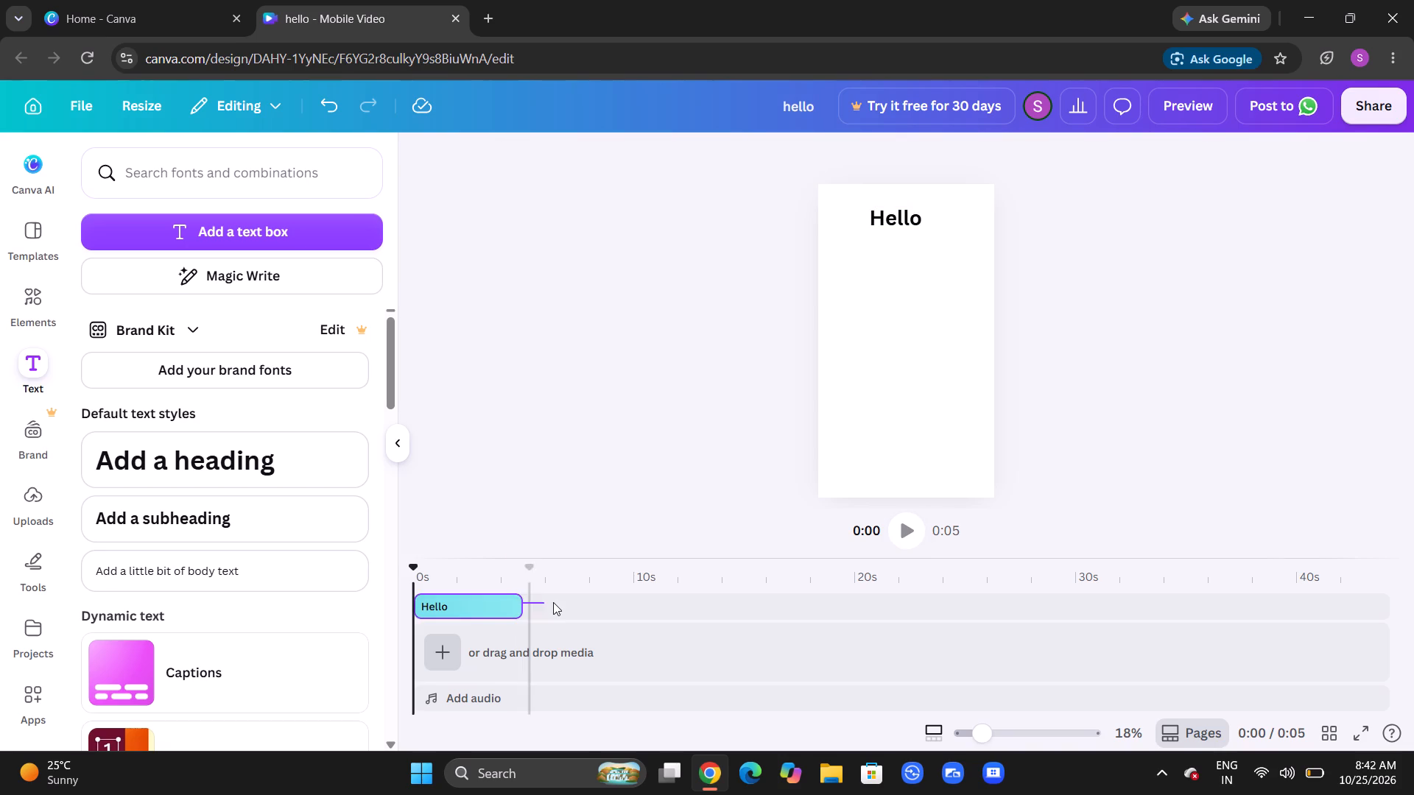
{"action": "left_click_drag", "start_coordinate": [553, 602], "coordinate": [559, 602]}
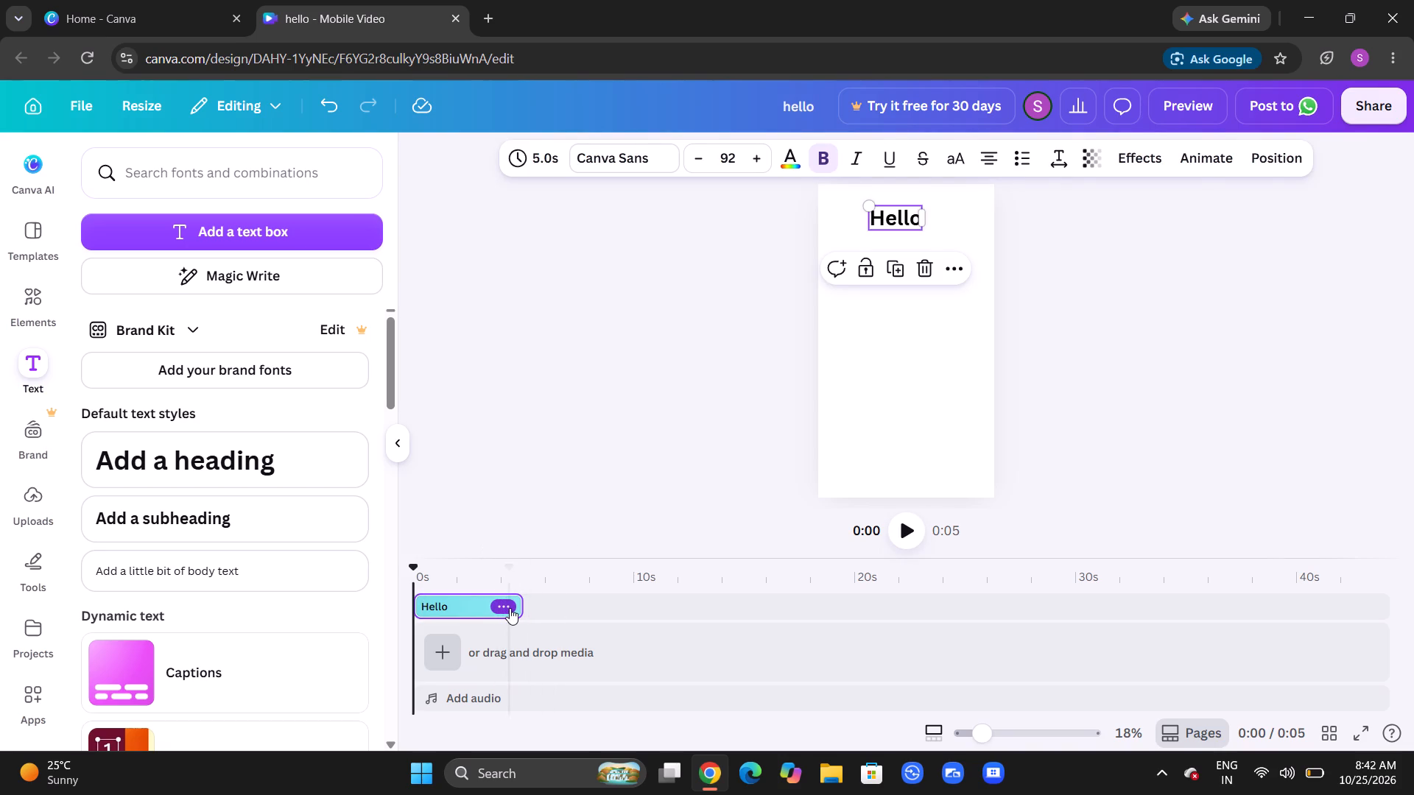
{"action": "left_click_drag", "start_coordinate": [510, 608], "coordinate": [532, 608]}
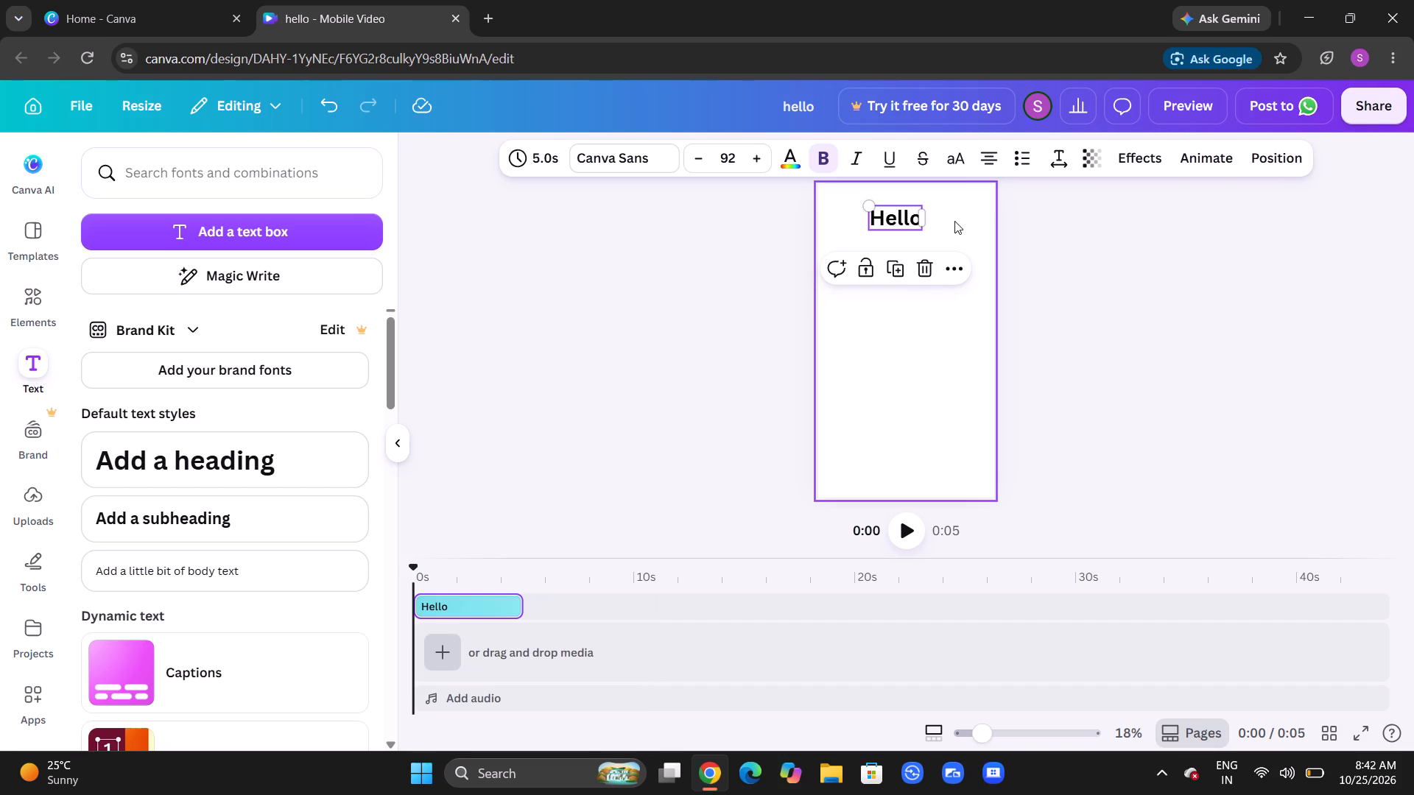
Nudge the "Hello" heading slightly closer to the page's upper edge.
{"action": "left_click_drag", "start_coordinate": [900, 205], "coordinate": [900, 198]}
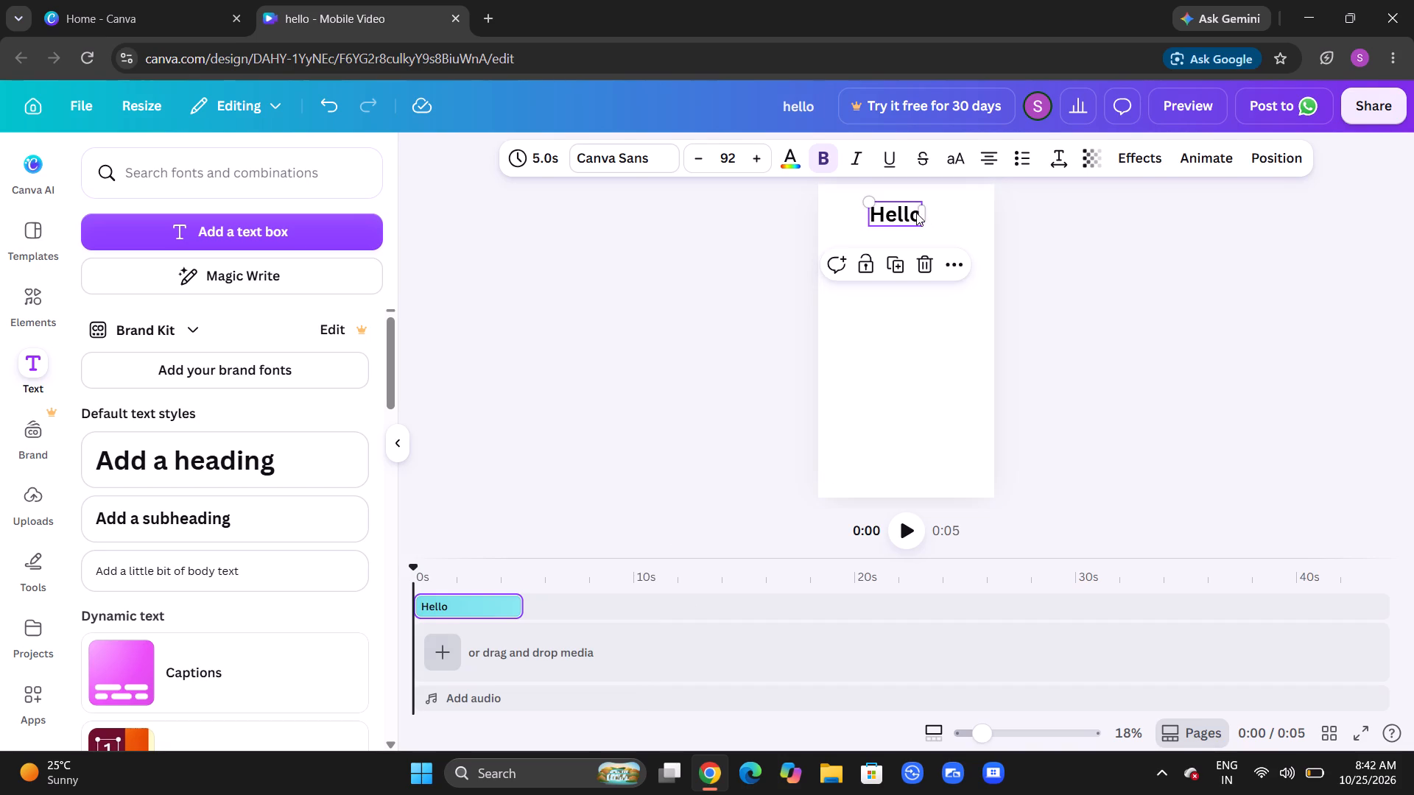
Replace the "Hello" heading text with "NSYA Gurrampally".
{"action": "left_click", "coordinate": [913, 213]}
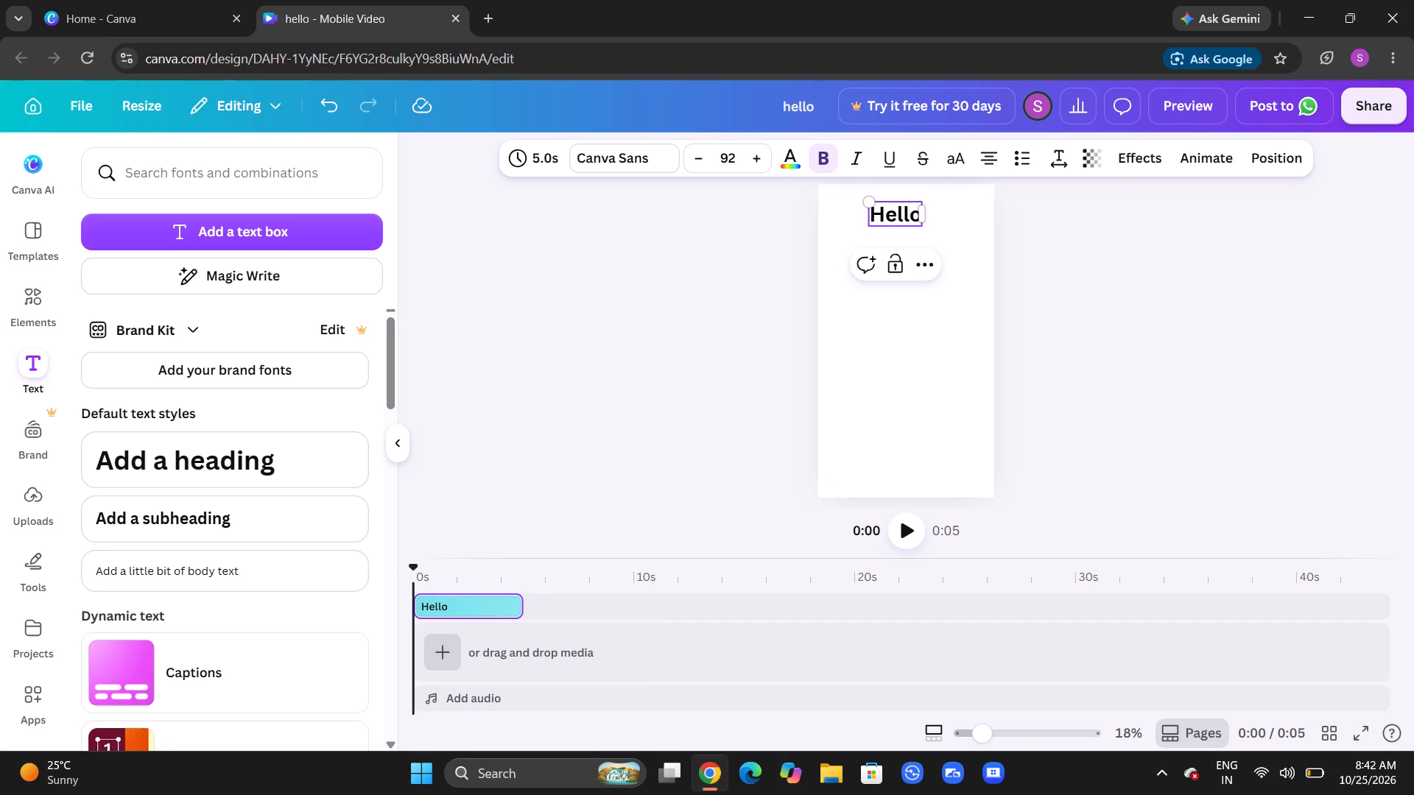
{"action": "key", "text": "Right"}
{"action": "key", "text": "BackSpace"}
{"action": "key", "text": "BackSpace"}
{"action": "key", "text": "BackSpace"}
{"action": "key", "text": "BackSpace"}
{"action": "key", "text": "BackSpace"}
{"action": "key", "text": "BackSpace"}
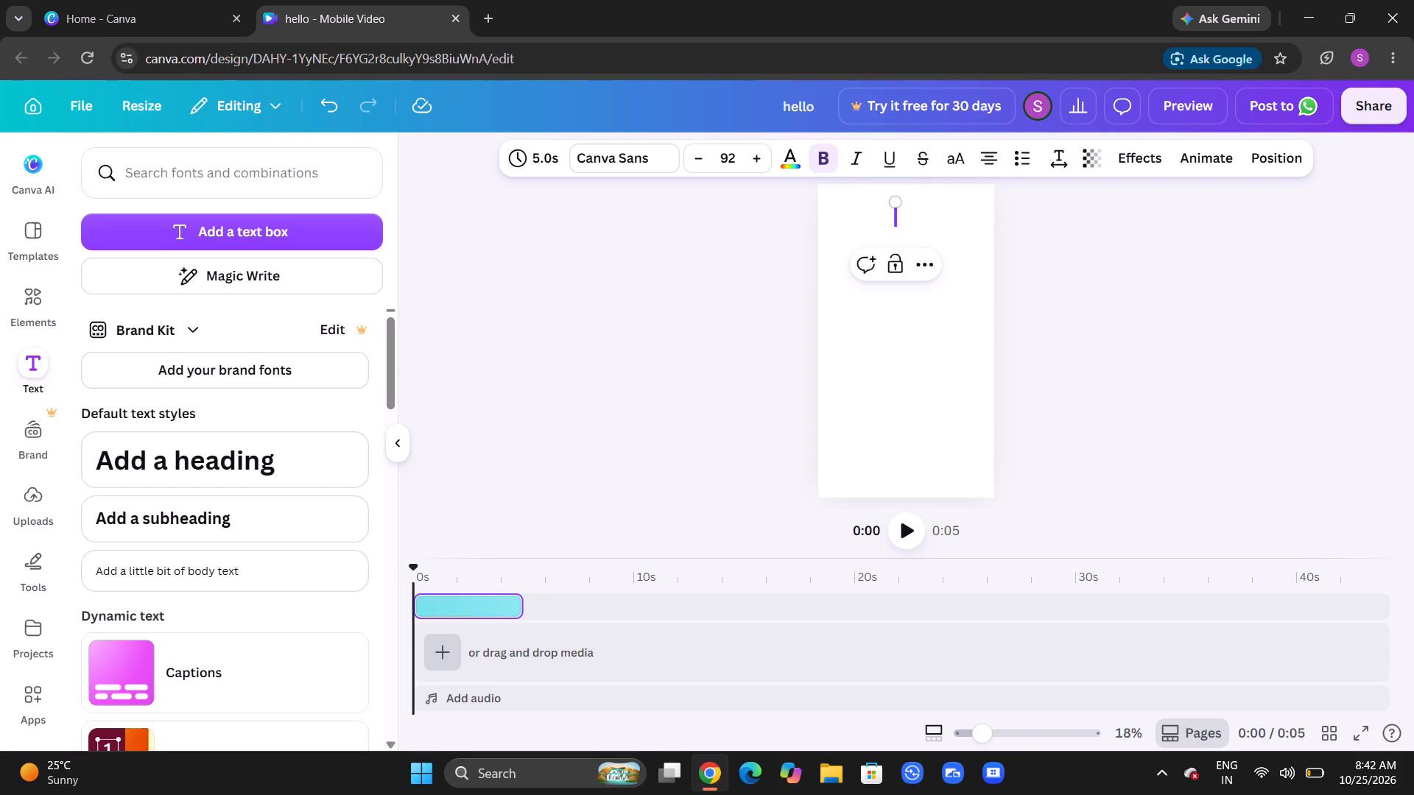
{"action": "key", "text": "BackSpace"}
{"action": "key", "text": "shift+n"}
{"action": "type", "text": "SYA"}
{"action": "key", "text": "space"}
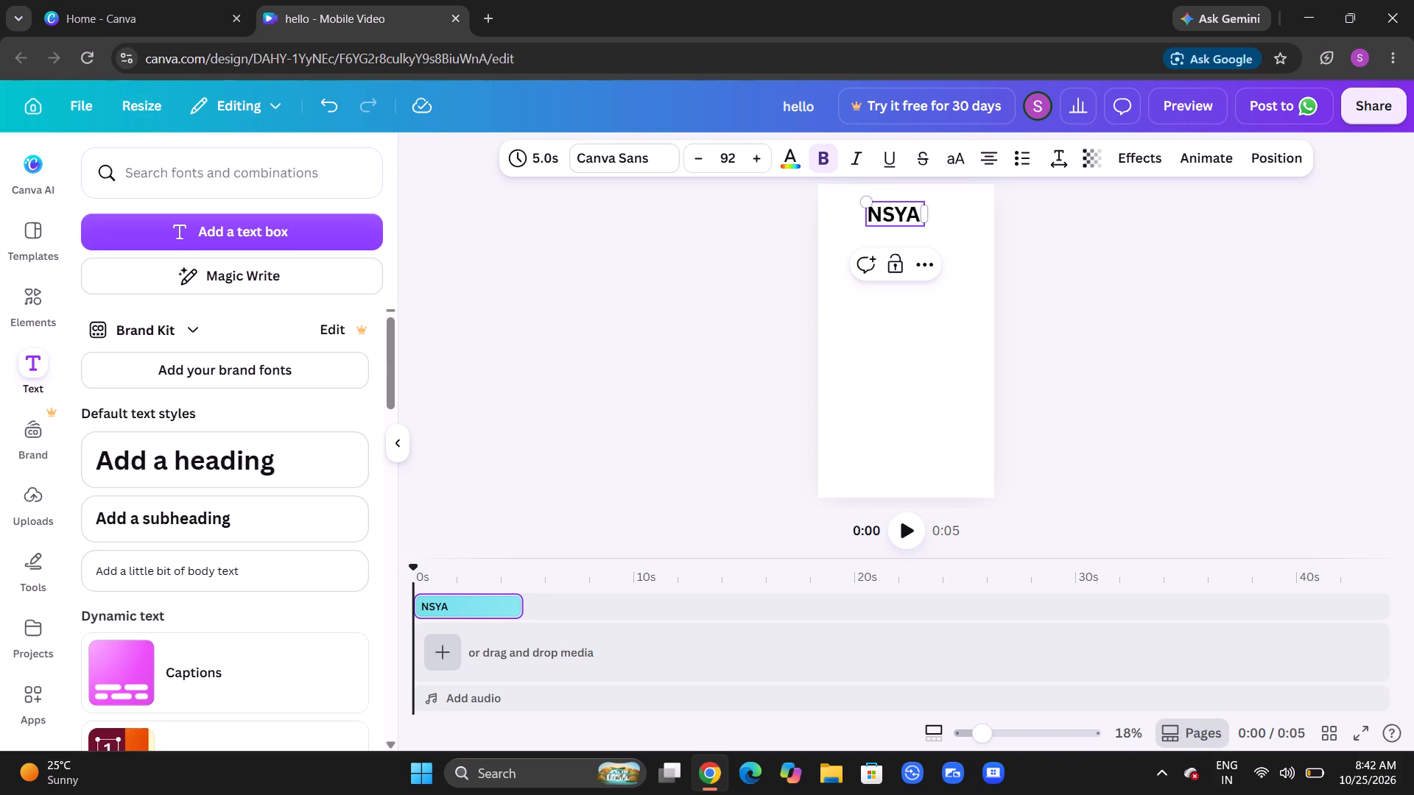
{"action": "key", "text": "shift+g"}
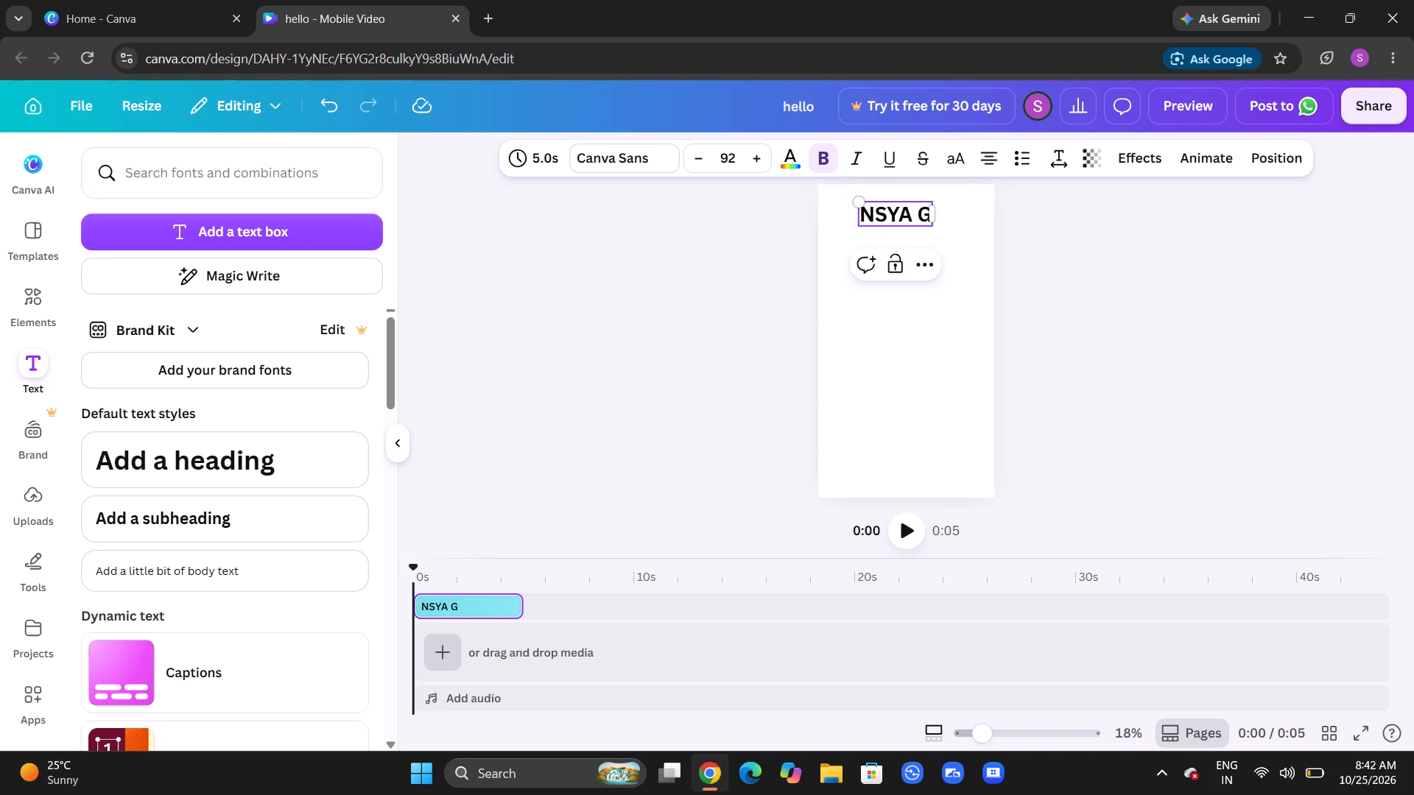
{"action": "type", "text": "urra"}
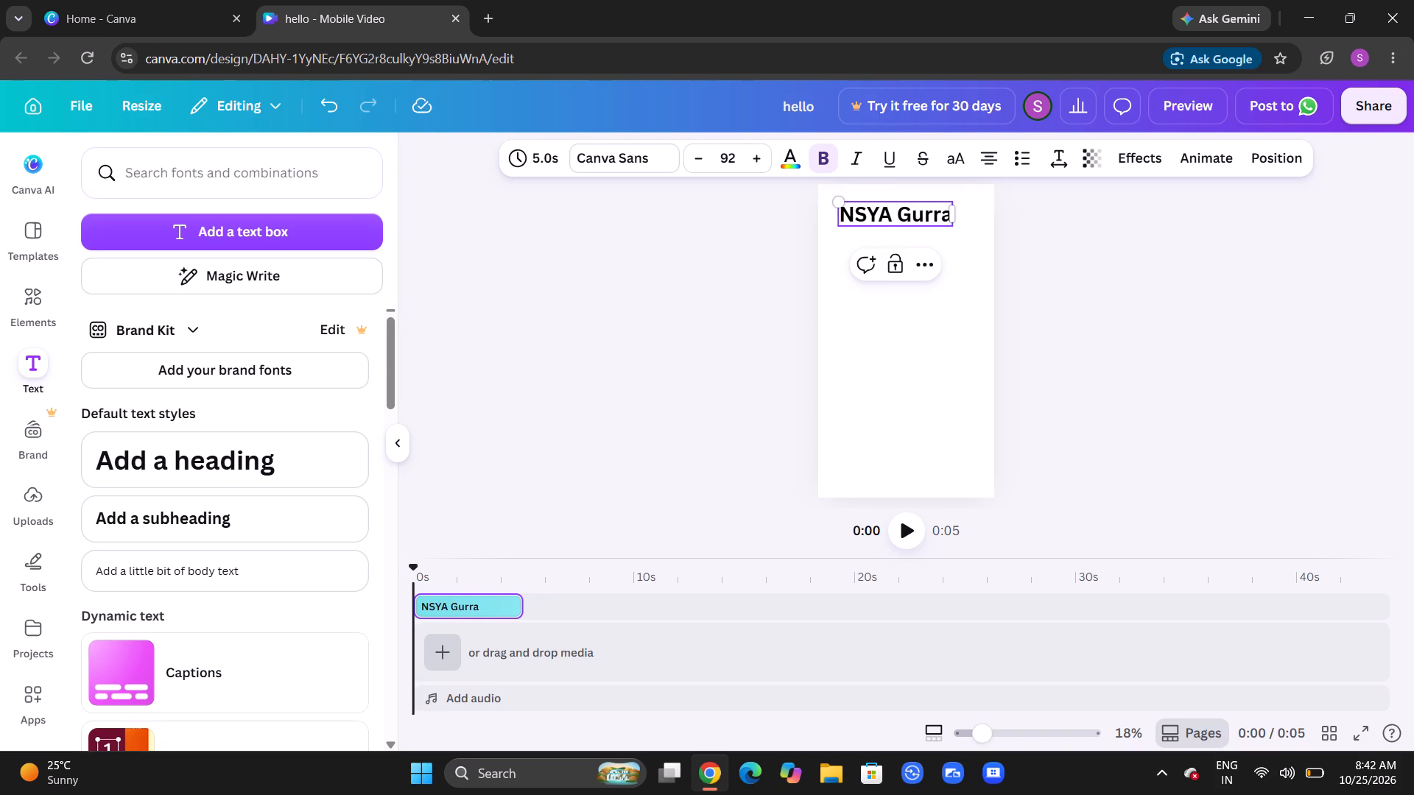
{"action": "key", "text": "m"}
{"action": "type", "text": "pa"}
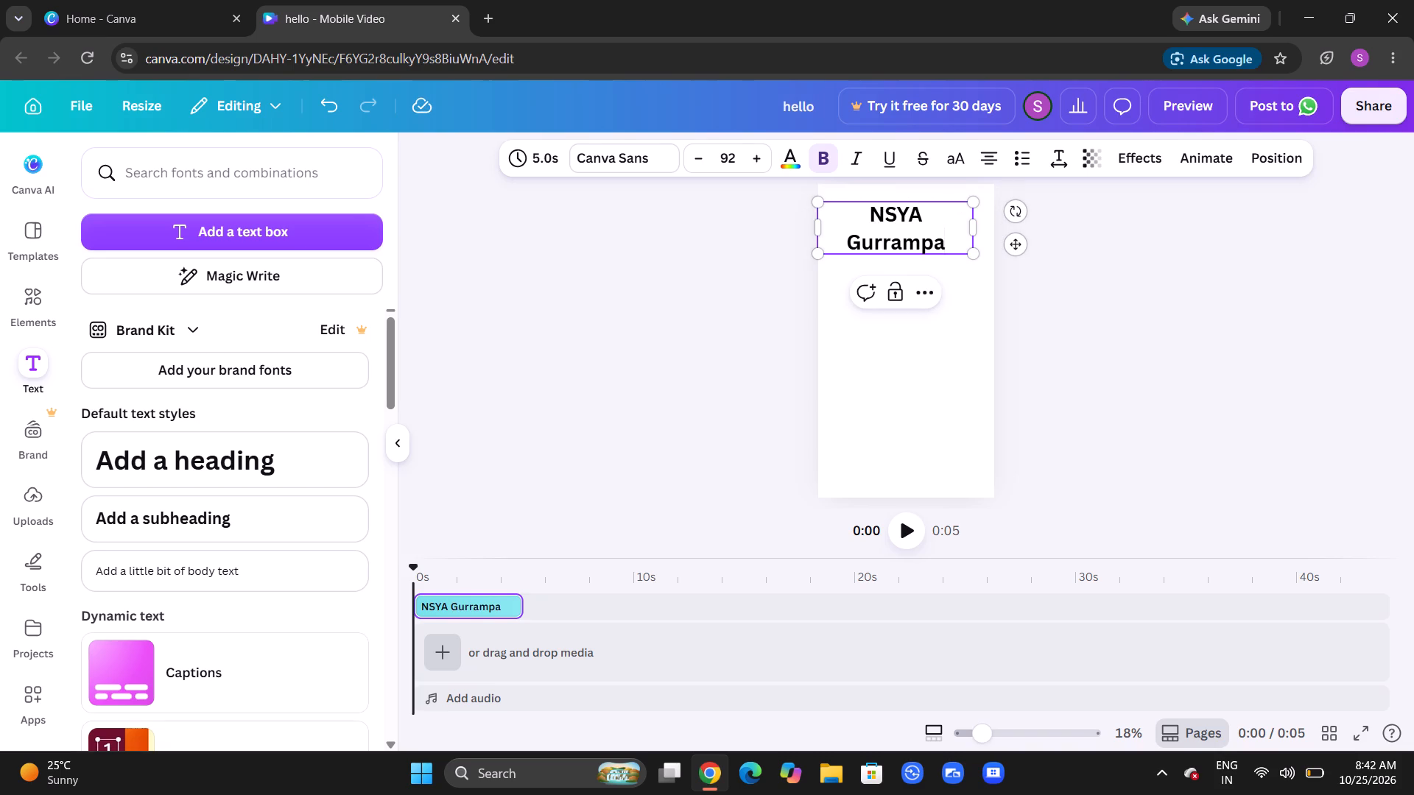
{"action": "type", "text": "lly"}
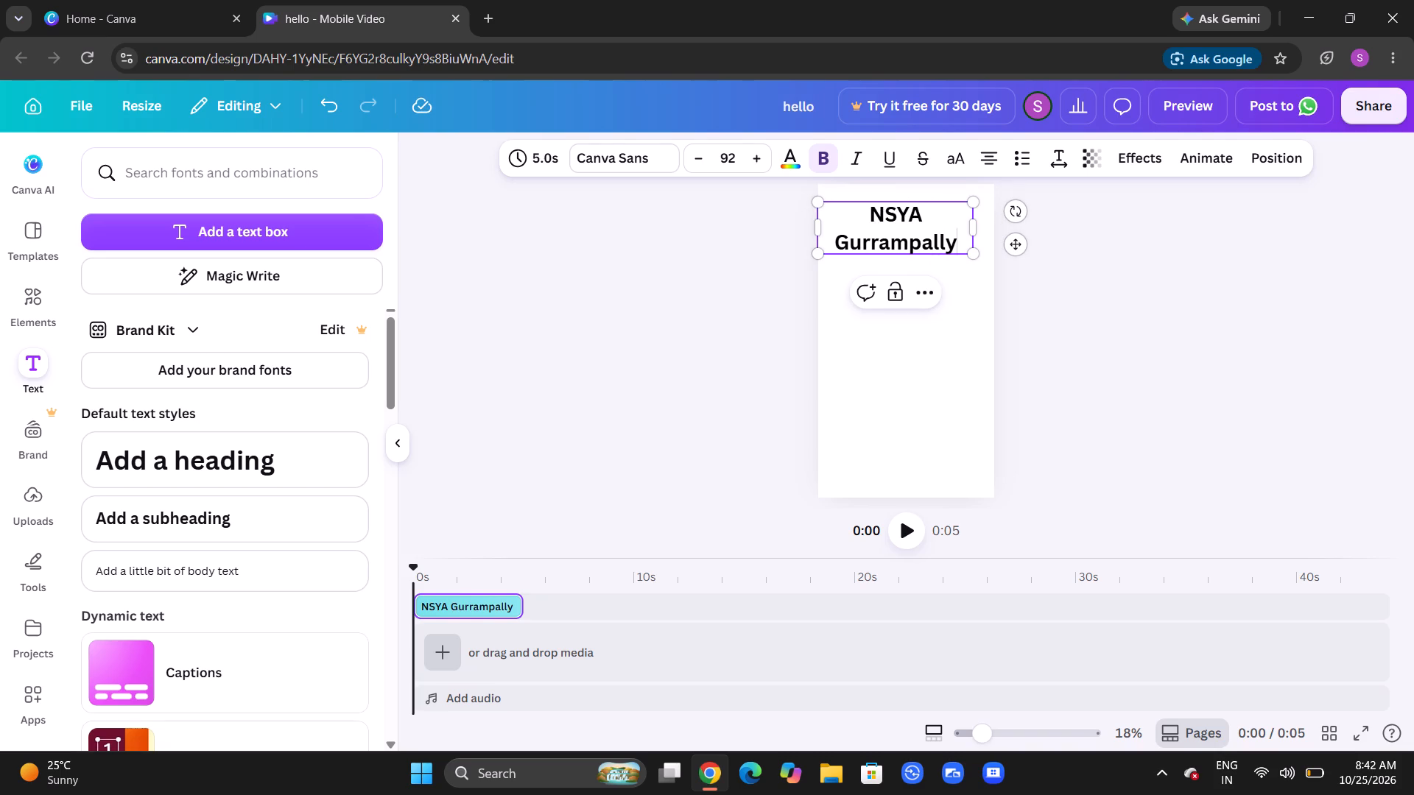
Move the two-line heading up against the page's upper edge, centre it horizontally, and deselect it.
{"action": "left_click_drag", "start_coordinate": [920, 256], "coordinate": [931, 246]}
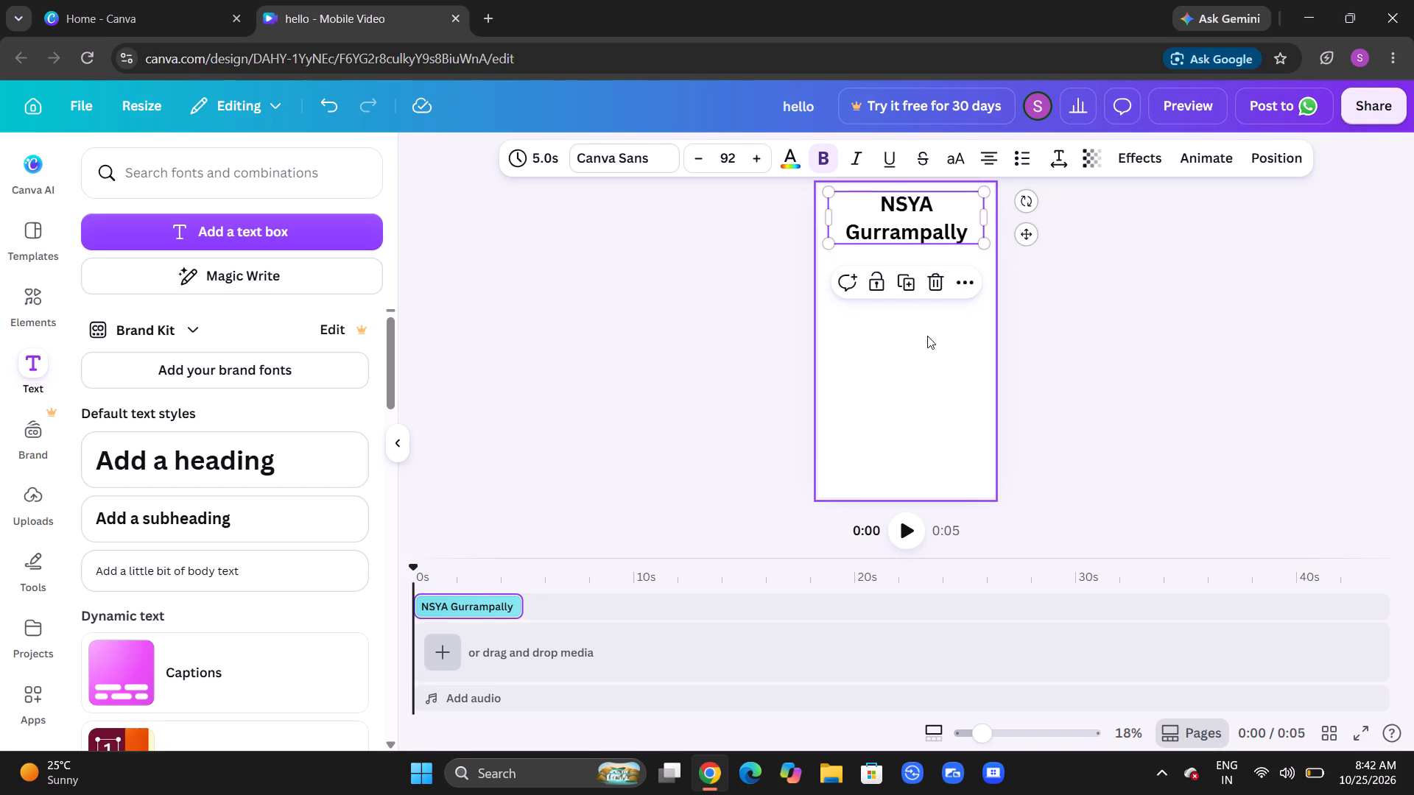
{"action": "left_click", "coordinate": [924, 362]}
{"action": "left_click", "coordinate": [924, 362]}
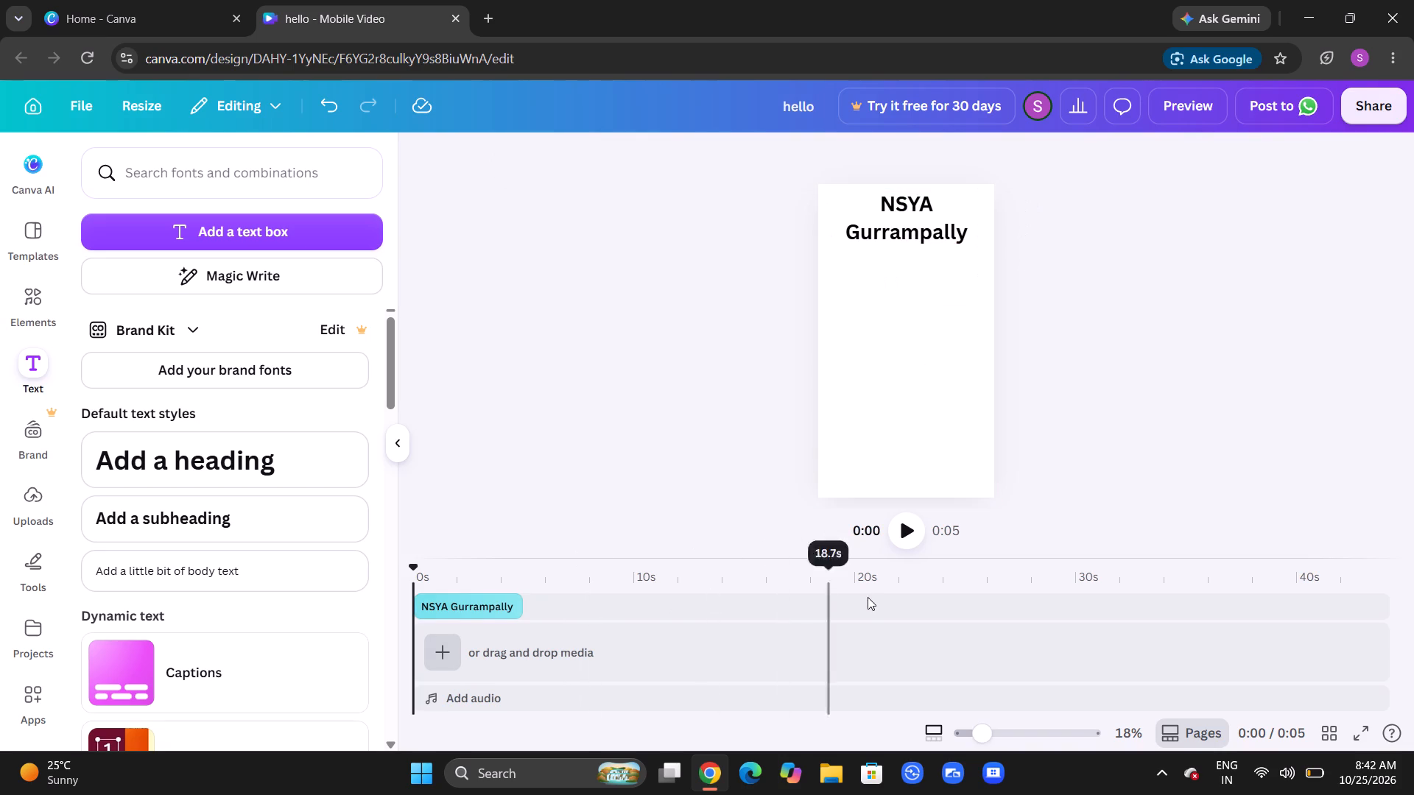
Play back the video to preview how the heading appears over its duration.
{"action": "left_click", "coordinate": [904, 531]}
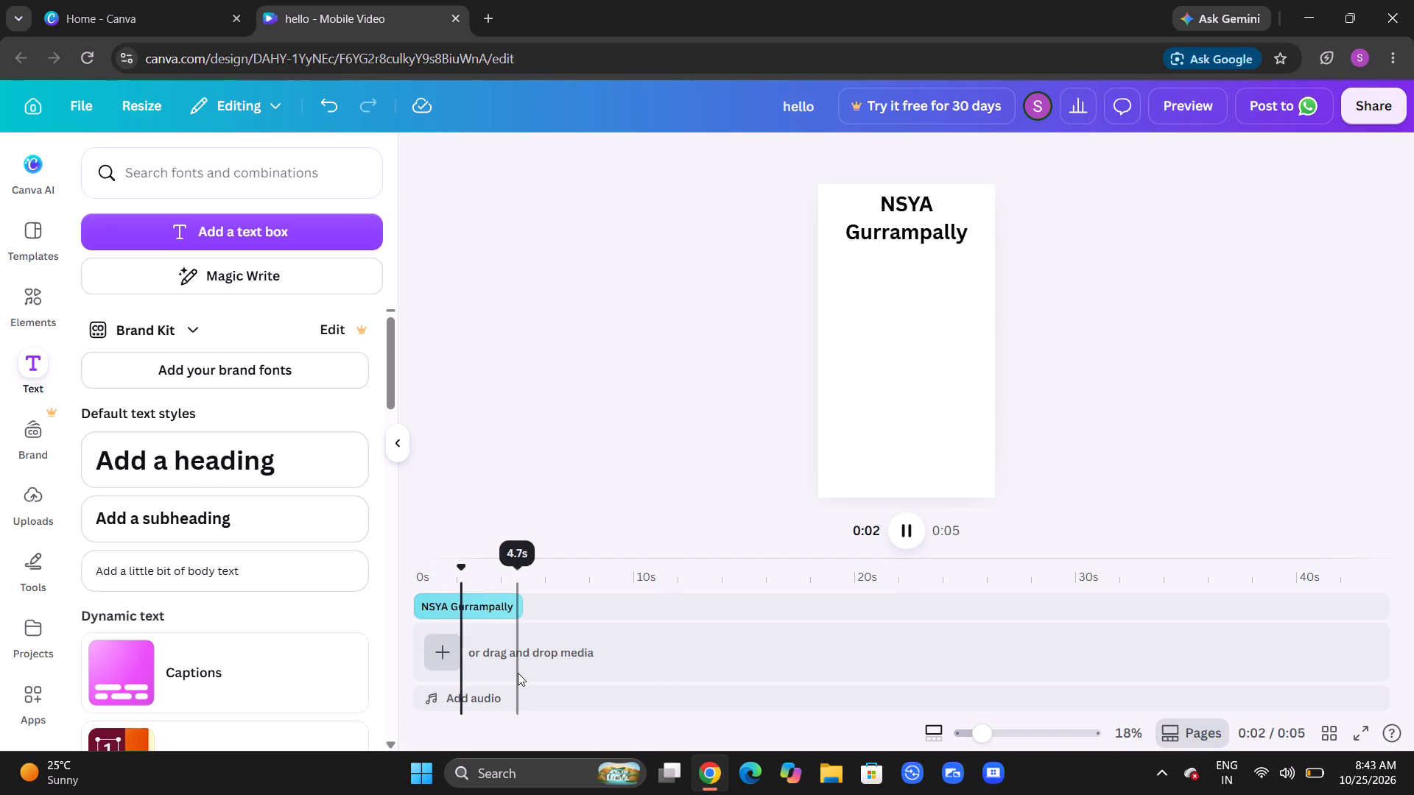
{"action": "left_click", "coordinate": [548, 649]}
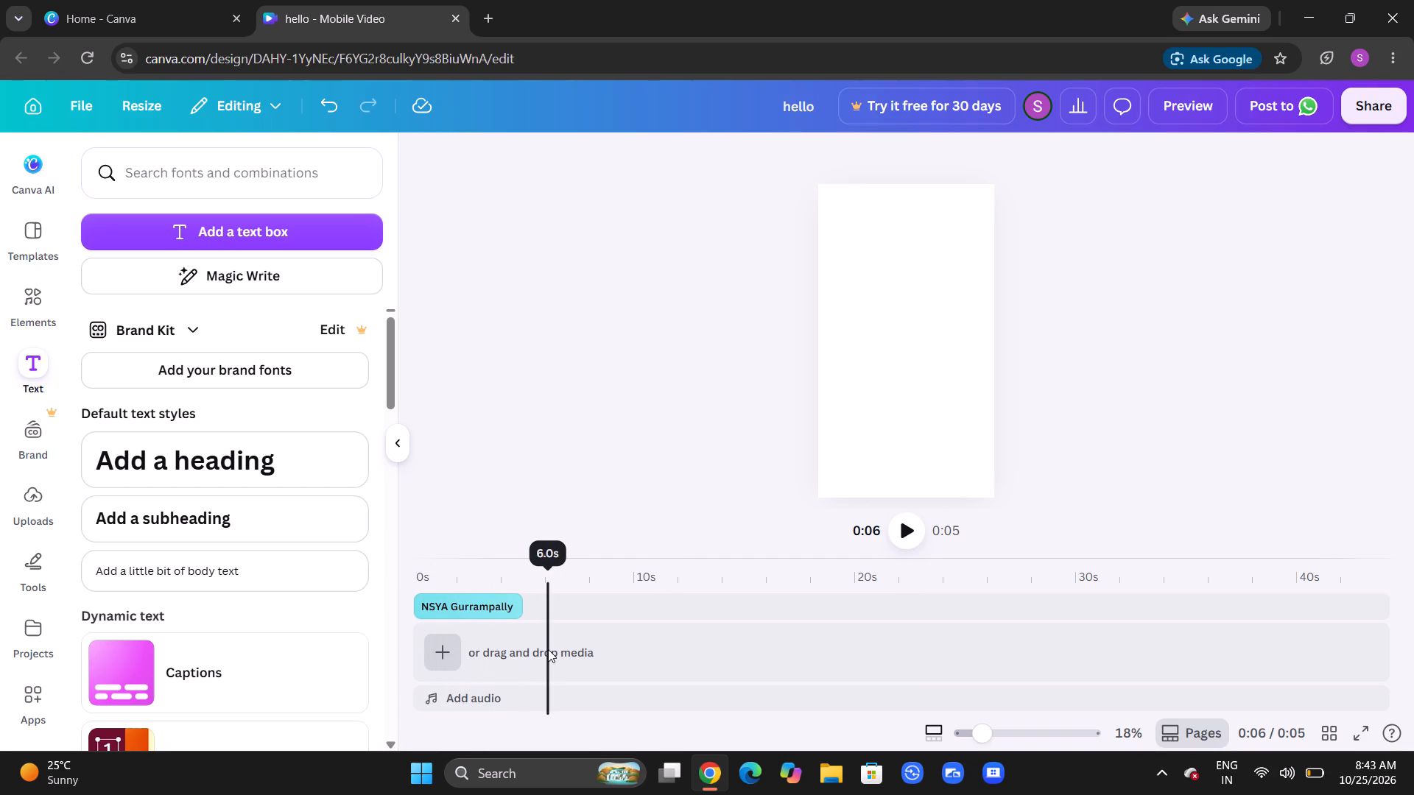
{"action": "left_click", "coordinate": [548, 649]}
{"action": "left_click", "coordinate": [548, 649]}
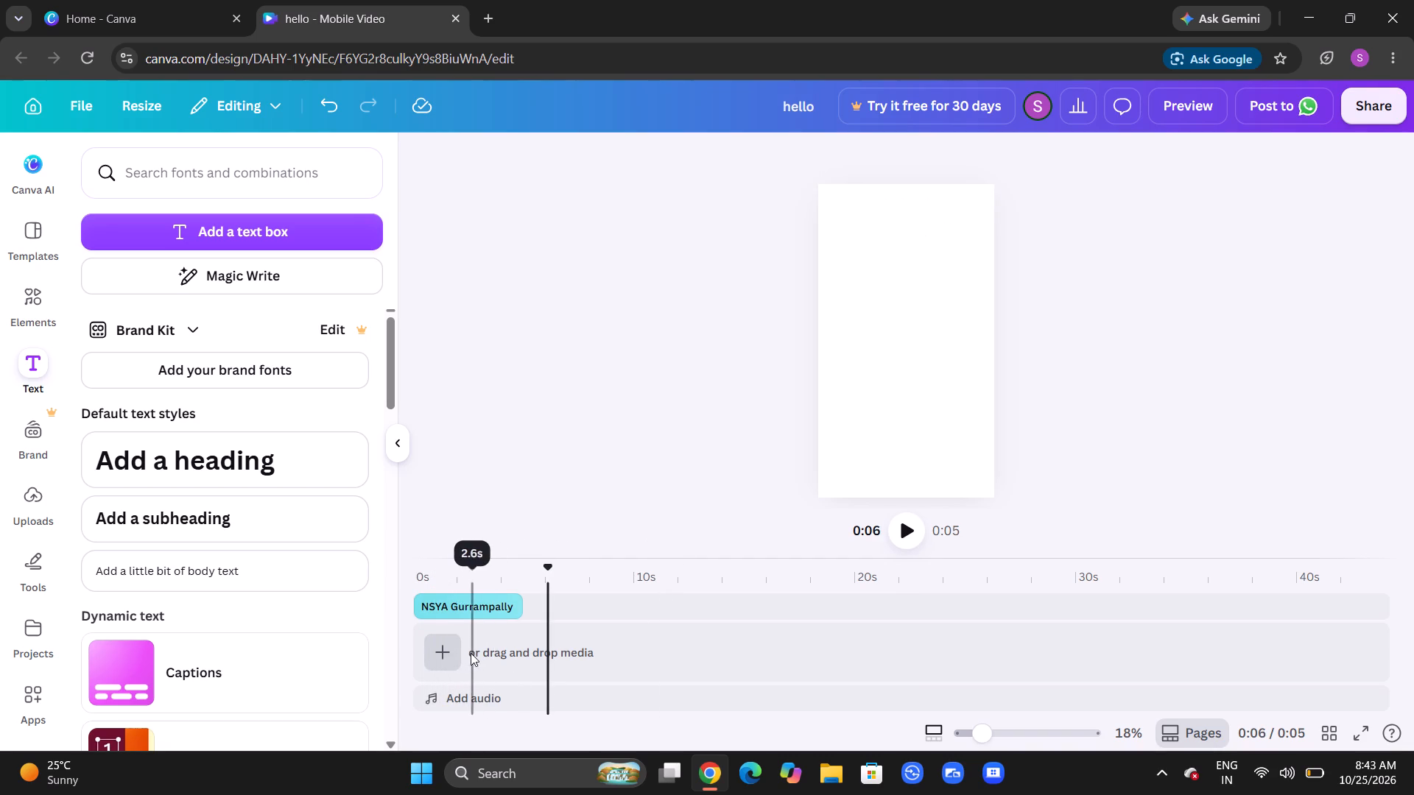
{"action": "left_click", "coordinate": [444, 654]}
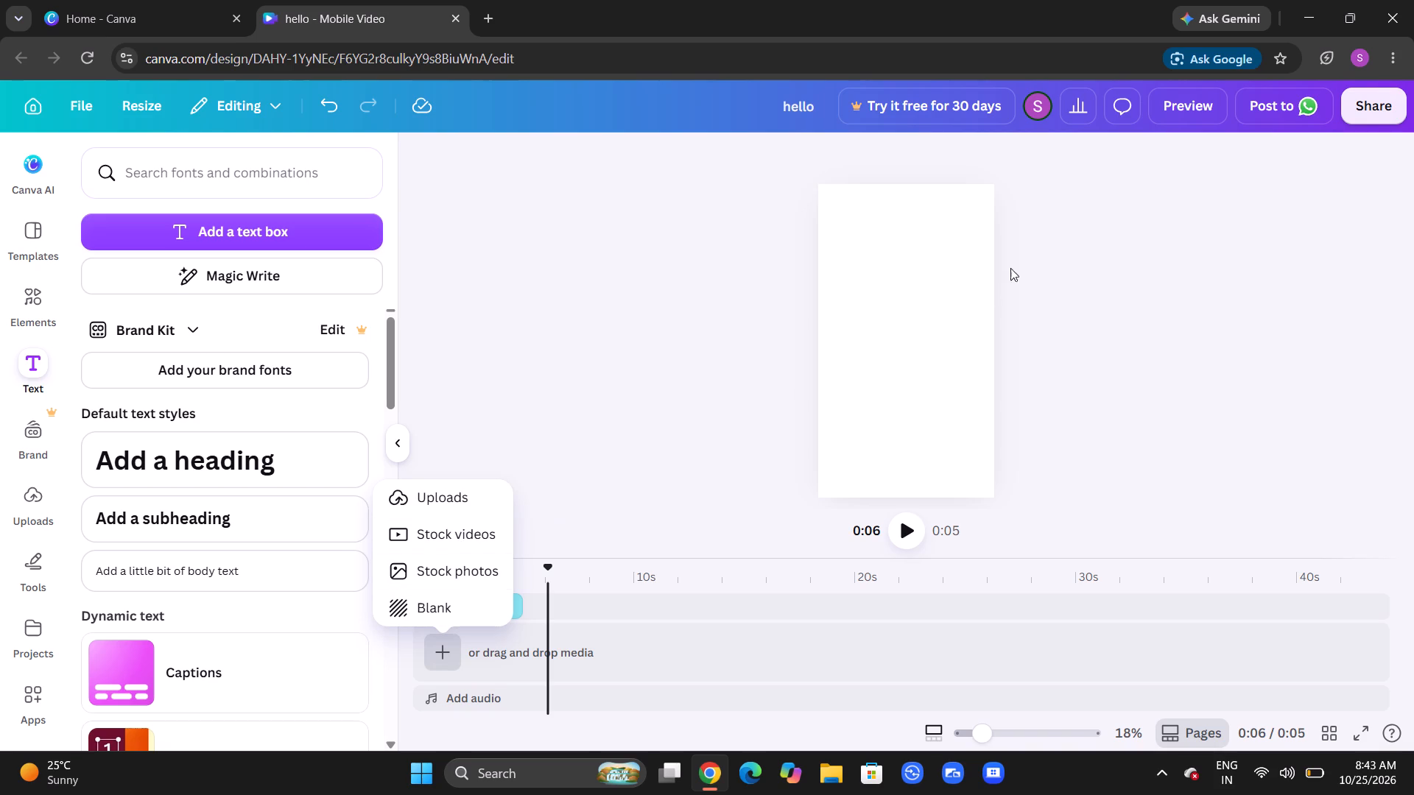
{"action": "left_click", "coordinate": [872, 305]}
{"action": "left_click", "coordinate": [907, 522]}
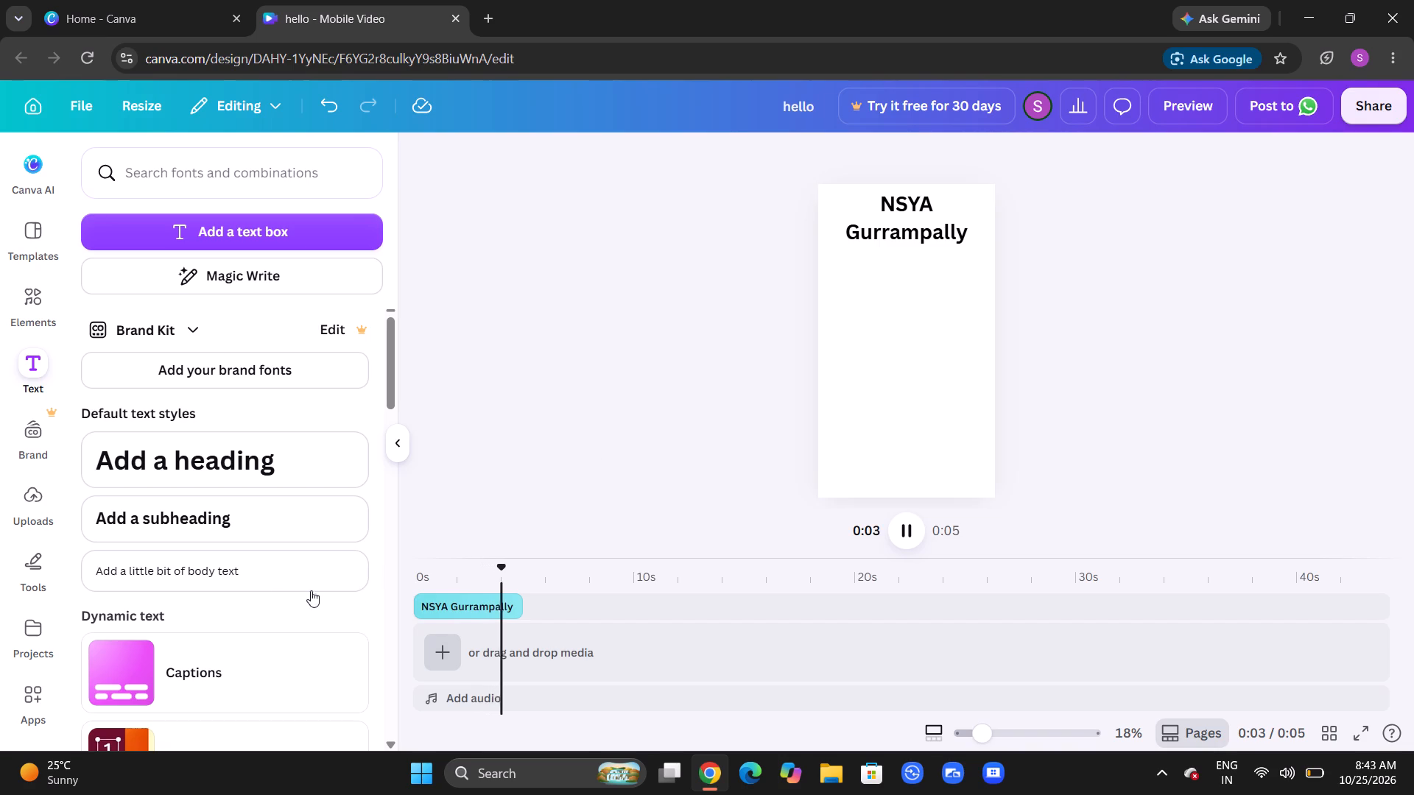
Open the dynamic text captions and select the Pixel Pop caption style.
{"action": "scroll", "coordinate": [186, 579], "scroll_direction": "down", "scroll_amount": 2}
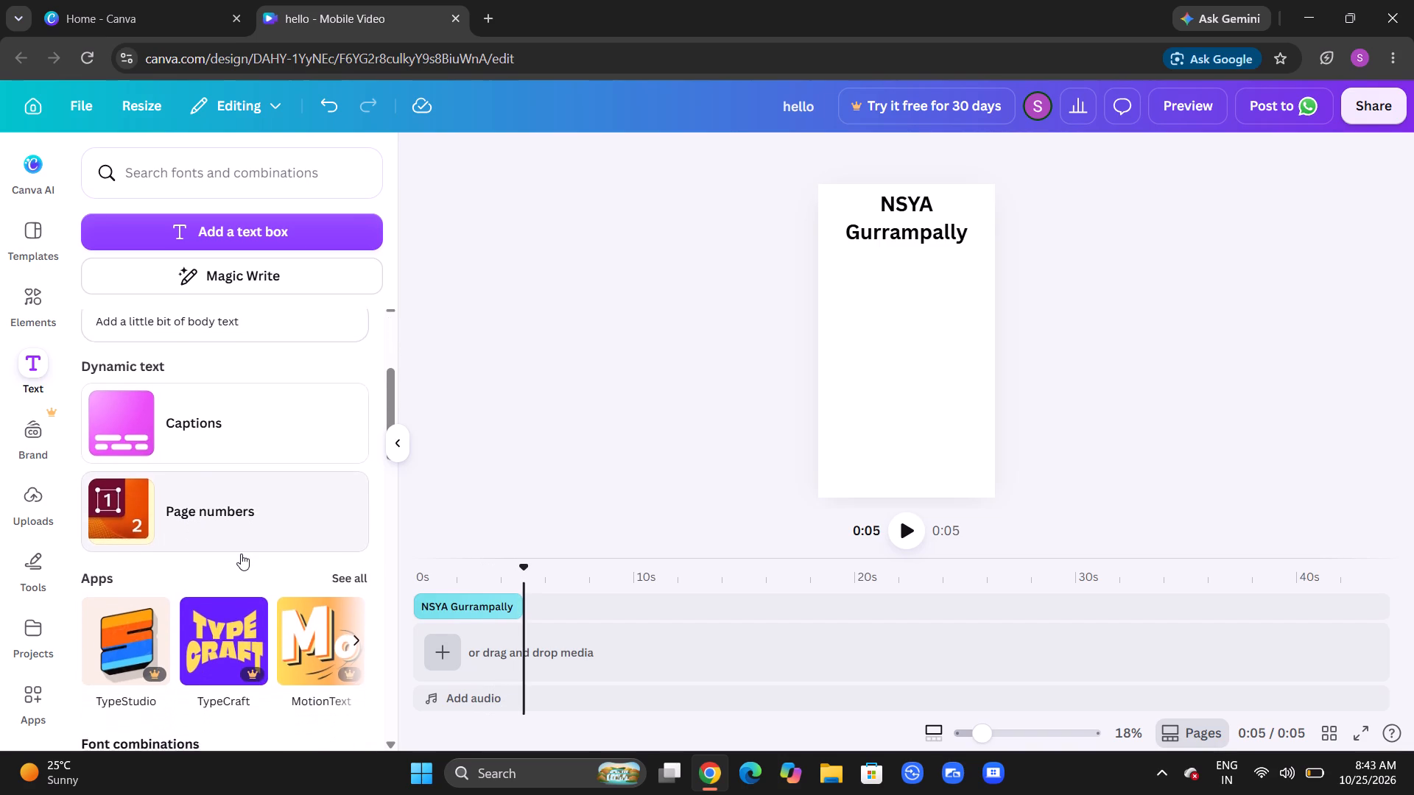
{"action": "left_click", "coordinate": [228, 520]}
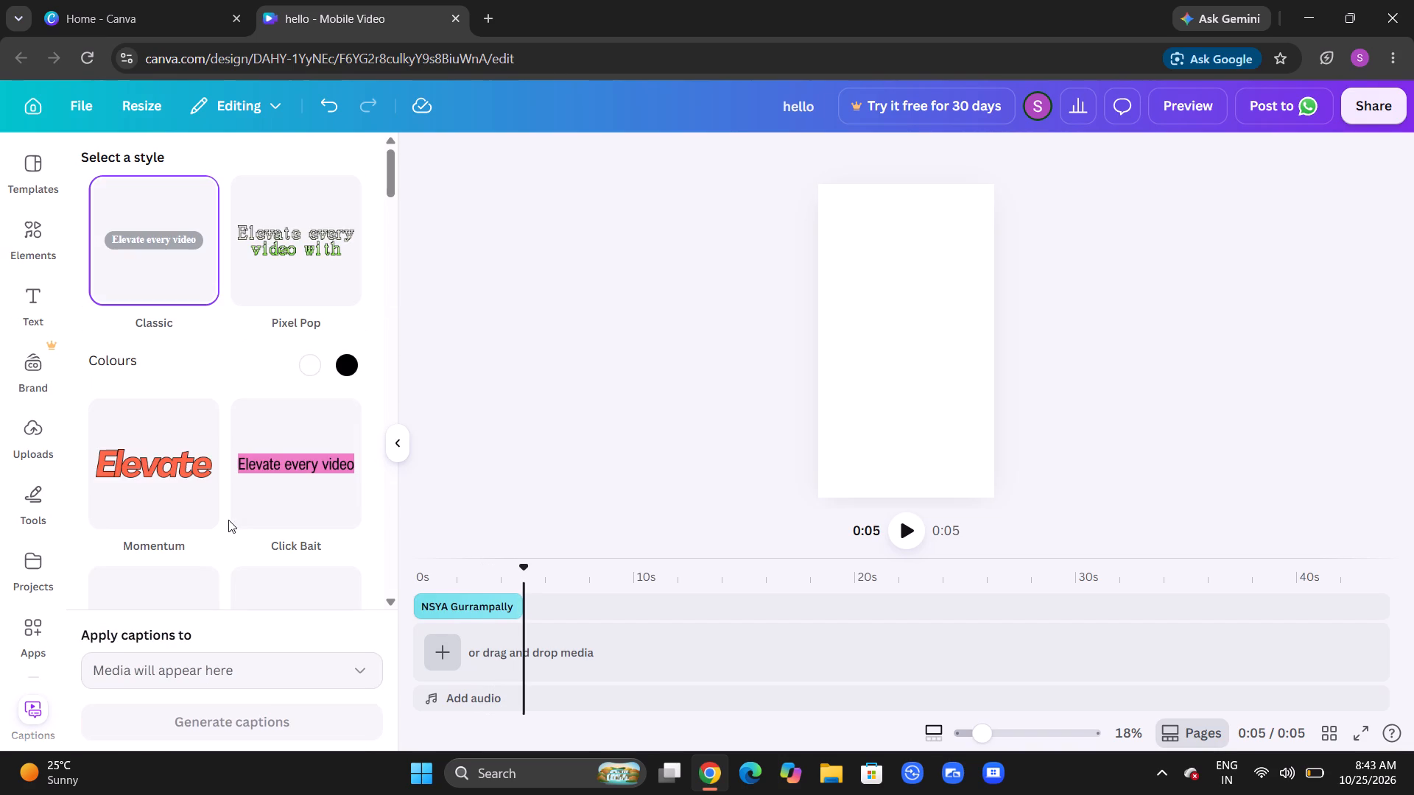
{"action": "left_click", "coordinate": [298, 255]}
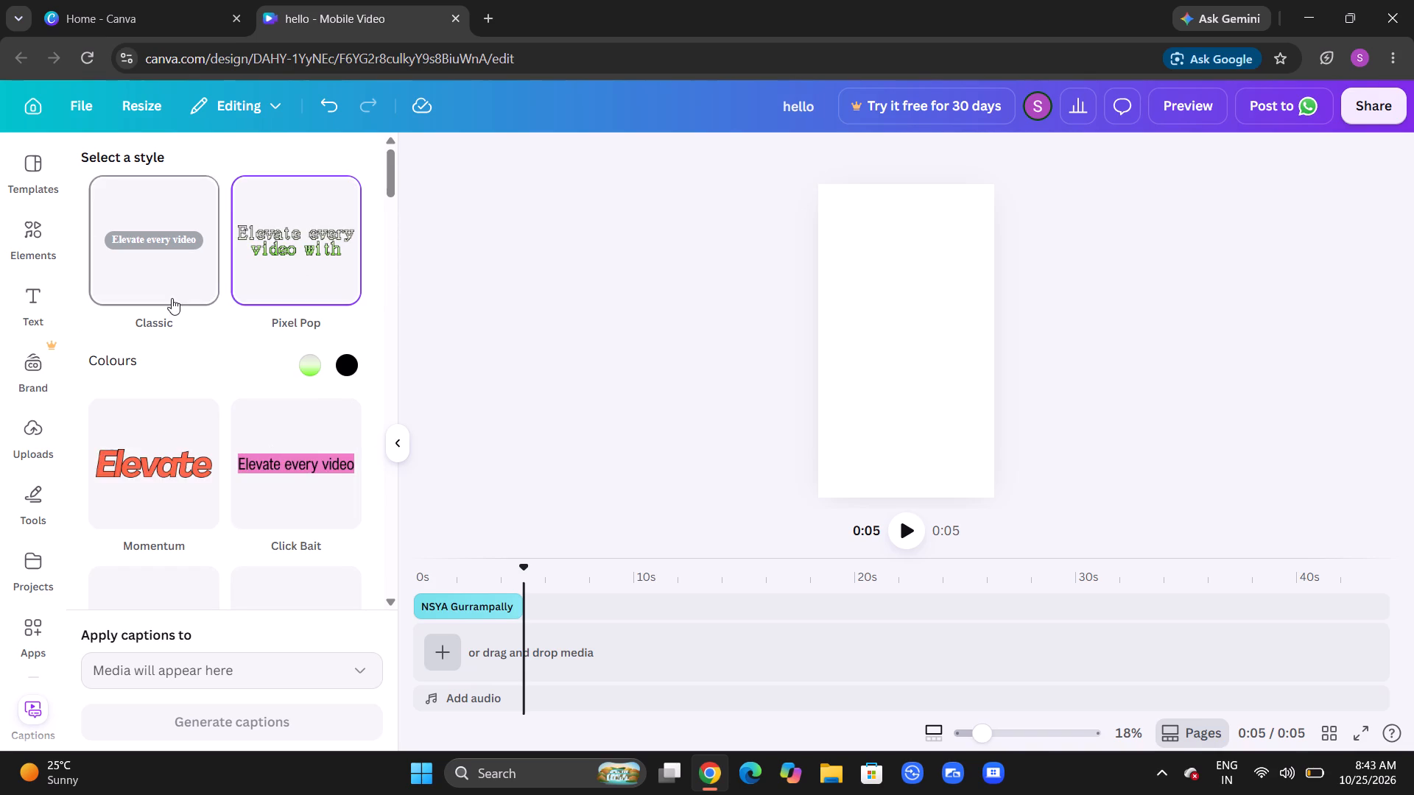
Browse the caption styles and select the Subtext style instead.
{"action": "scroll", "coordinate": [172, 298], "scroll_direction": "down", "scroll_amount": 3}
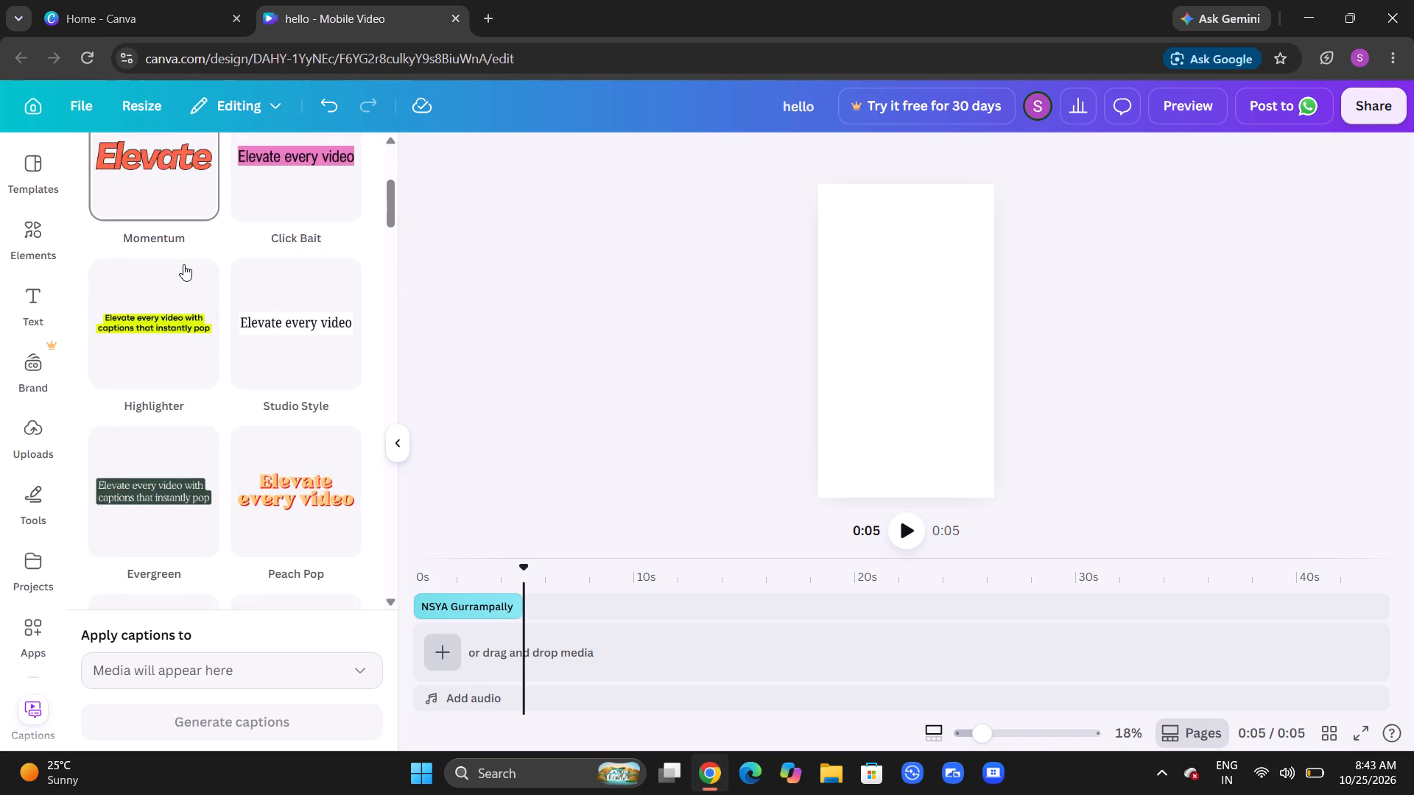
{"action": "scroll", "coordinate": [183, 264], "scroll_direction": "down", "scroll_amount": 3}
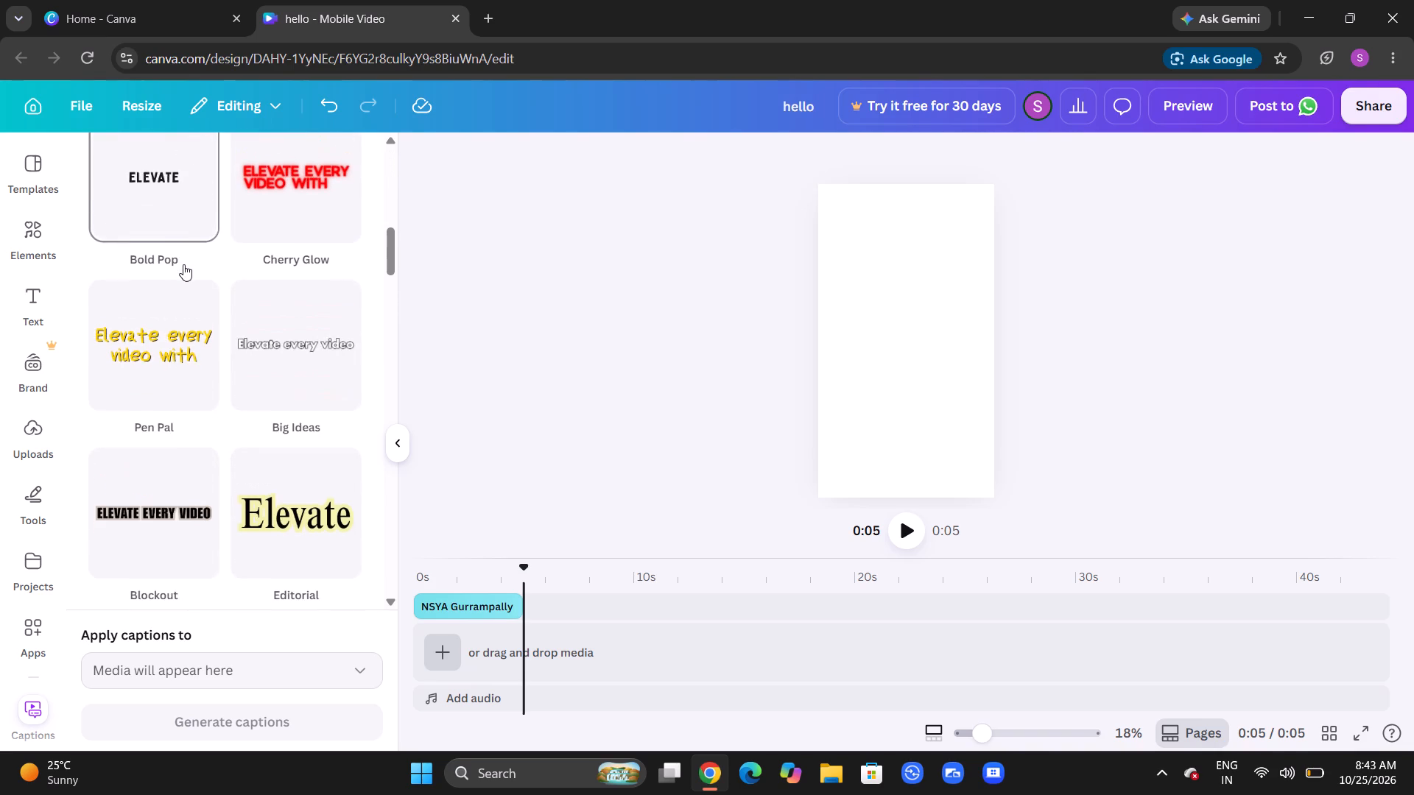
{"action": "scroll", "coordinate": [183, 264], "scroll_direction": "down", "scroll_amount": 2}
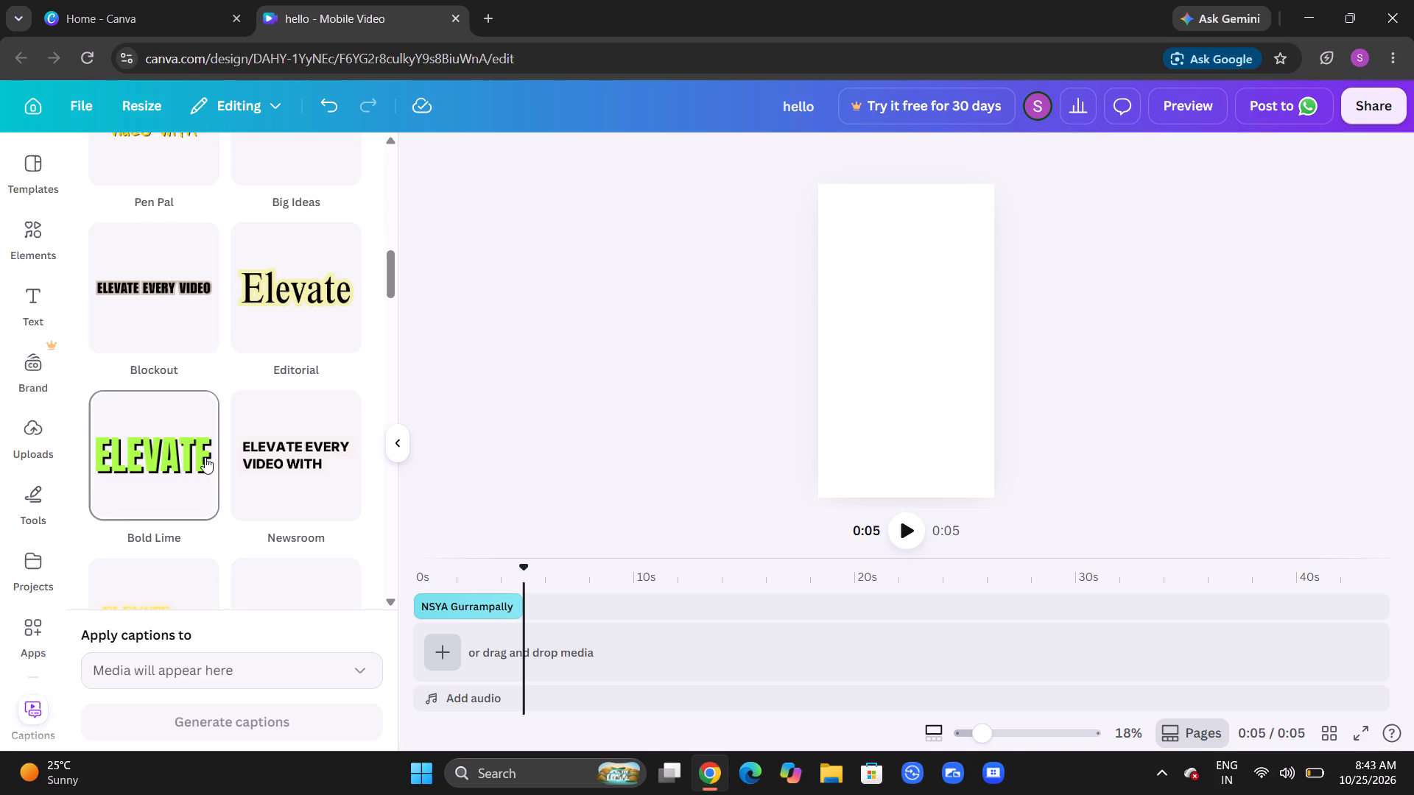
{"action": "scroll", "coordinate": [205, 457], "scroll_direction": "down", "scroll_amount": 1}
{"action": "scroll", "coordinate": [260, 424], "scroll_direction": "down", "scroll_amount": 1}
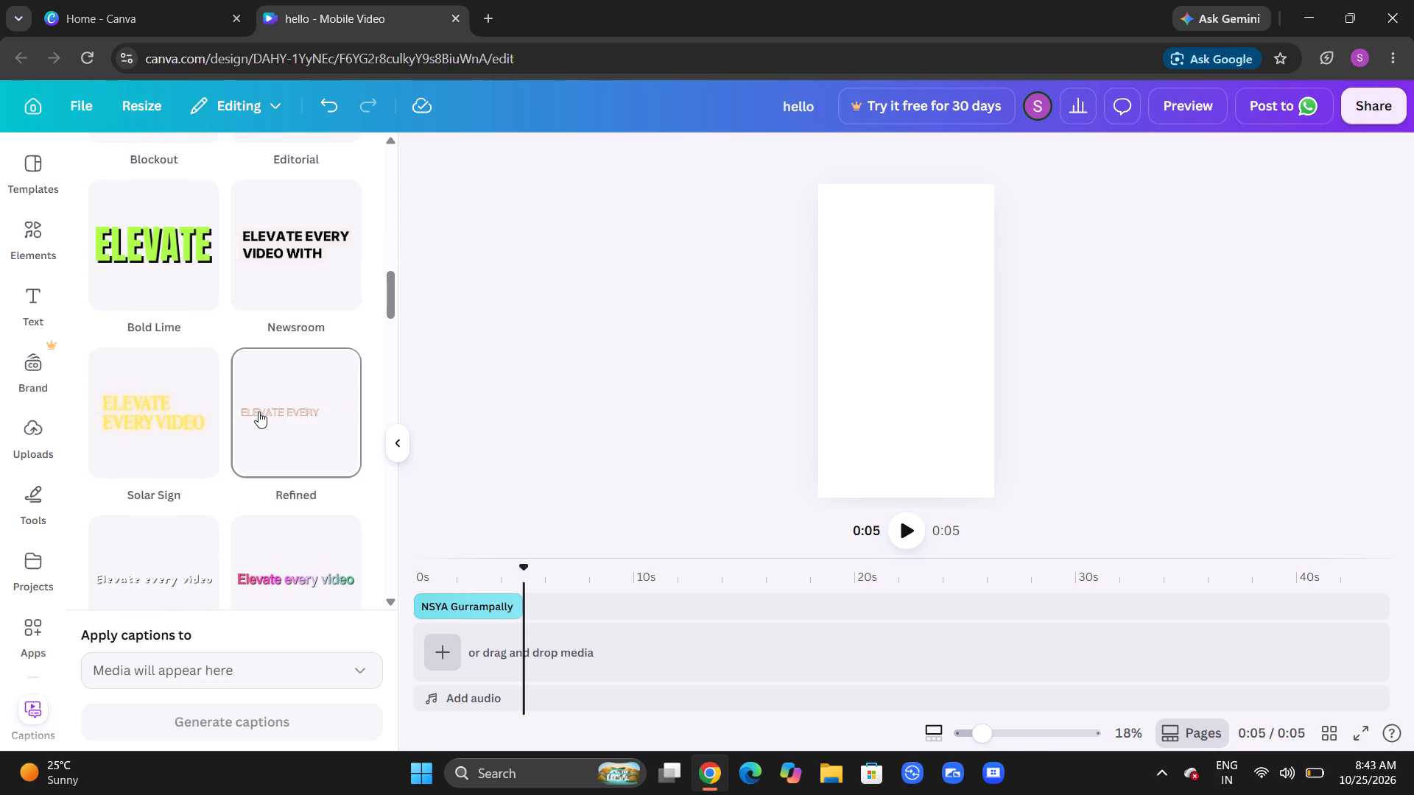
{"action": "scroll", "coordinate": [152, 558], "scroll_direction": "down", "scroll_amount": 3}
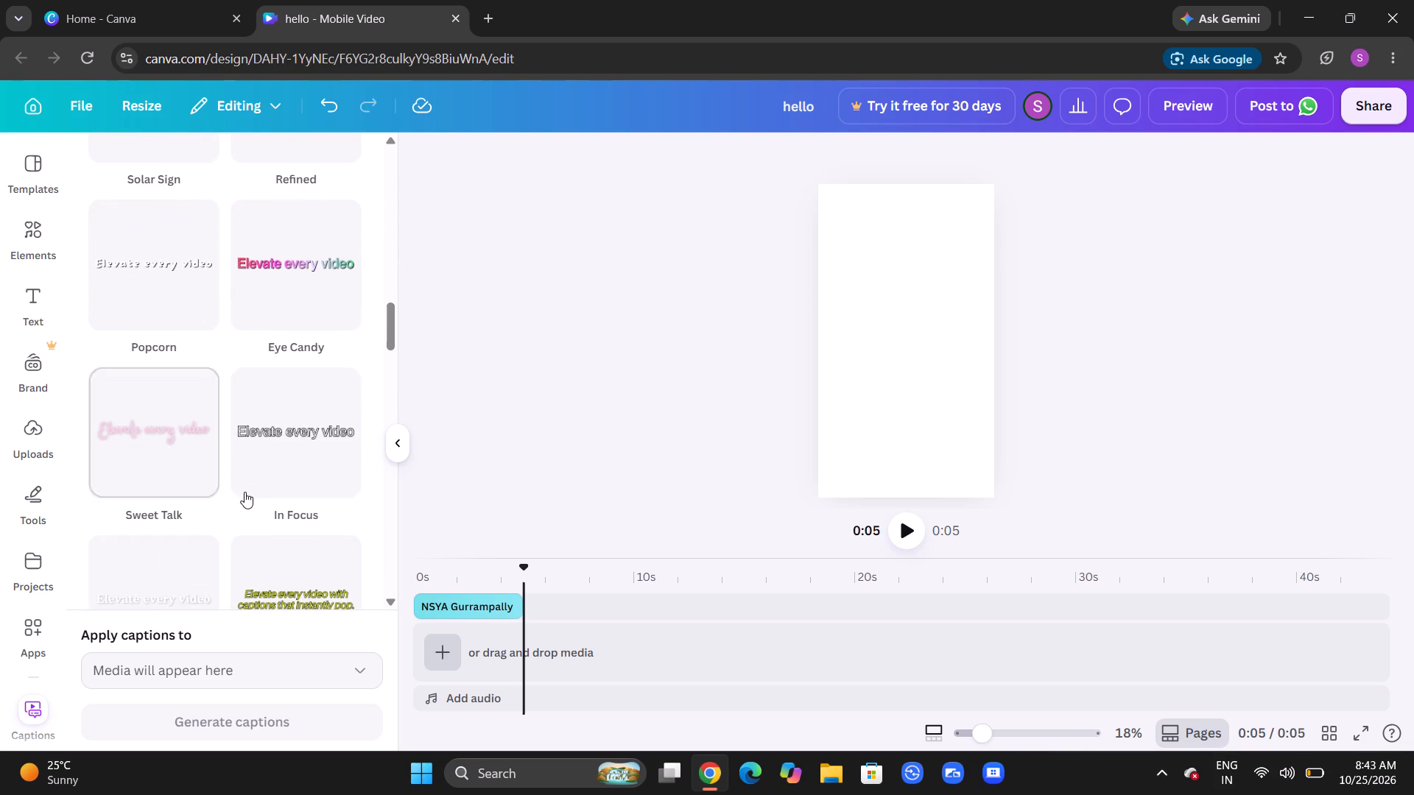
{"action": "scroll", "coordinate": [245, 492], "scroll_direction": "down", "scroll_amount": 1}
{"action": "double_click", "coordinate": [279, 453]}
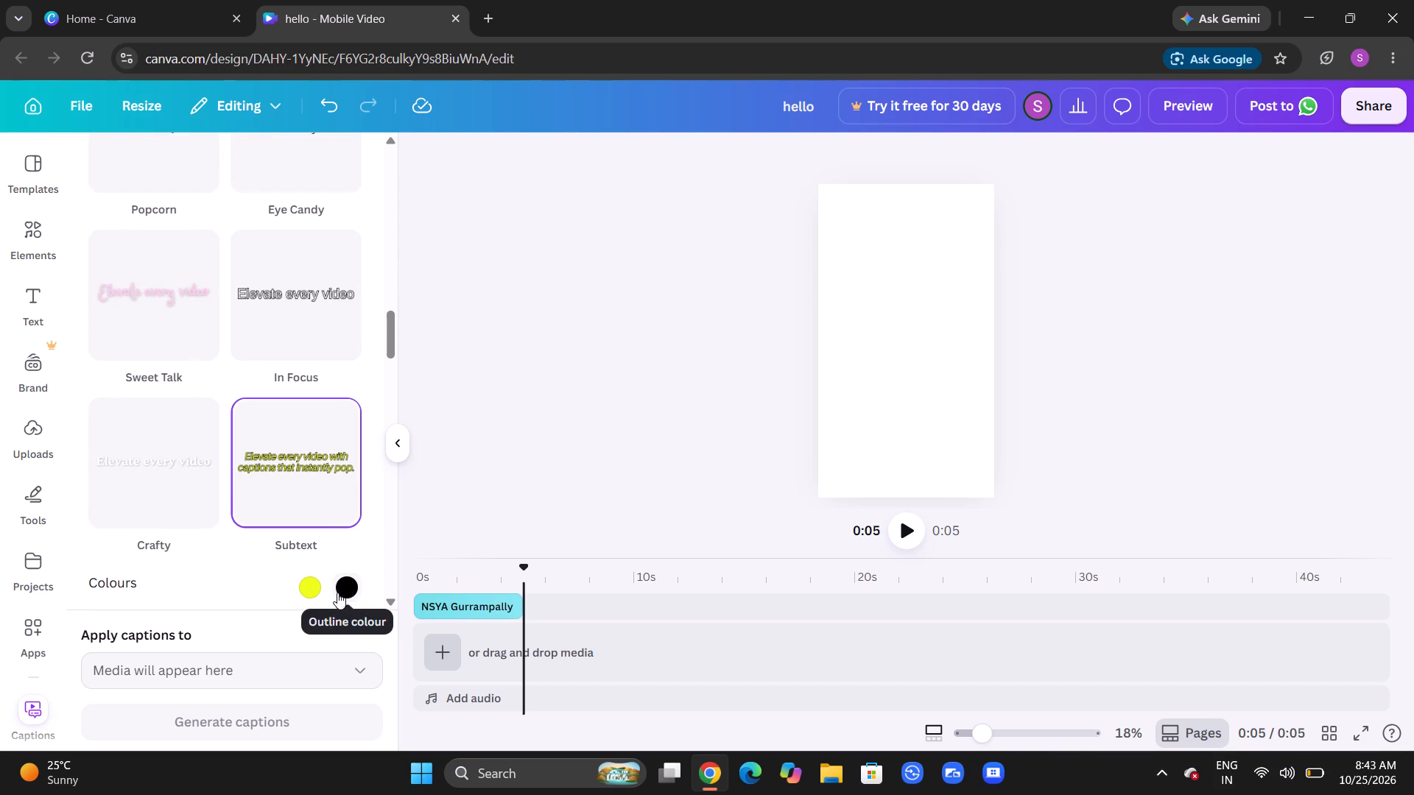
Set the outline colour of the Subtext caption style to the default solid red.
{"action": "left_click", "coordinate": [342, 593]}
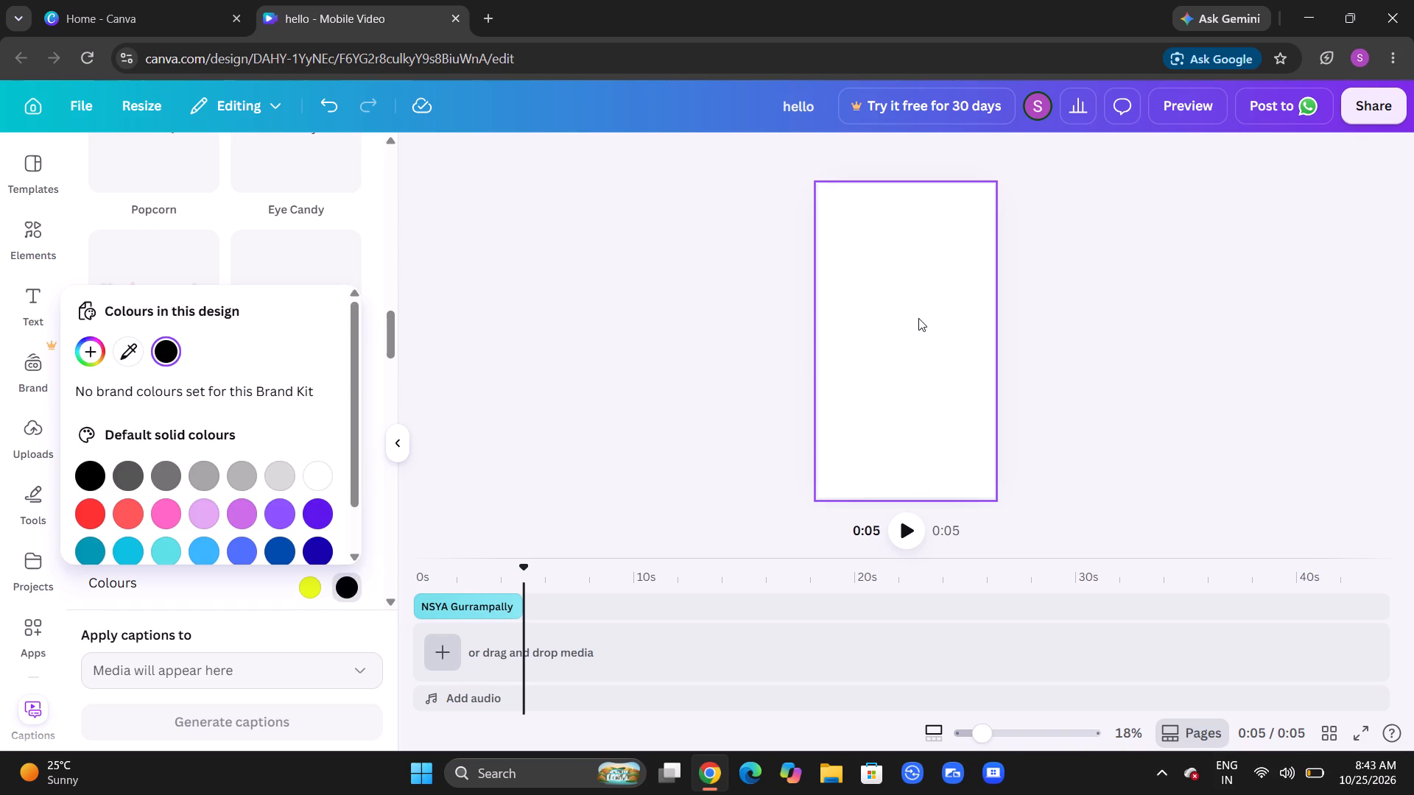
{"action": "left_click", "coordinate": [918, 318]}
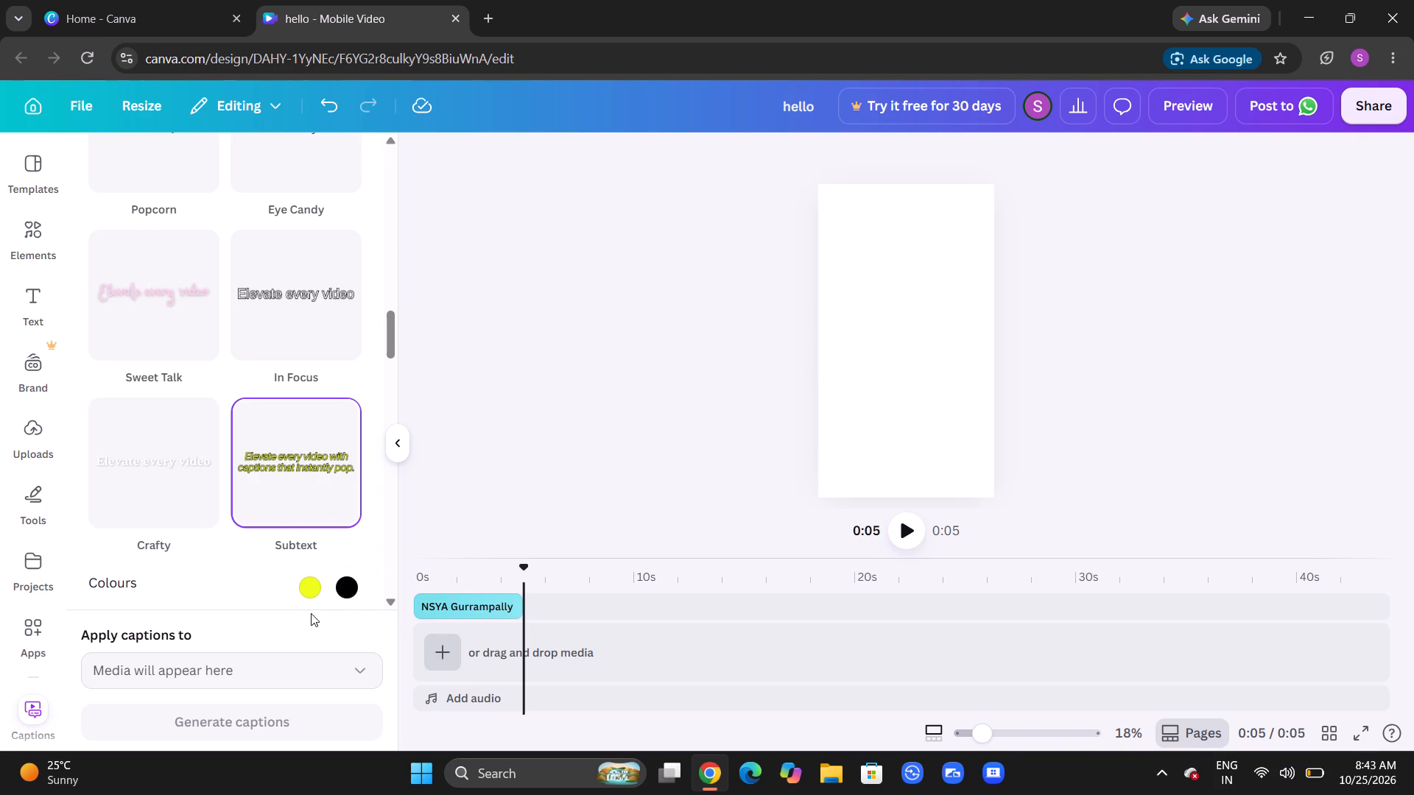
{"action": "left_click", "coordinate": [336, 584]}
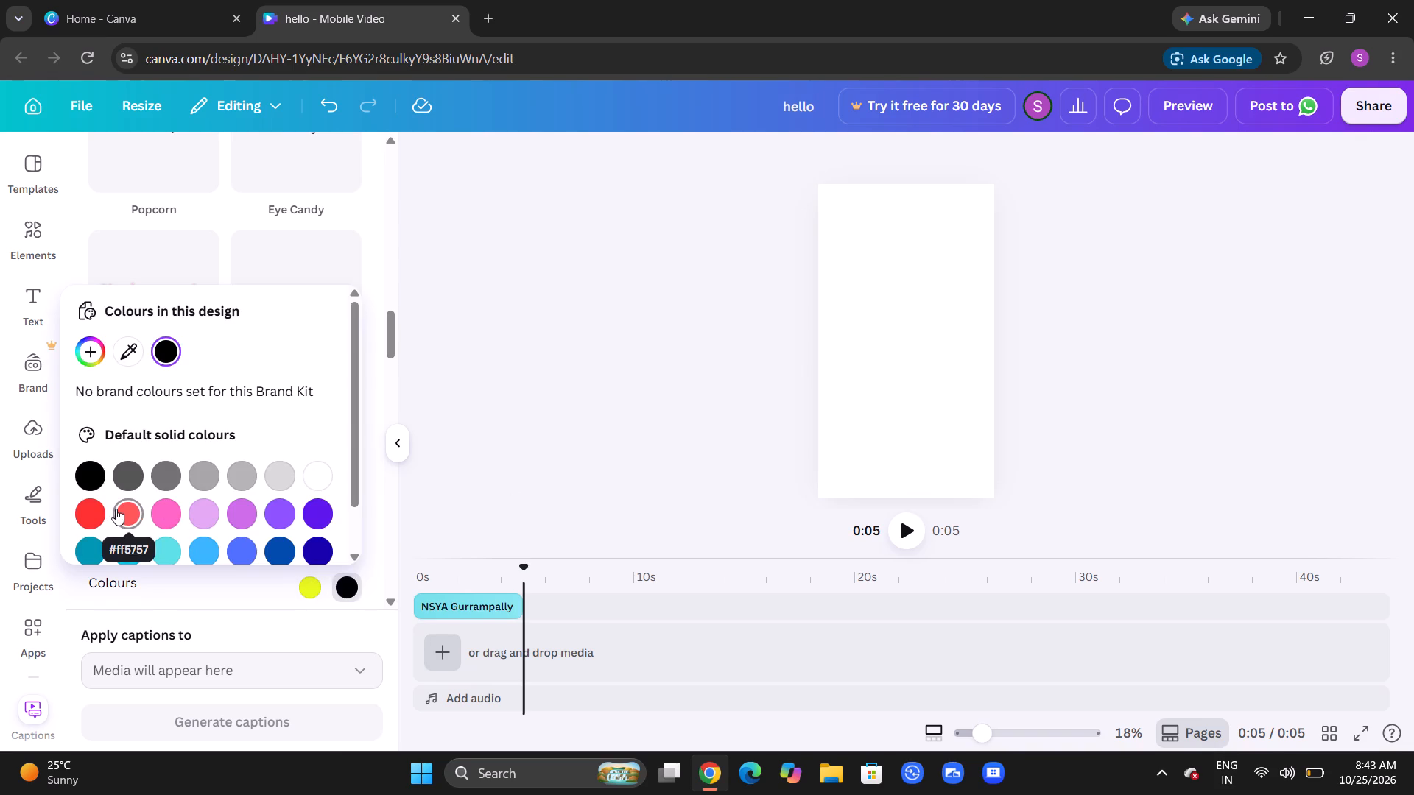
{"action": "left_click", "coordinate": [81, 512]}
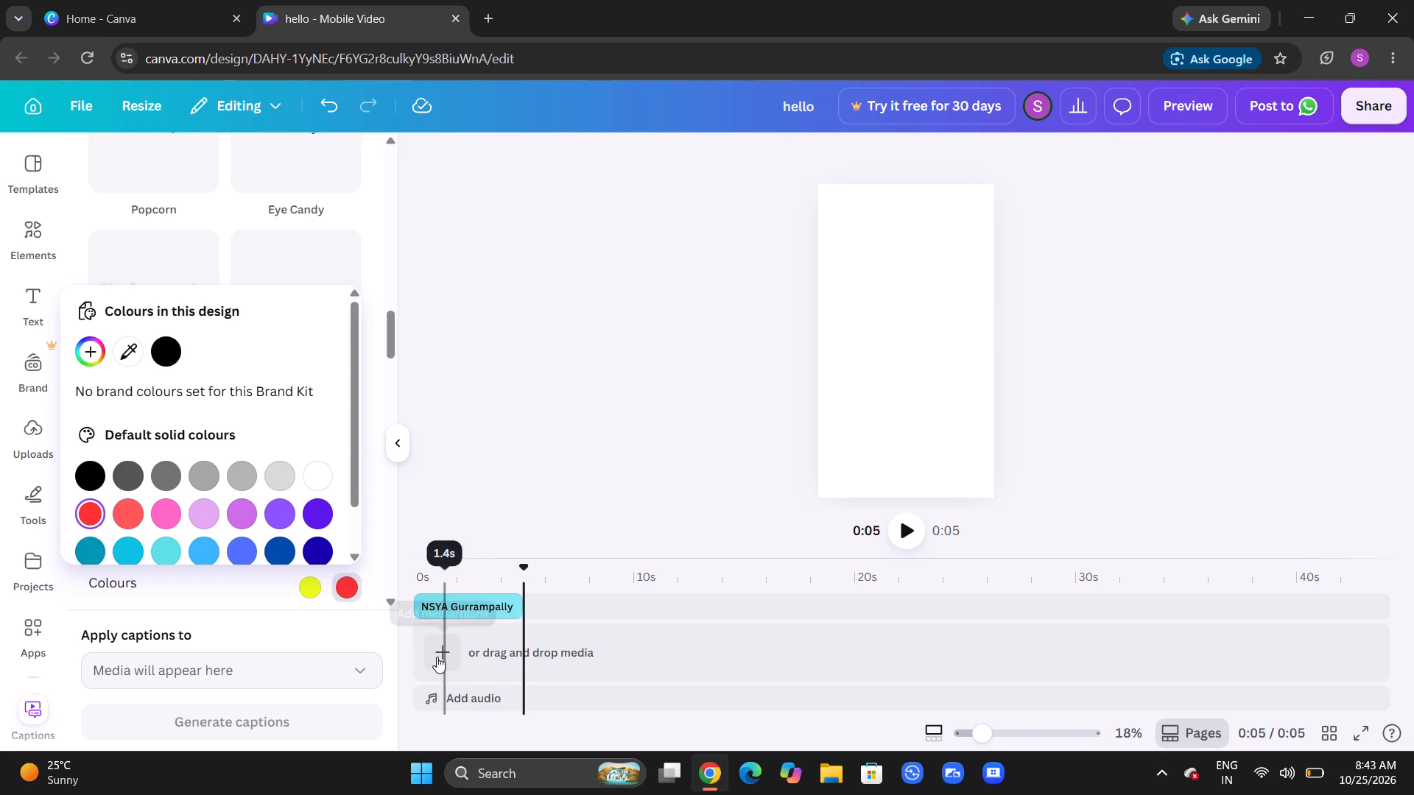
Select the "NSYA Gurrampally" heading through its timeline clip and shift it slightly towards the page's left edge.
{"action": "left_click", "coordinate": [484, 598]}
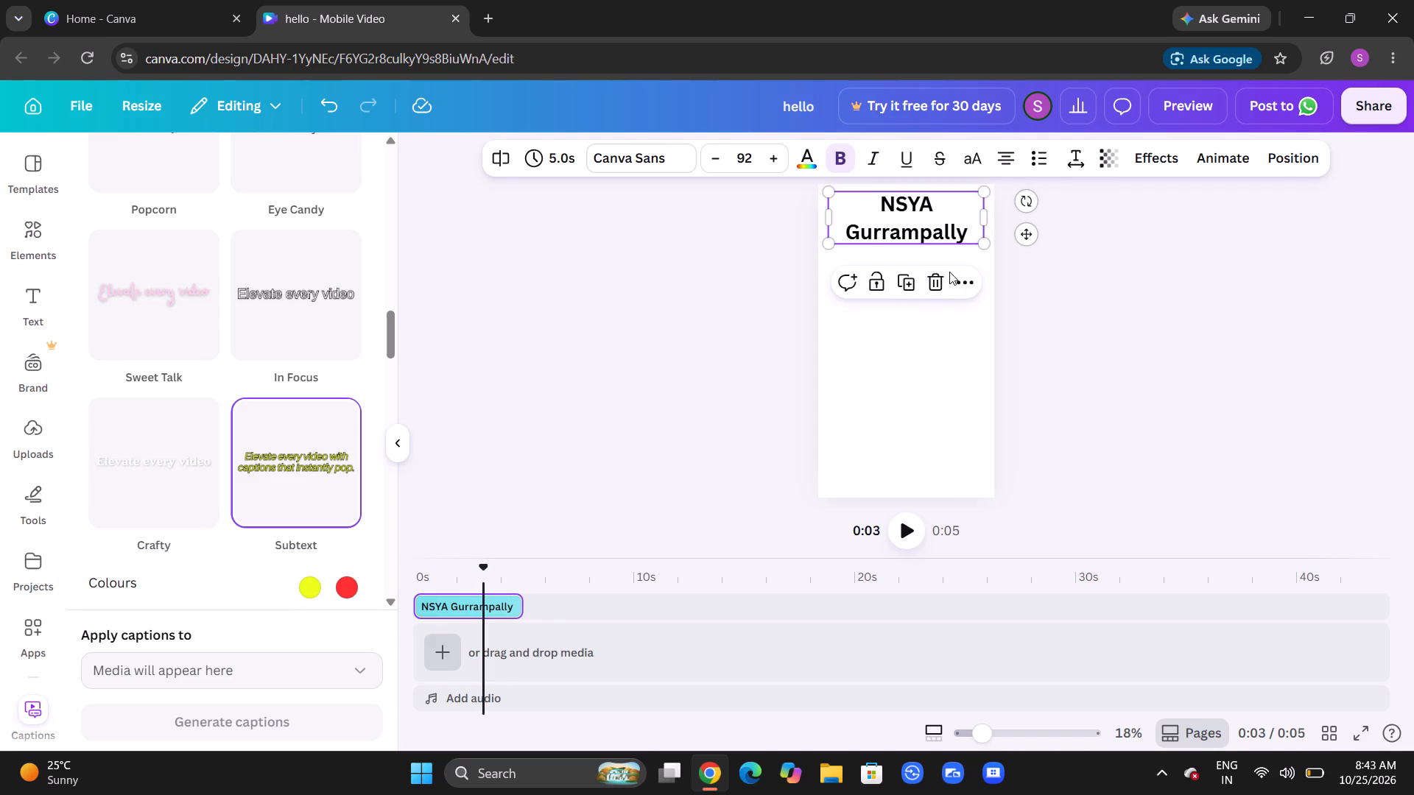
{"action": "left_click", "coordinate": [964, 228]}
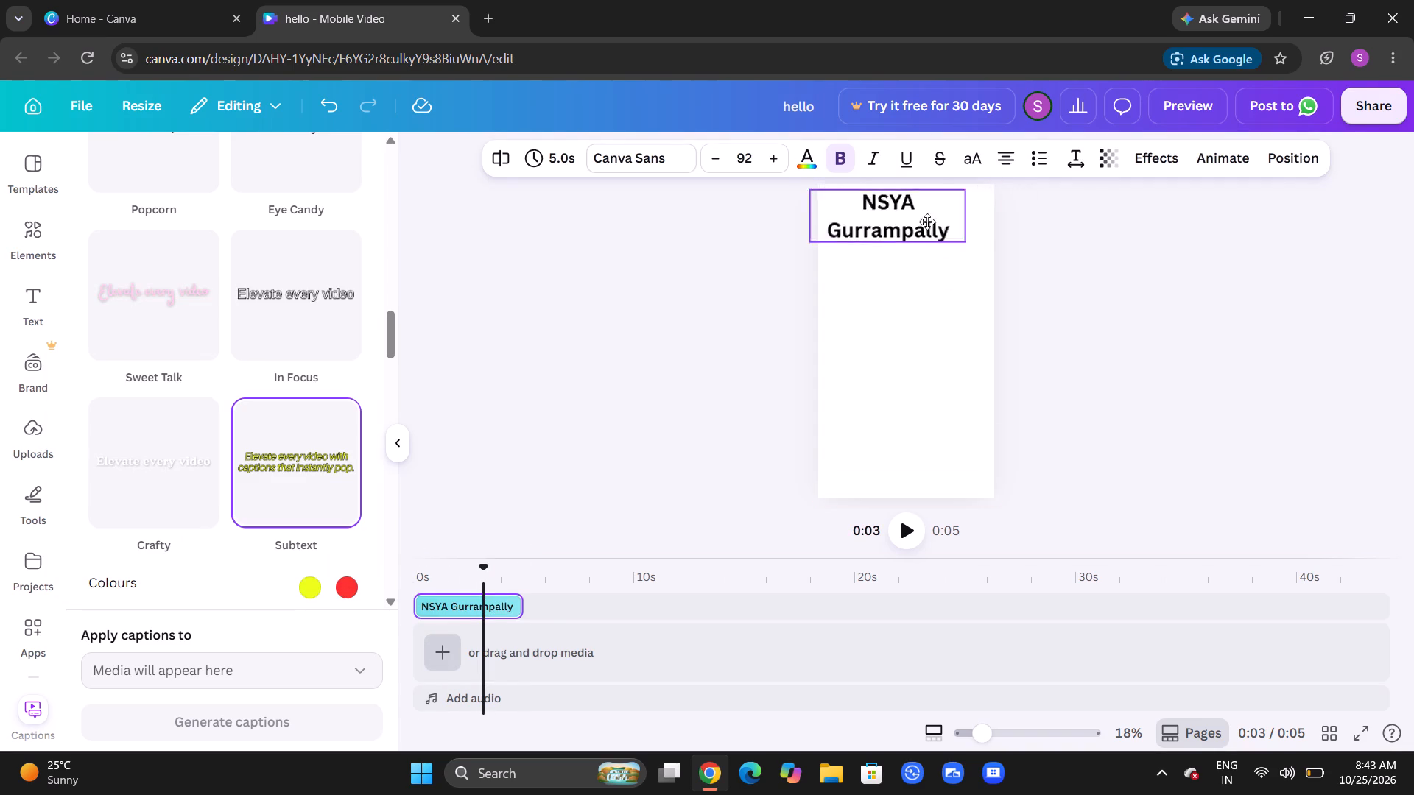
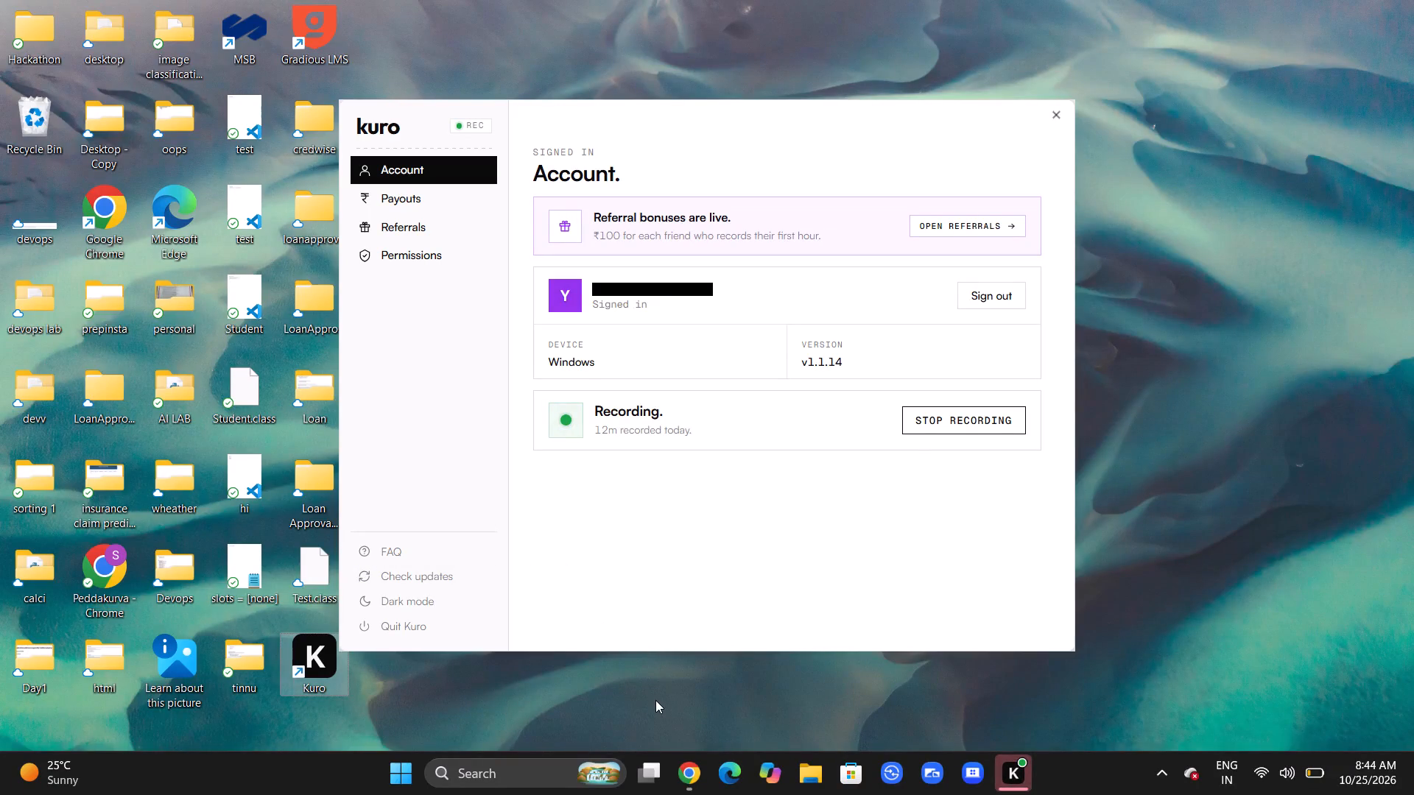
Switch back to the Canva design in Chrome, deselect the heading and try to apply the Subtext caption style.
{"action": "left_click", "coordinate": [689, 776]}
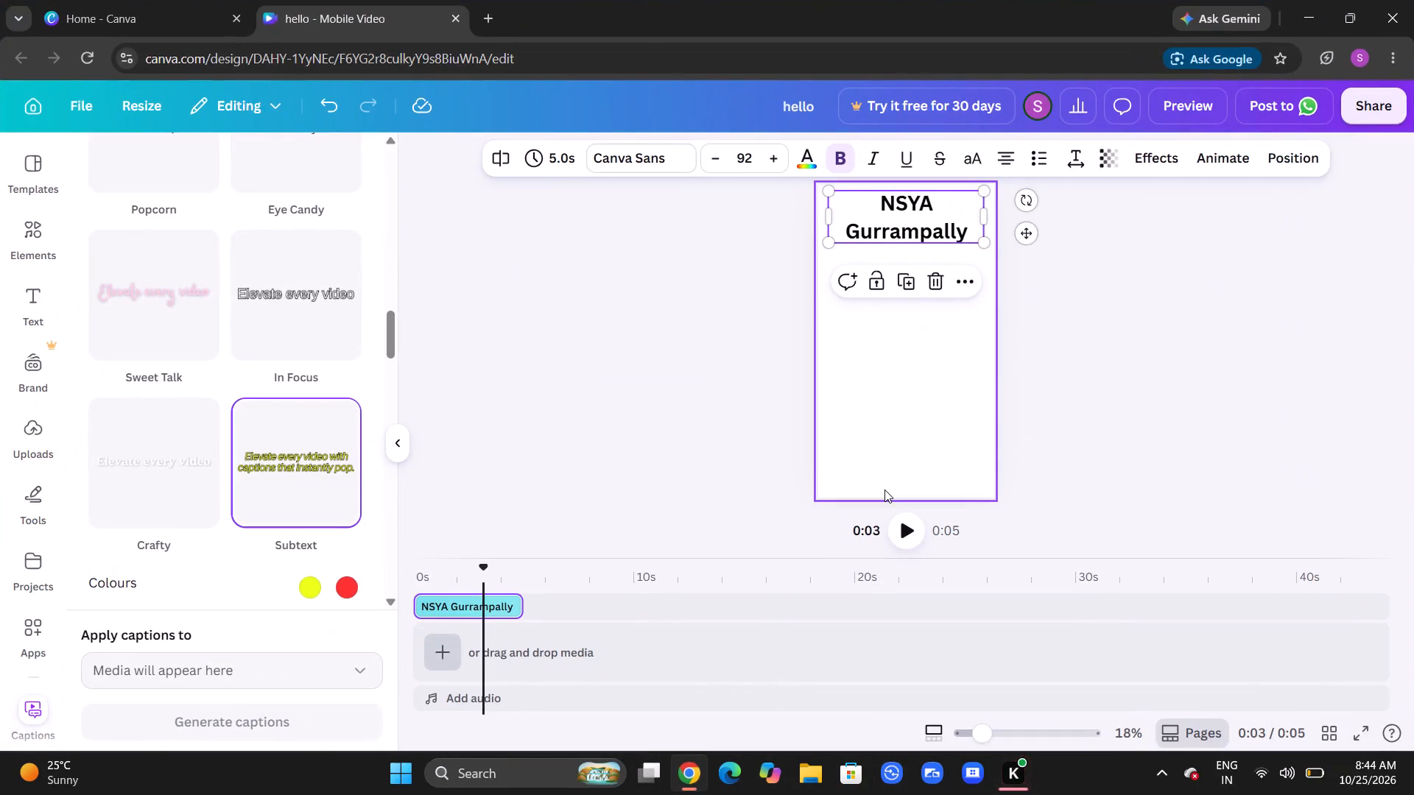
{"action": "left_click", "coordinate": [873, 367]}
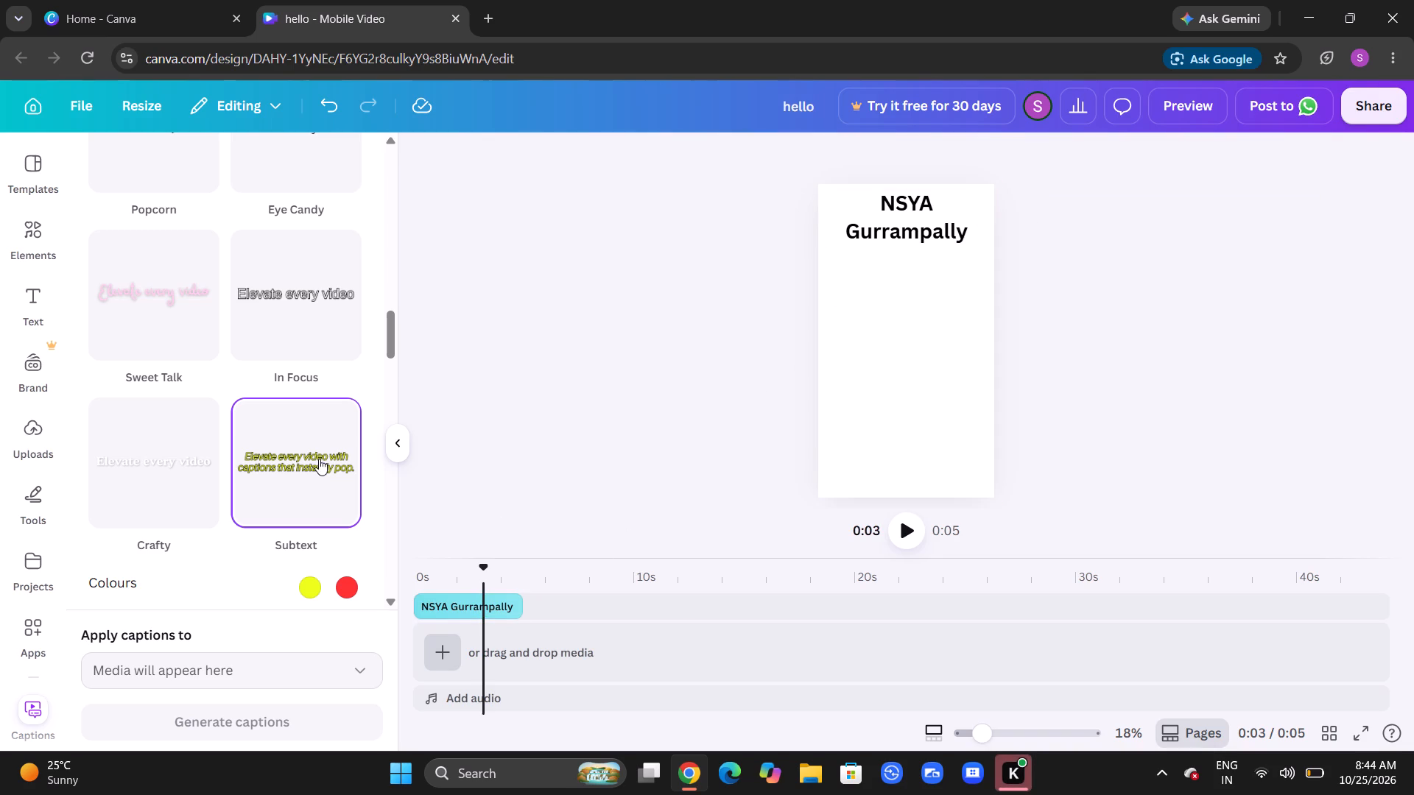
{"action": "double_click", "coordinate": [262, 460]}
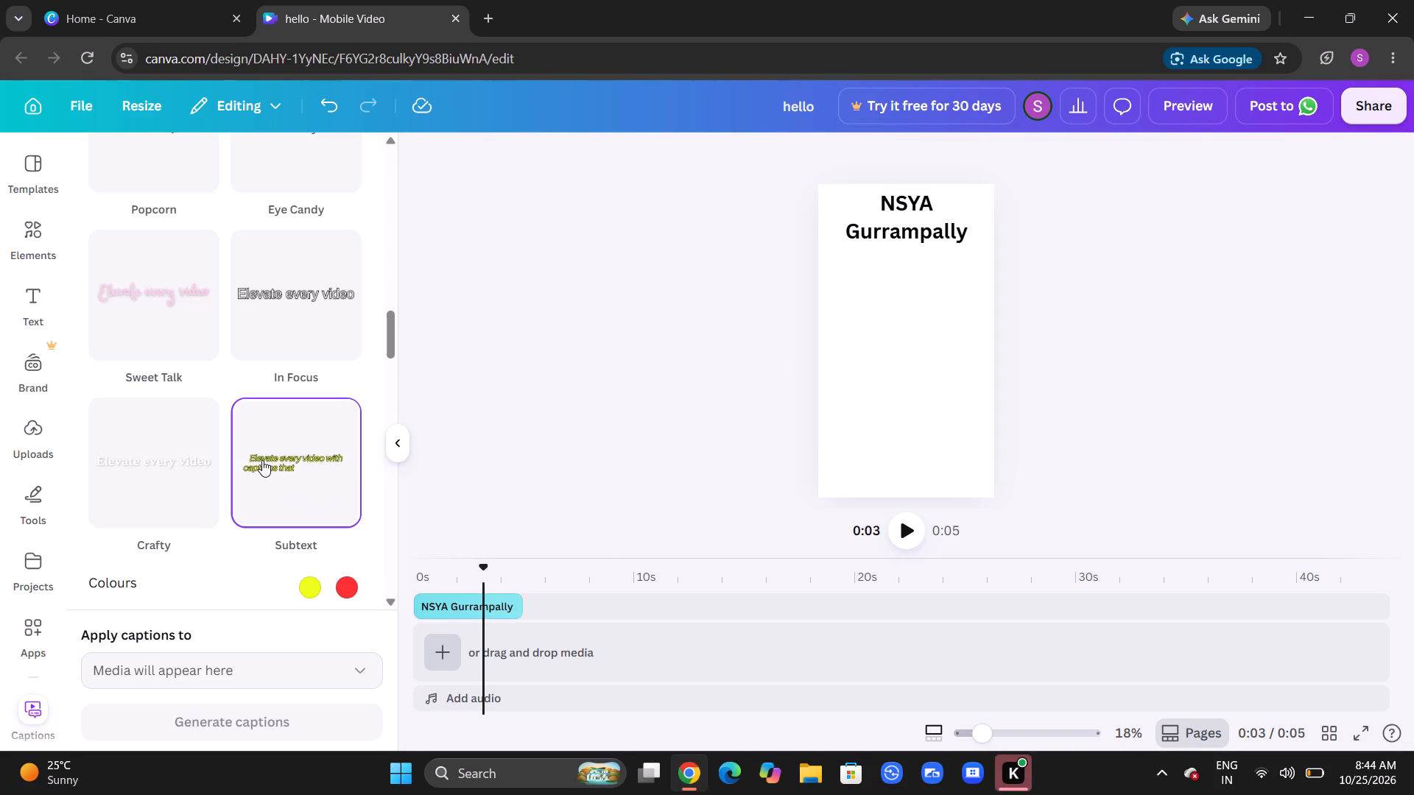
Browse the text font combinations for a ready-made style that suits the video design.
{"action": "left_click", "coordinate": [26, 311]}
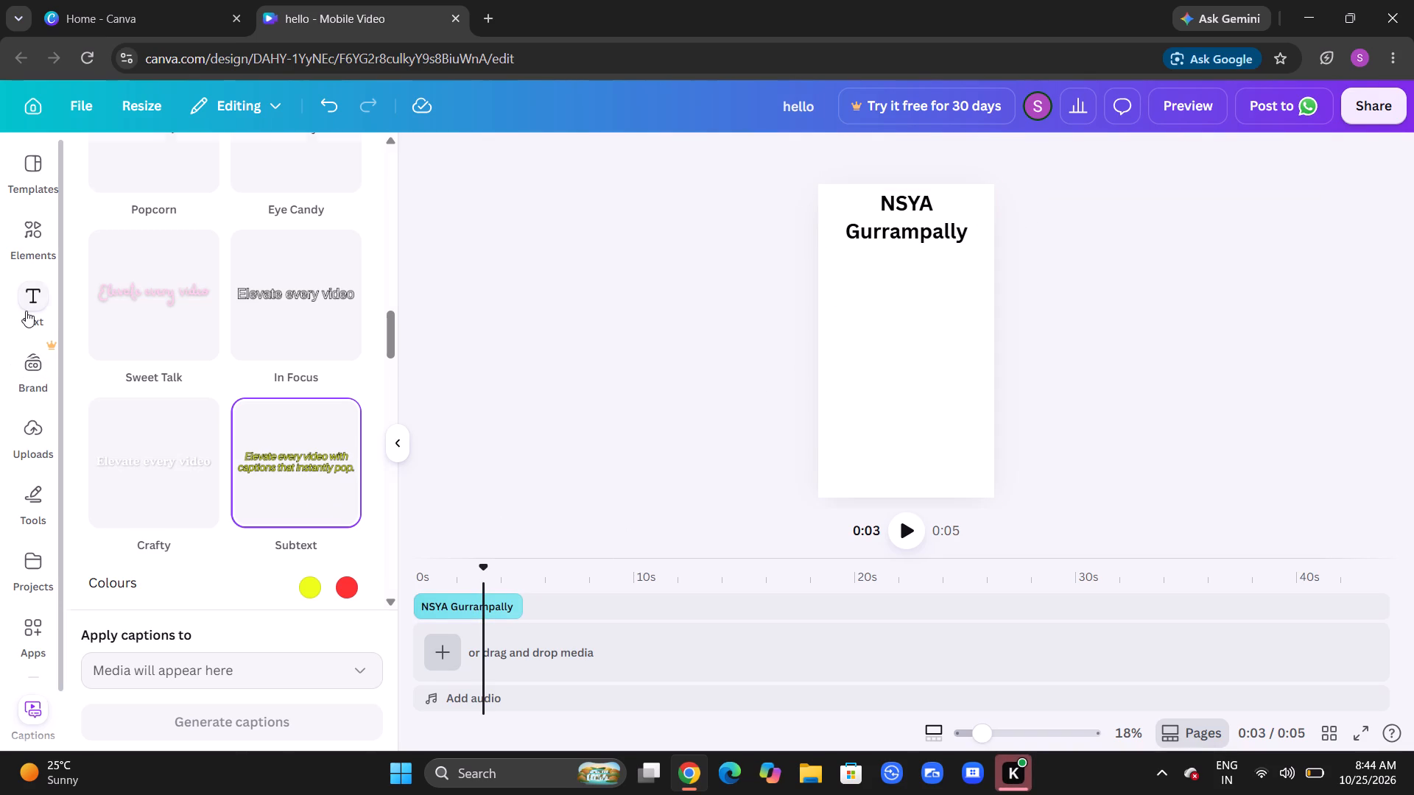
{"action": "scroll", "coordinate": [187, 569], "scroll_direction": "down", "scroll_amount": 4}
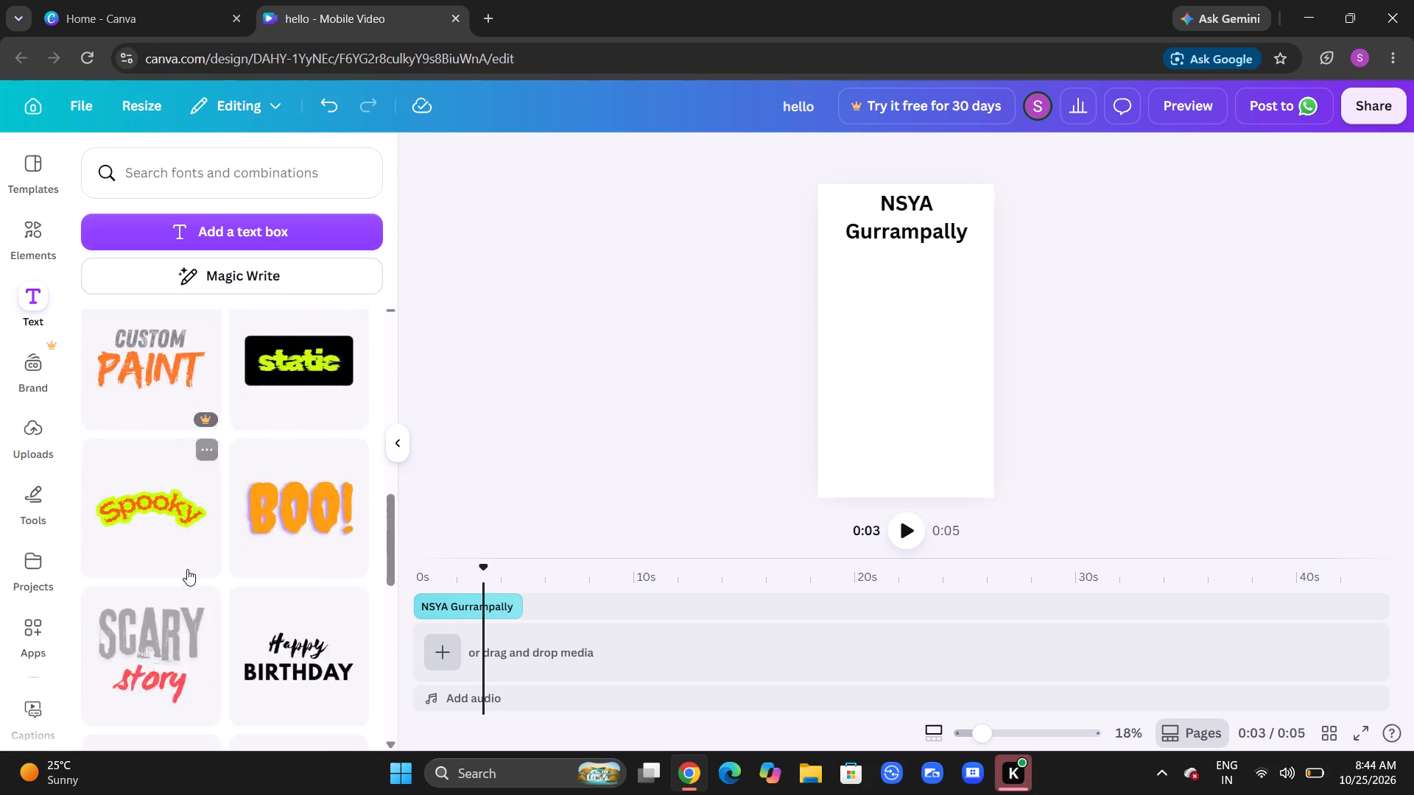
{"action": "scroll", "coordinate": [187, 569], "scroll_direction": "down", "scroll_amount": 1}
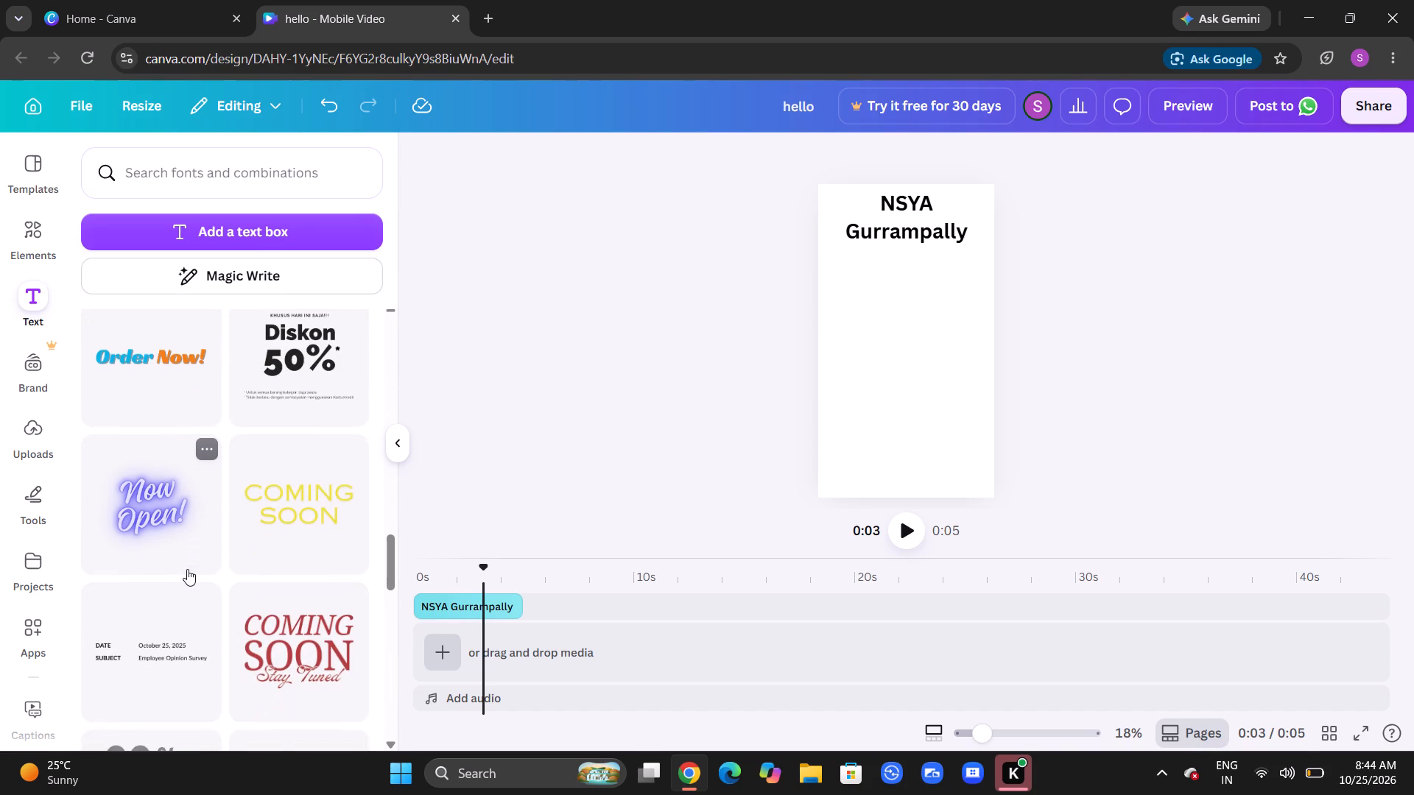
{"action": "scroll", "coordinate": [187, 569], "scroll_direction": "down", "scroll_amount": 3}
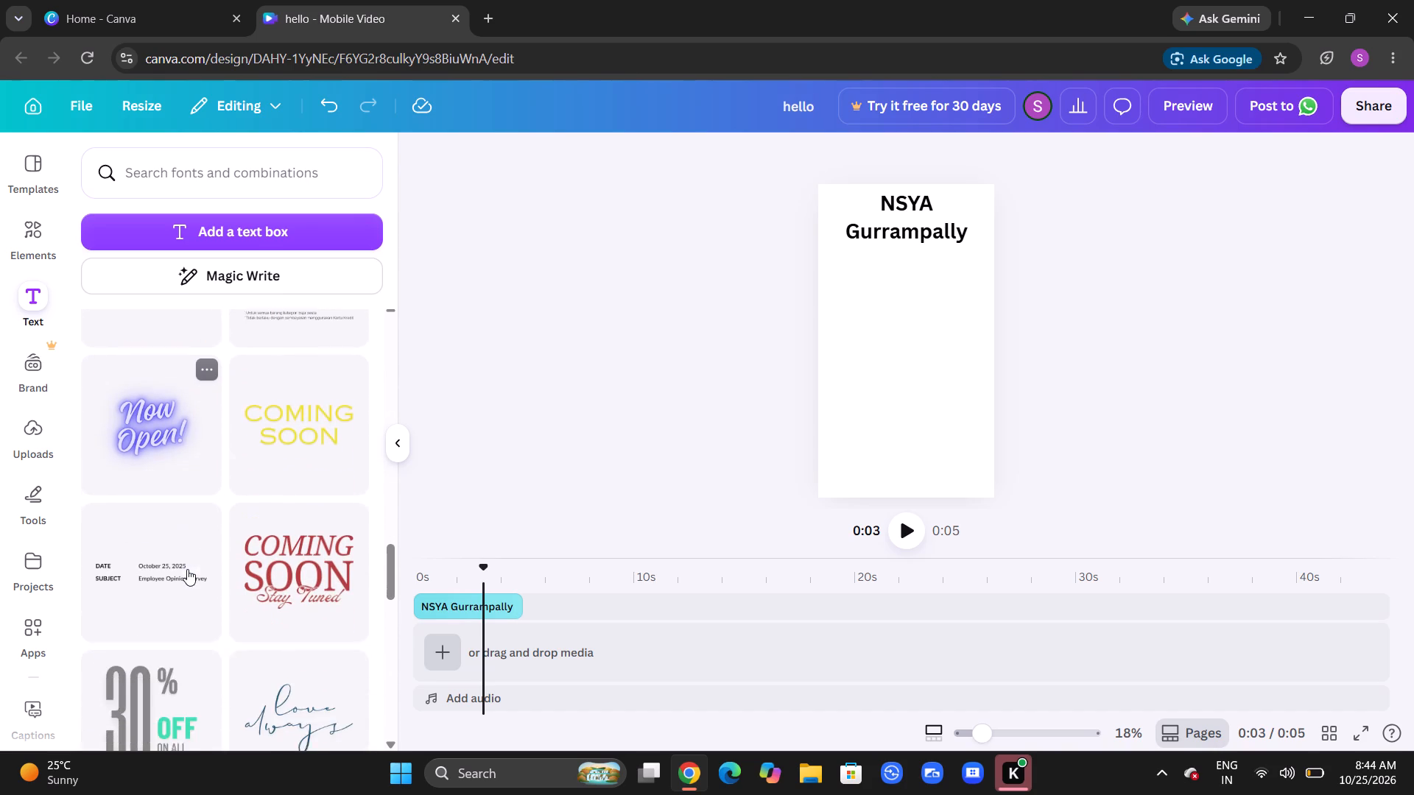
{"action": "scroll", "coordinate": [187, 569], "scroll_direction": "down", "scroll_amount": 3}
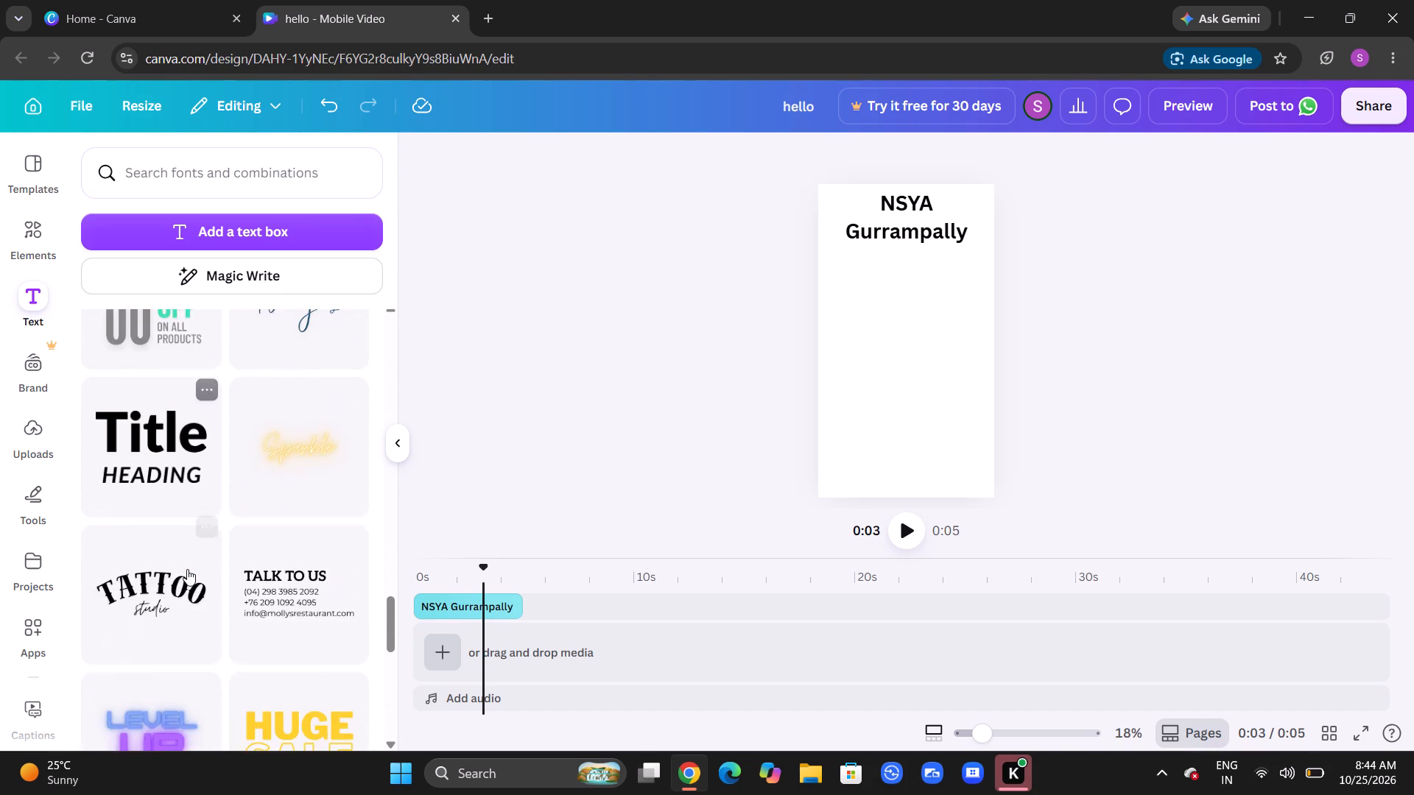
{"action": "scroll", "coordinate": [187, 569], "scroll_direction": "down", "scroll_amount": 3}
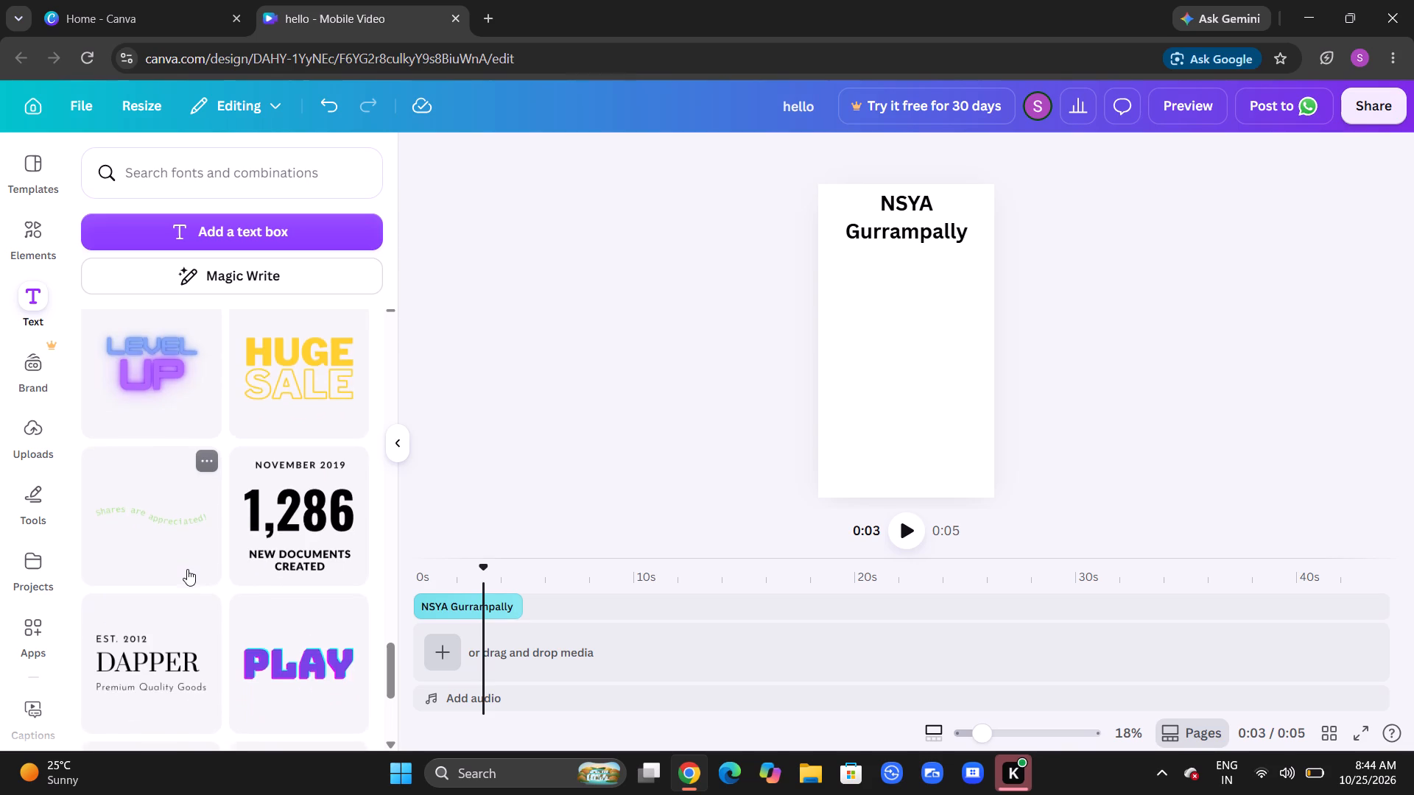
{"action": "scroll", "coordinate": [187, 569], "scroll_direction": "down", "scroll_amount": 3}
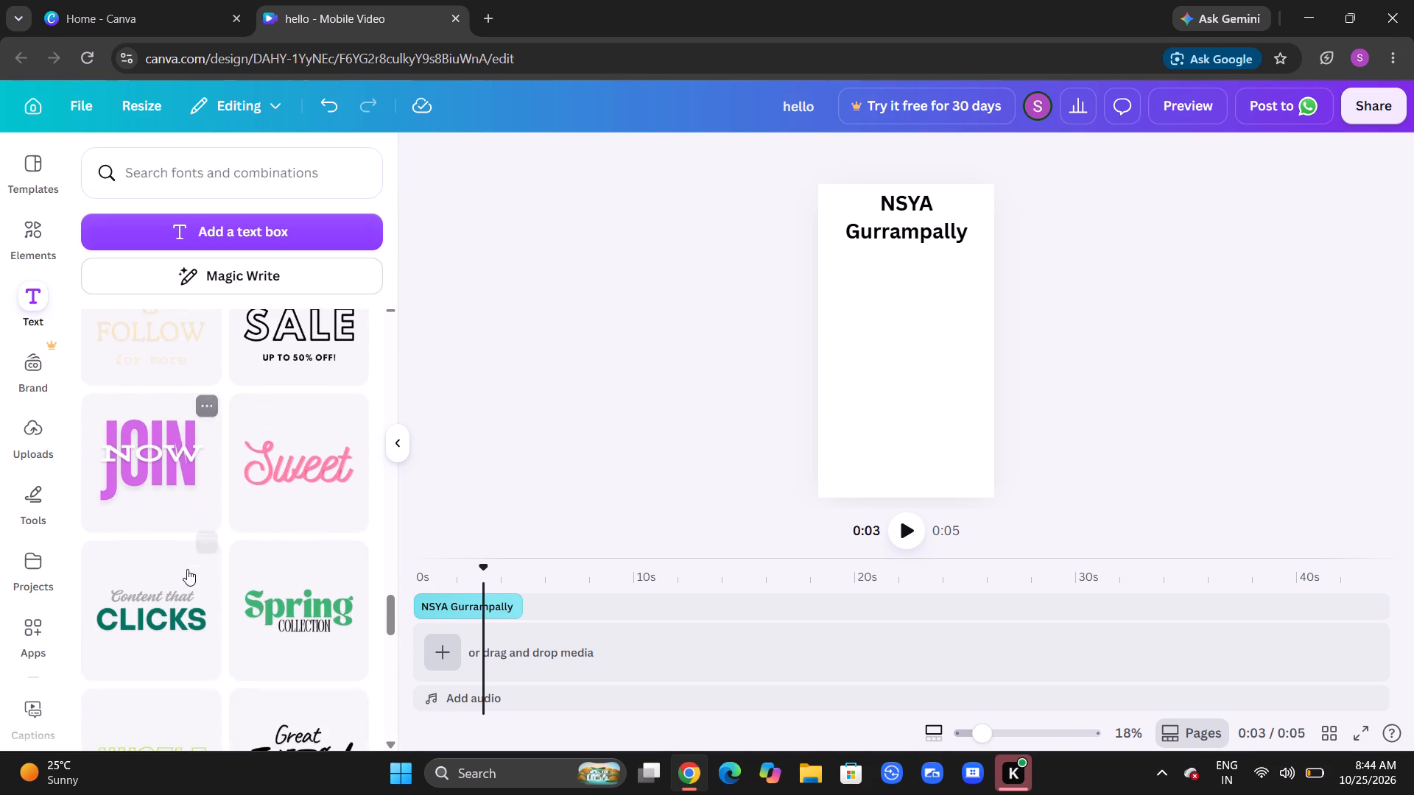
{"action": "scroll", "coordinate": [187, 569], "scroll_direction": "down", "scroll_amount": 4}
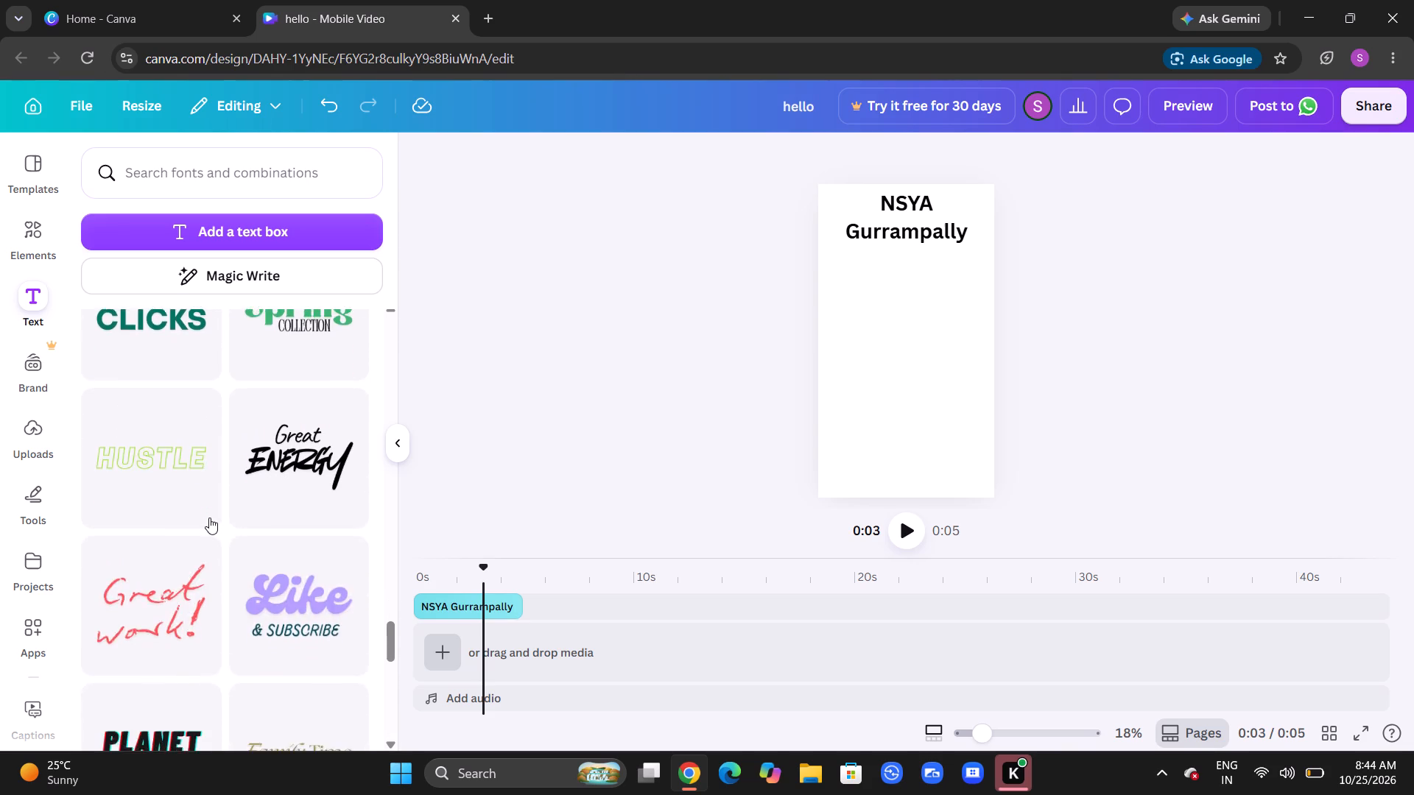
{"action": "scroll", "coordinate": [209, 517], "scroll_direction": "down", "scroll_amount": 3}
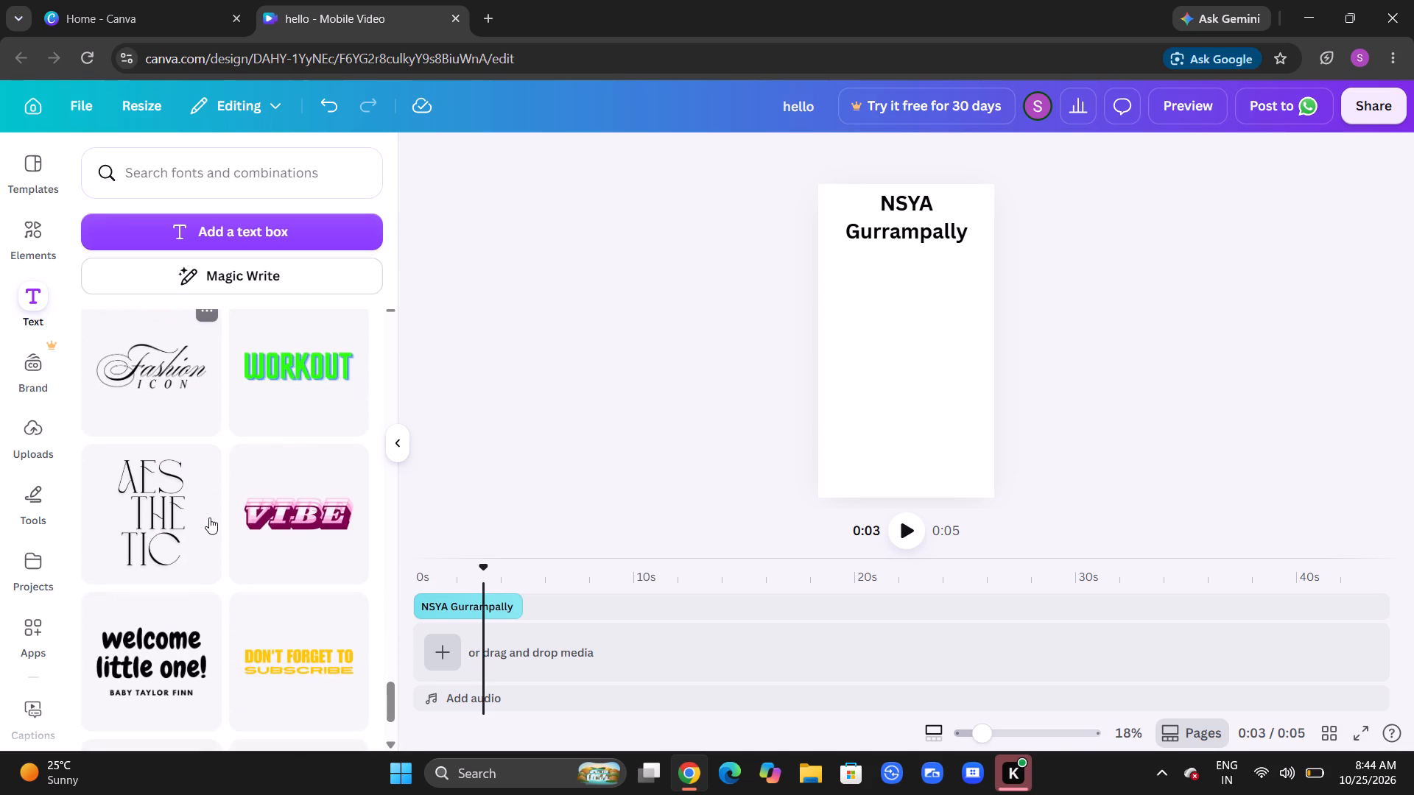
{"action": "scroll", "coordinate": [209, 517], "scroll_direction": "down", "scroll_amount": 3}
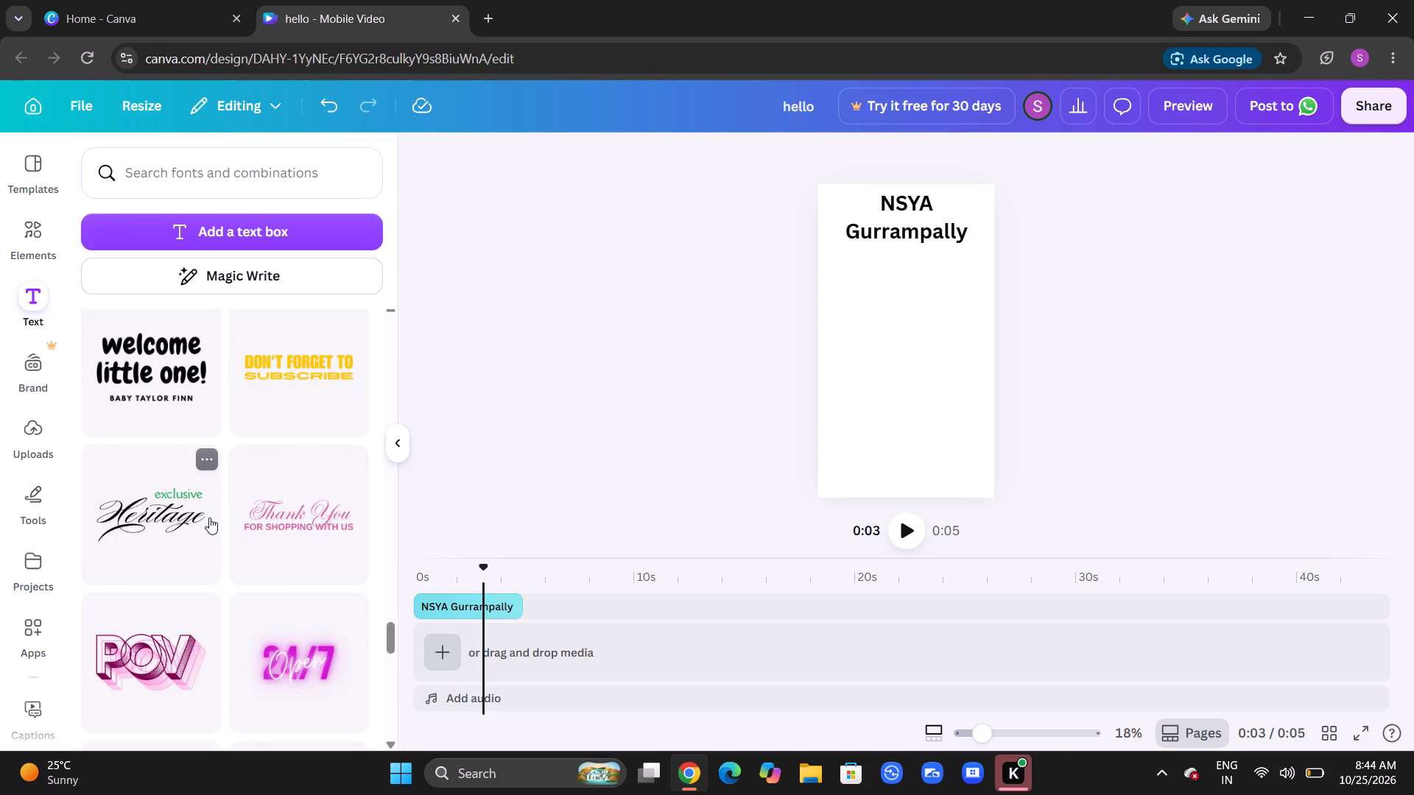
{"action": "scroll", "coordinate": [209, 517], "scroll_direction": "down", "scroll_amount": 3}
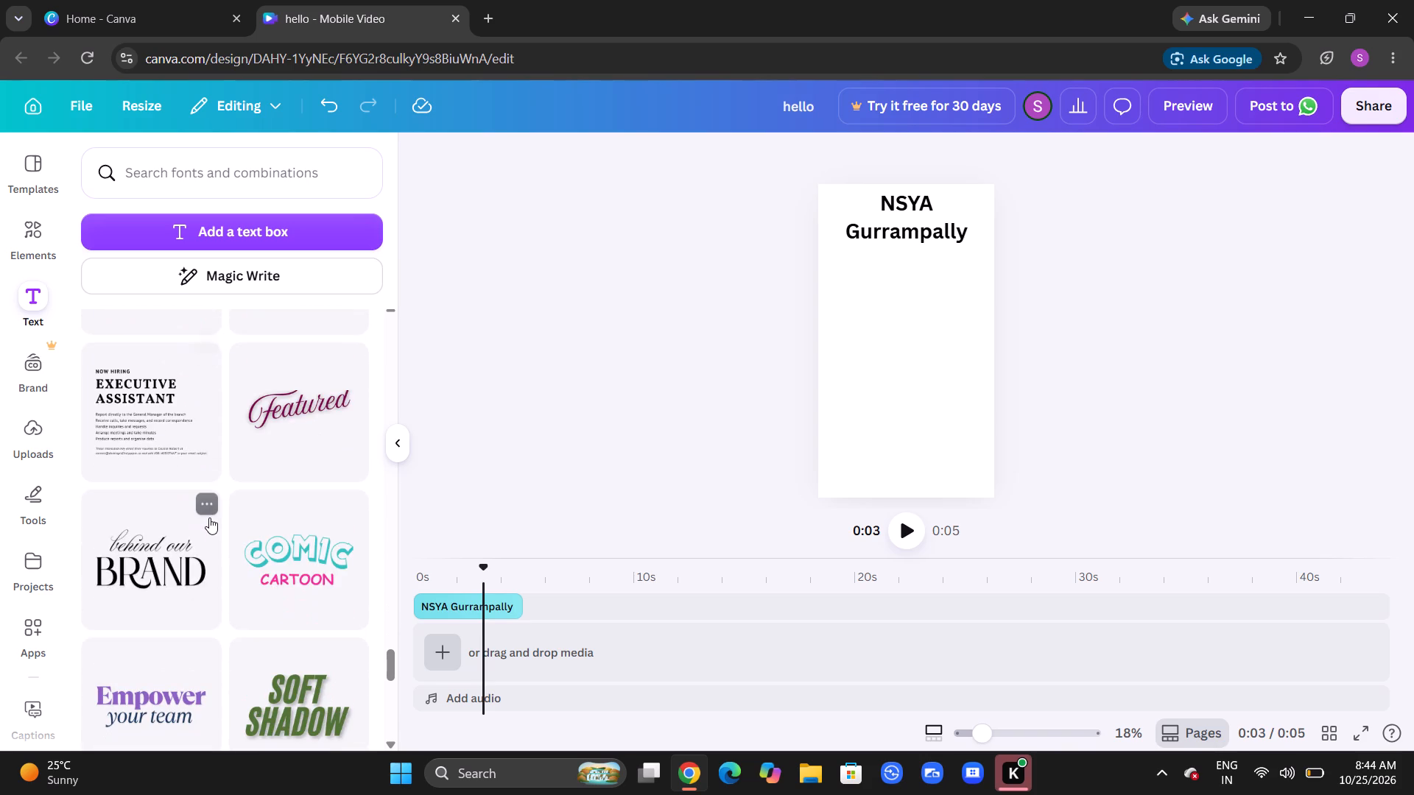
{"action": "scroll", "coordinate": [209, 517], "scroll_direction": "down", "scroll_amount": 3}
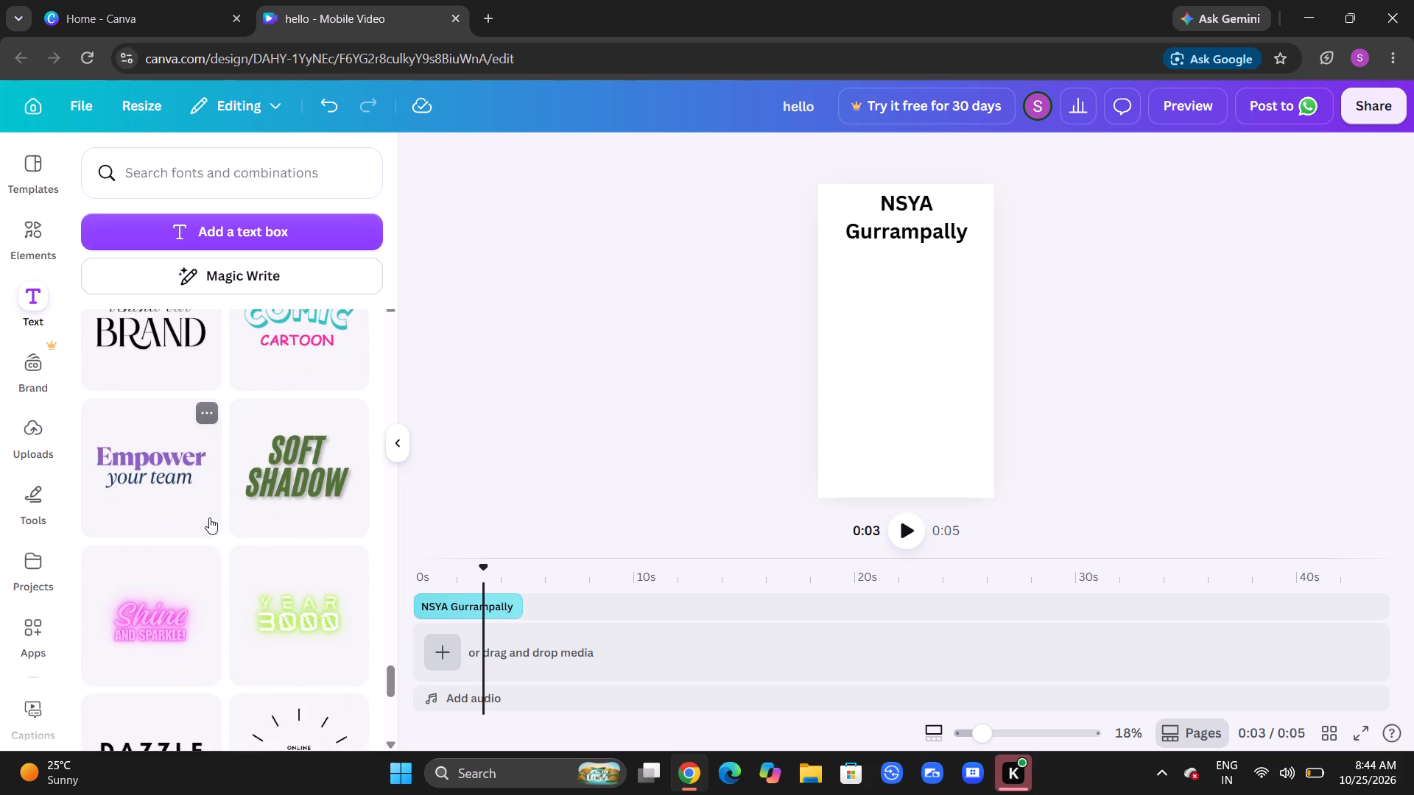
{"action": "scroll", "coordinate": [209, 517], "scroll_direction": "down", "scroll_amount": 2}
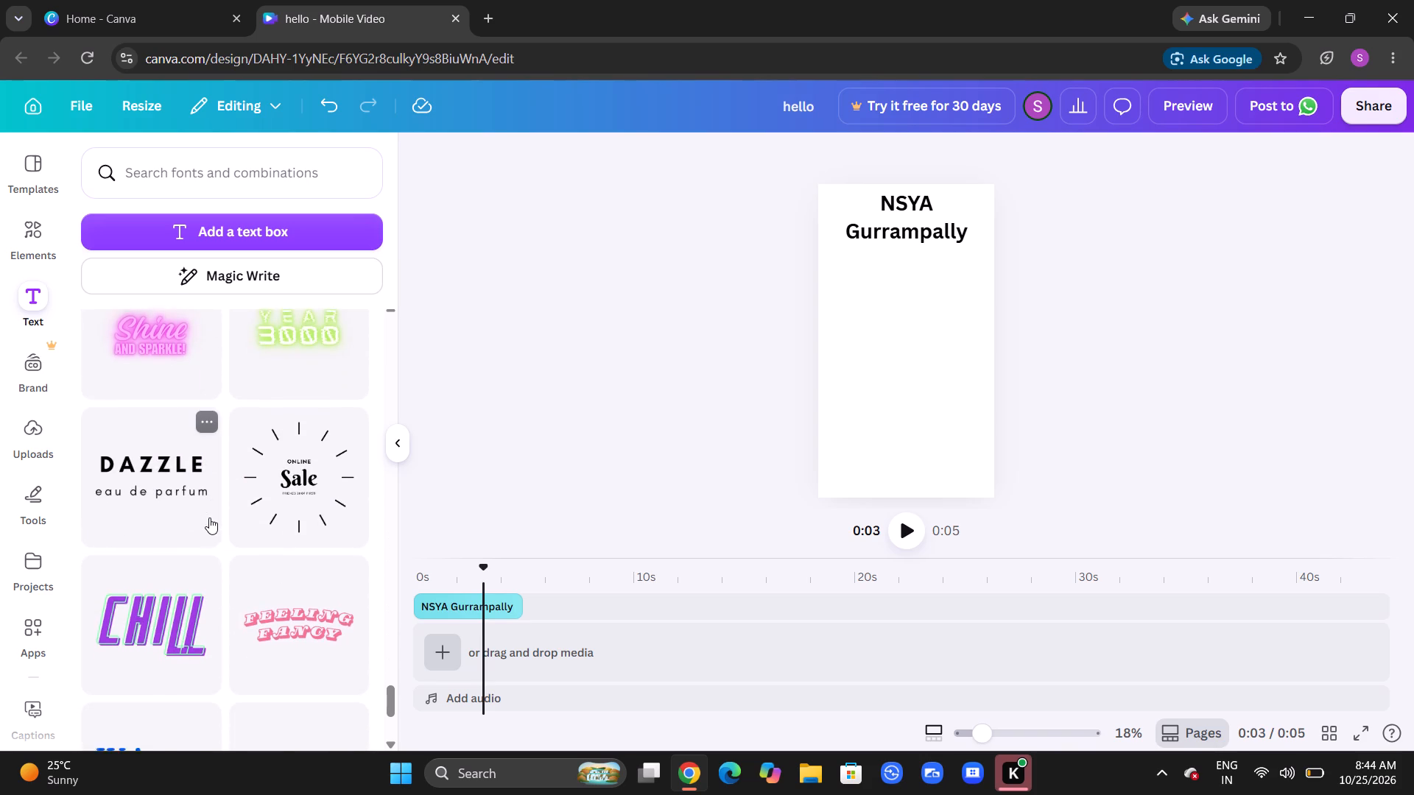
{"action": "scroll", "coordinate": [209, 517], "scroll_direction": "down", "scroll_amount": 3}
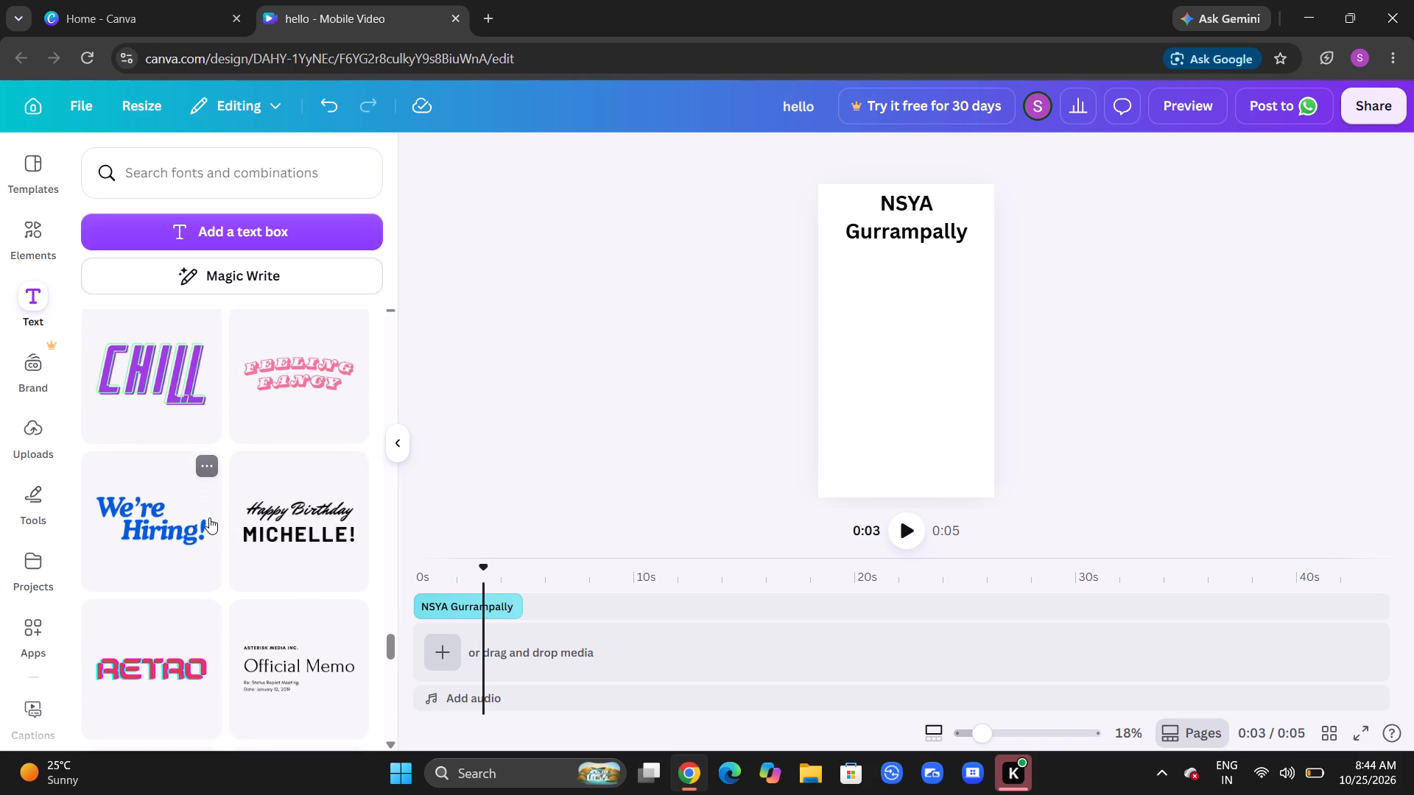
{"action": "scroll", "coordinate": [209, 517], "scroll_direction": "down", "scroll_amount": 3}
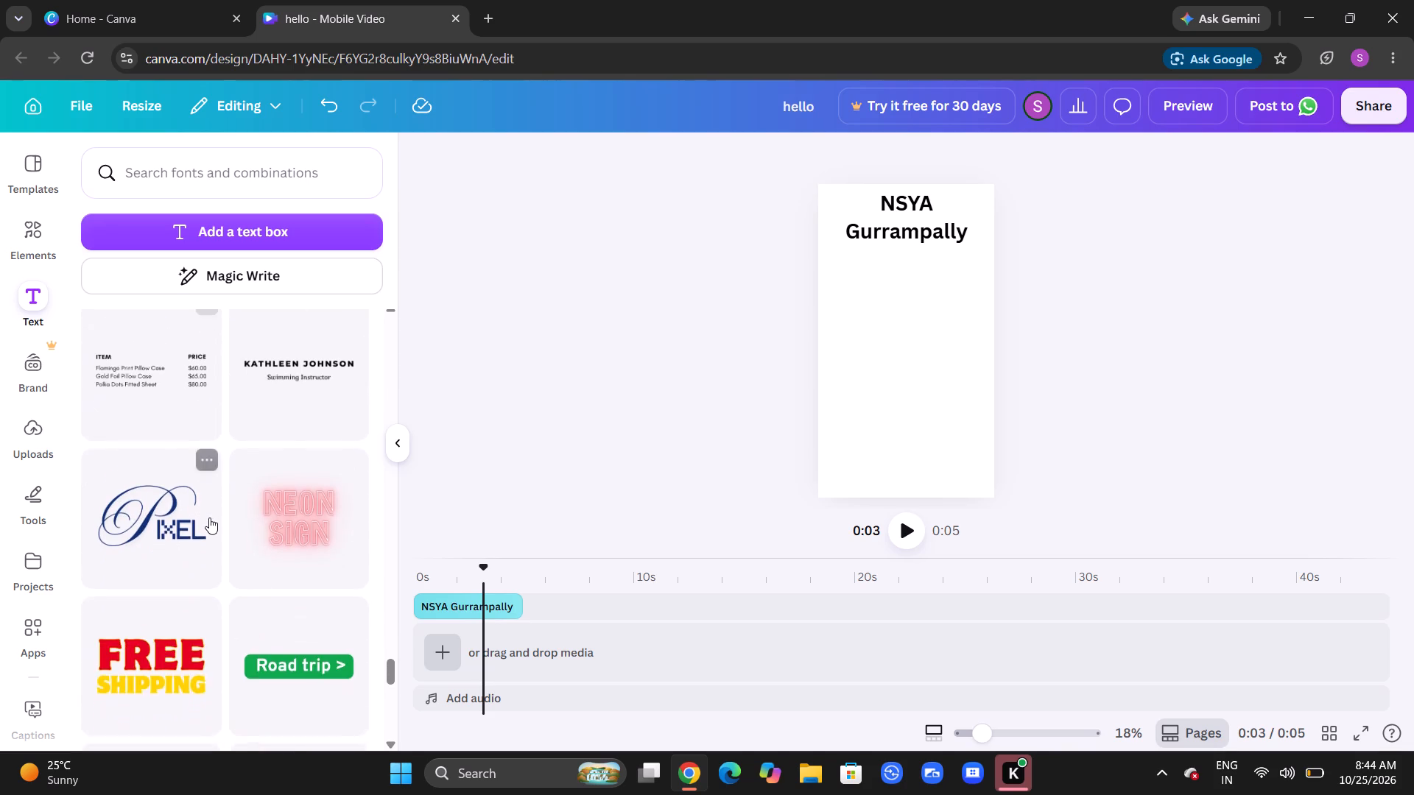
{"action": "scroll", "coordinate": [209, 517], "scroll_direction": "down", "scroll_amount": 3}
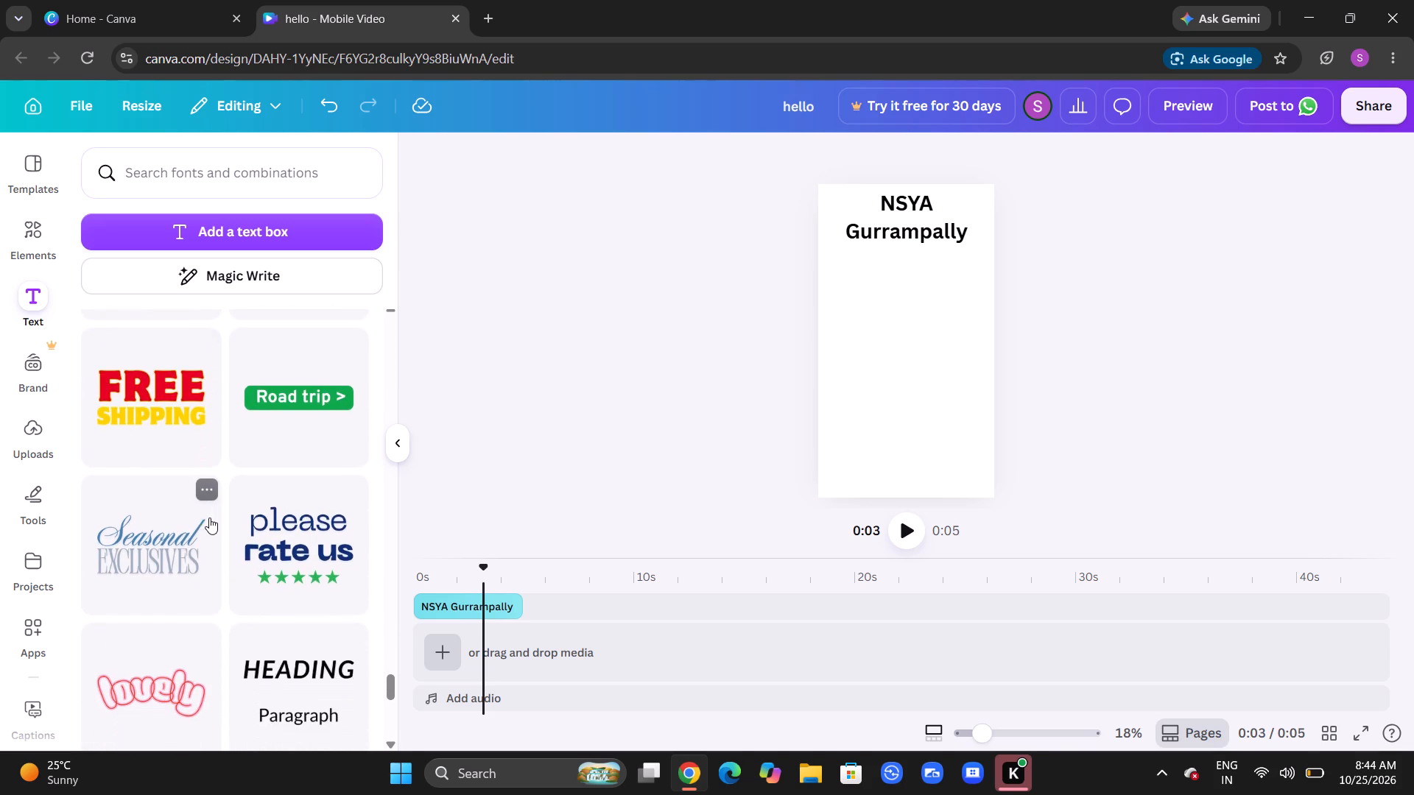
{"action": "scroll", "coordinate": [209, 517], "scroll_direction": "down", "scroll_amount": 3}
{"action": "scroll", "coordinate": [209, 517], "scroll_direction": "up", "scroll_amount": 4}
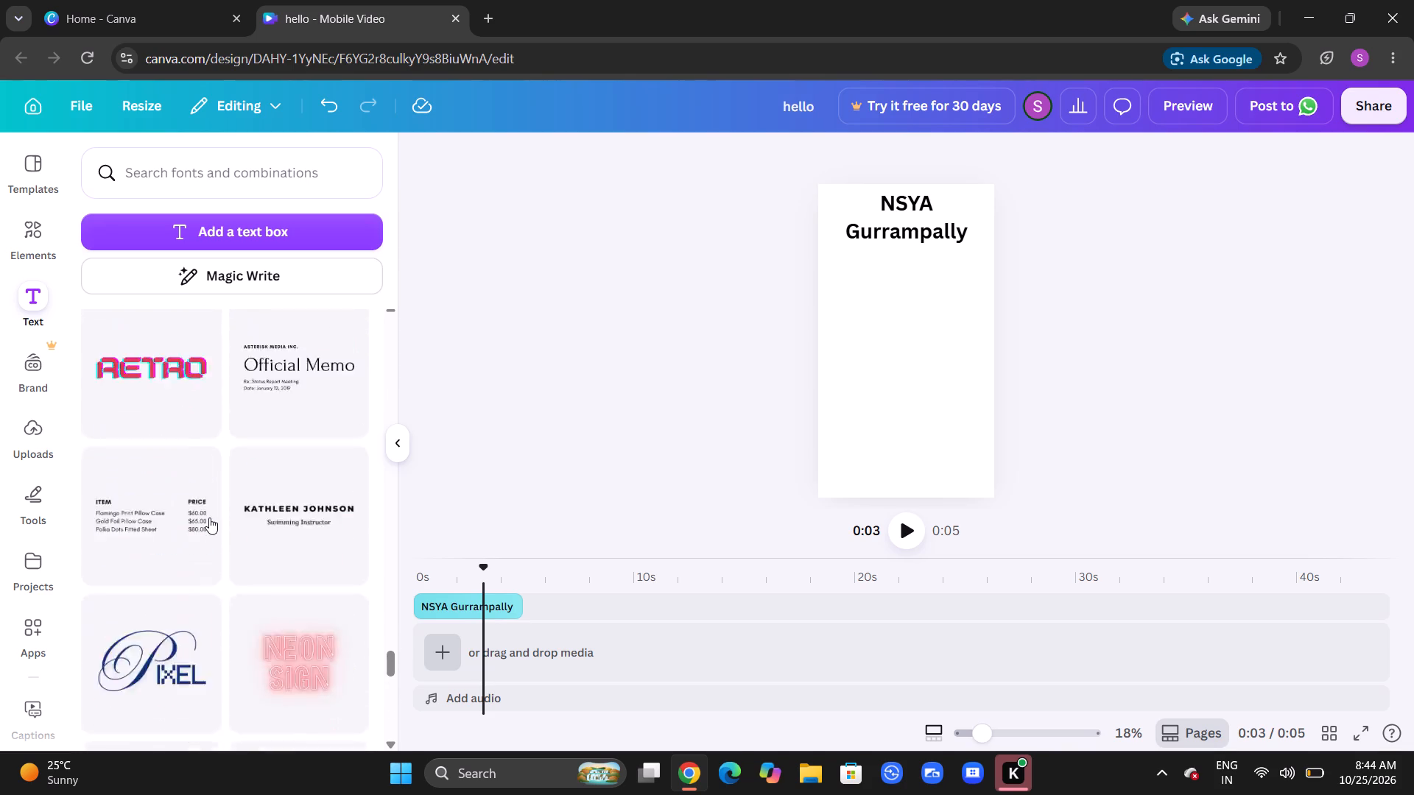
{"action": "scroll", "coordinate": [209, 517], "scroll_direction": "up", "scroll_amount": 14}
{"action": "scroll", "coordinate": [209, 517], "scroll_direction": "down", "scroll_amount": 2}
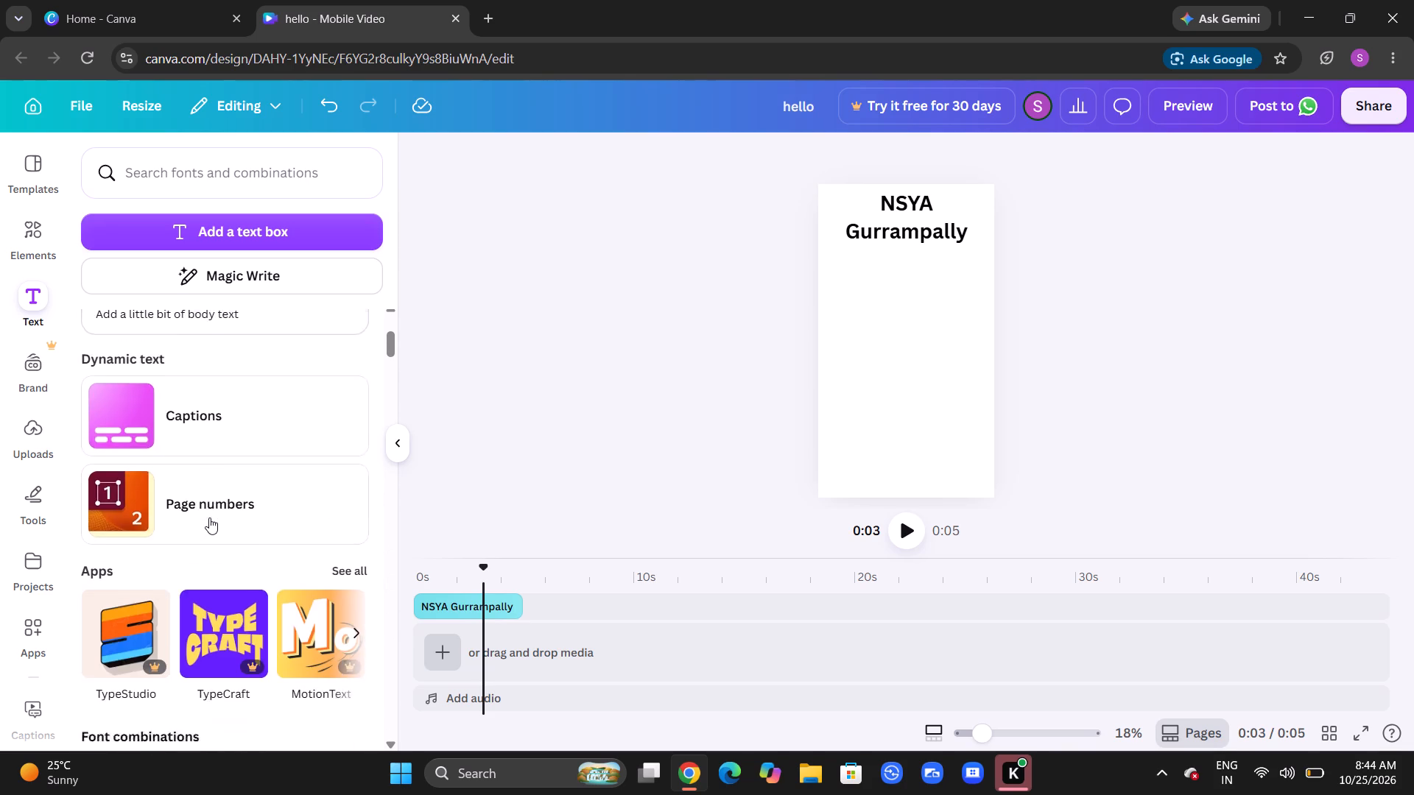
{"action": "scroll", "coordinate": [209, 517], "scroll_direction": "down", "scroll_amount": 1}
{"action": "scroll", "coordinate": [209, 517], "scroll_direction": "up", "scroll_amount": 1}
{"action": "scroll", "coordinate": [209, 517], "scroll_direction": "down", "scroll_amount": 1}
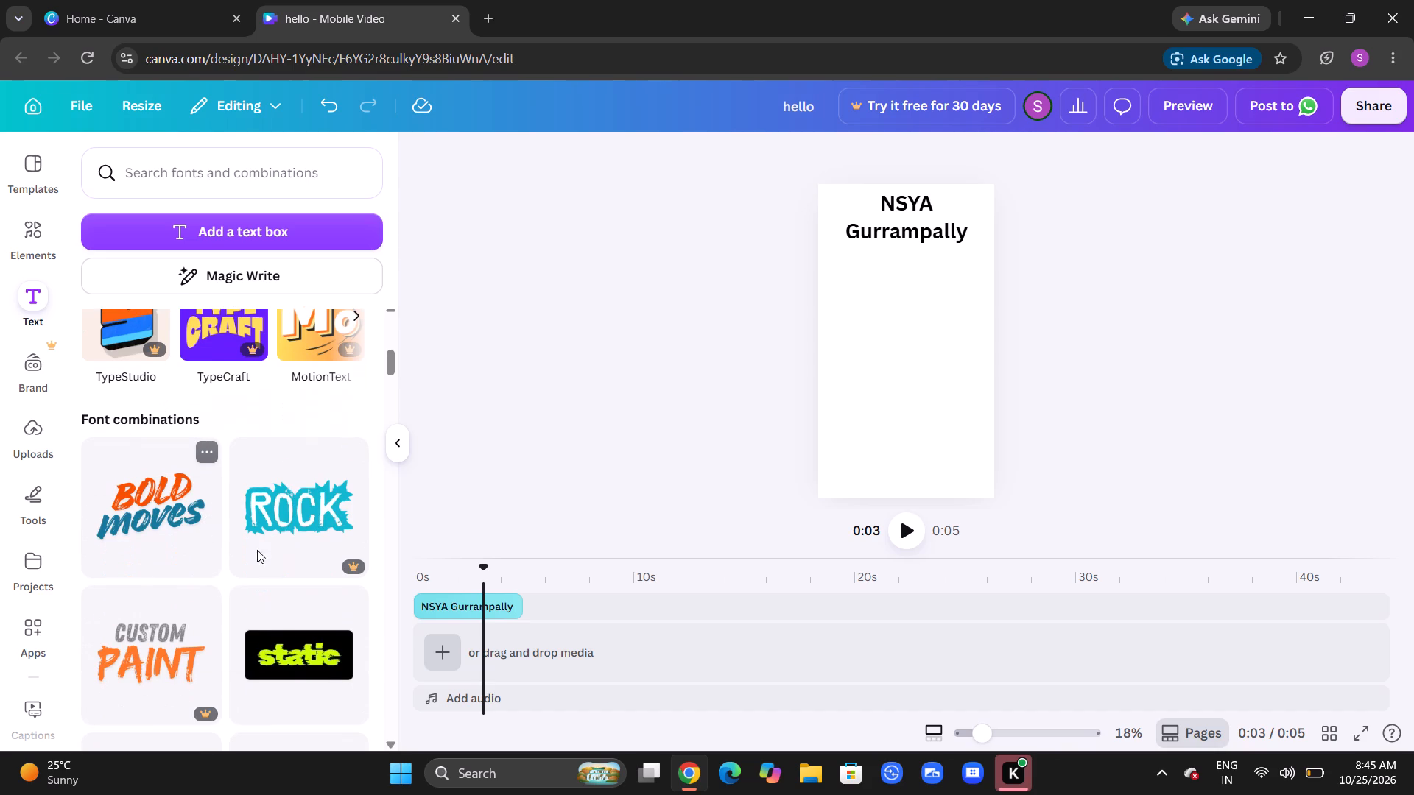
{"action": "scroll", "coordinate": [267, 549], "scroll_direction": "down", "scroll_amount": 2}
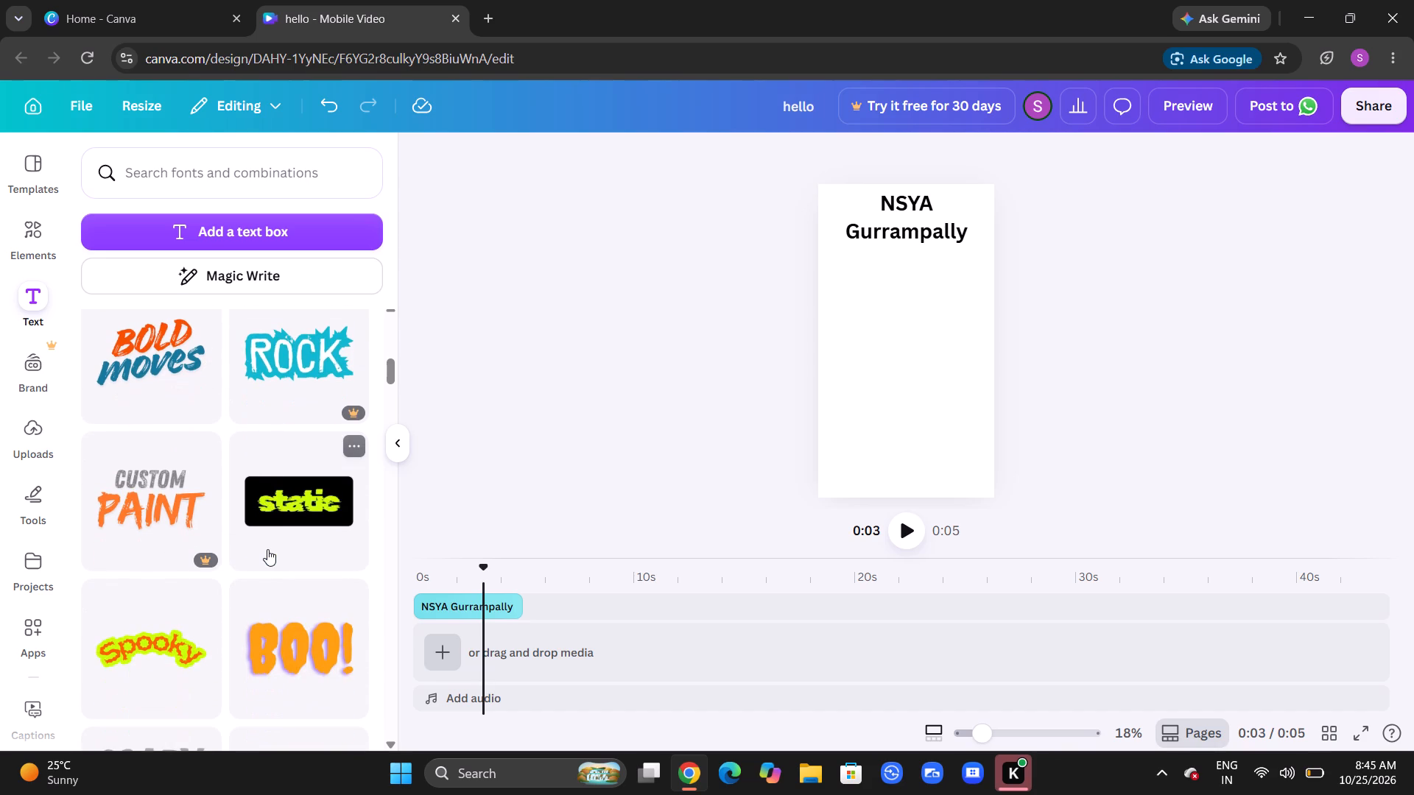
{"action": "scroll", "coordinate": [267, 549], "scroll_direction": "down", "scroll_amount": 3}
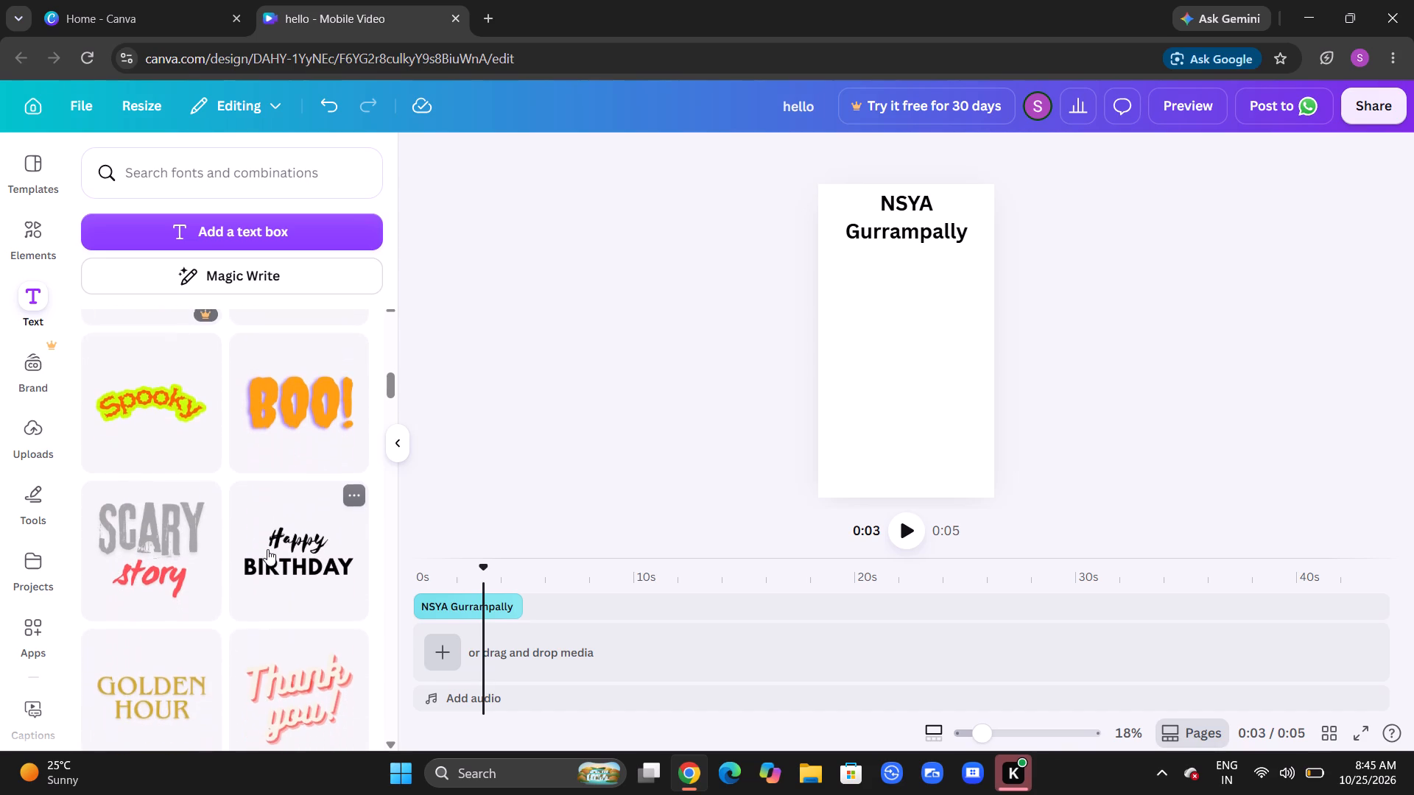
{"action": "scroll", "coordinate": [267, 549], "scroll_direction": "down", "scroll_amount": 3}
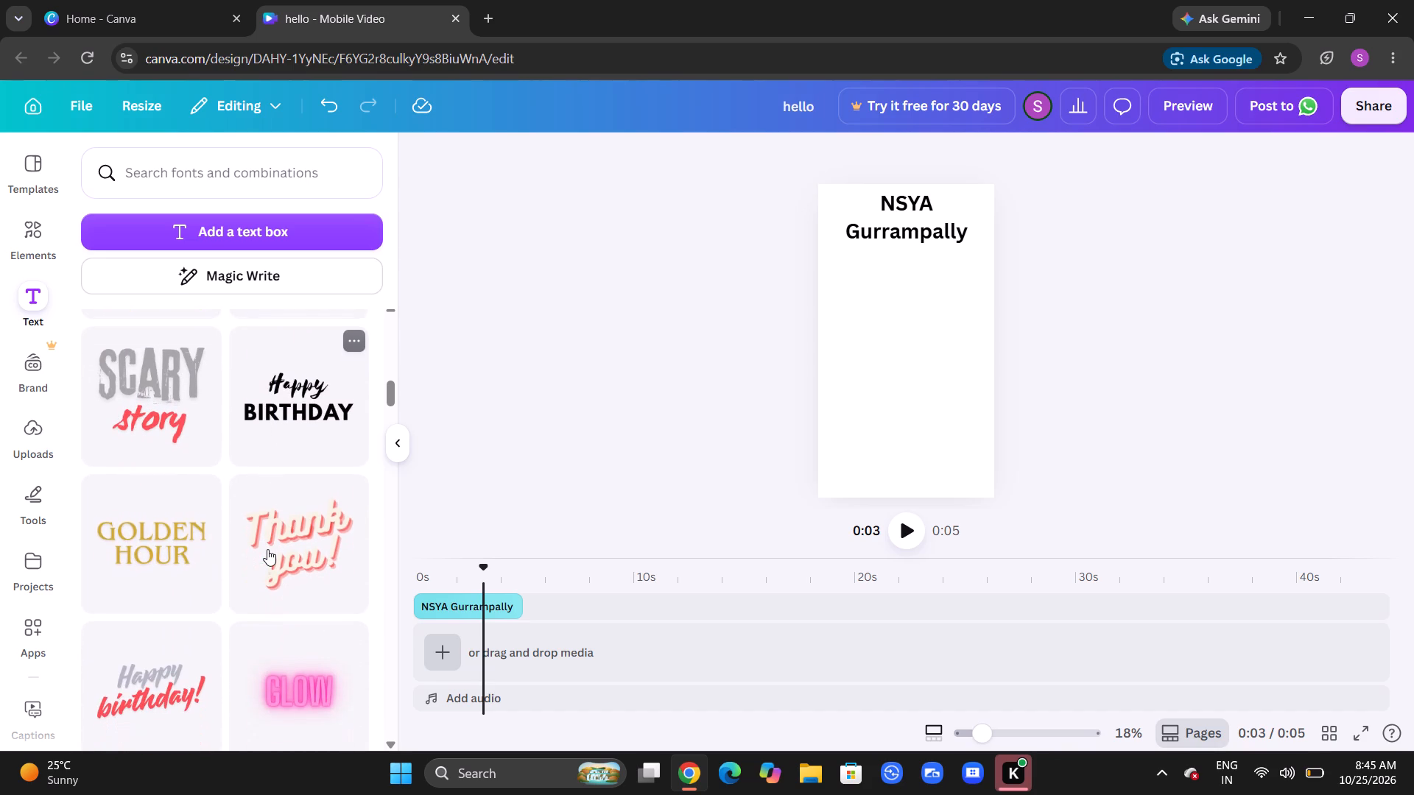
{"action": "scroll", "coordinate": [267, 549], "scroll_direction": "down", "scroll_amount": 3}
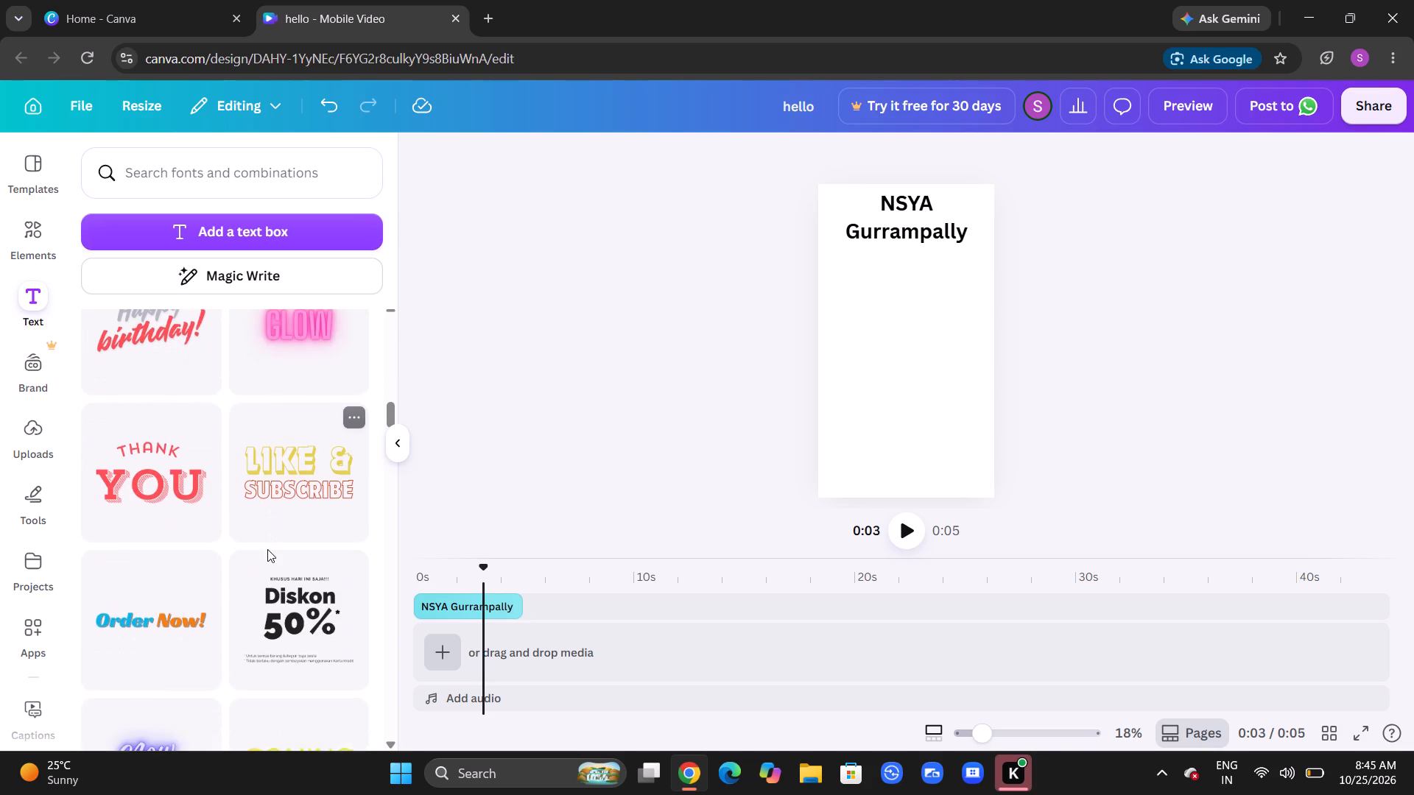
{"action": "scroll", "coordinate": [267, 549], "scroll_direction": "down", "scroll_amount": 3}
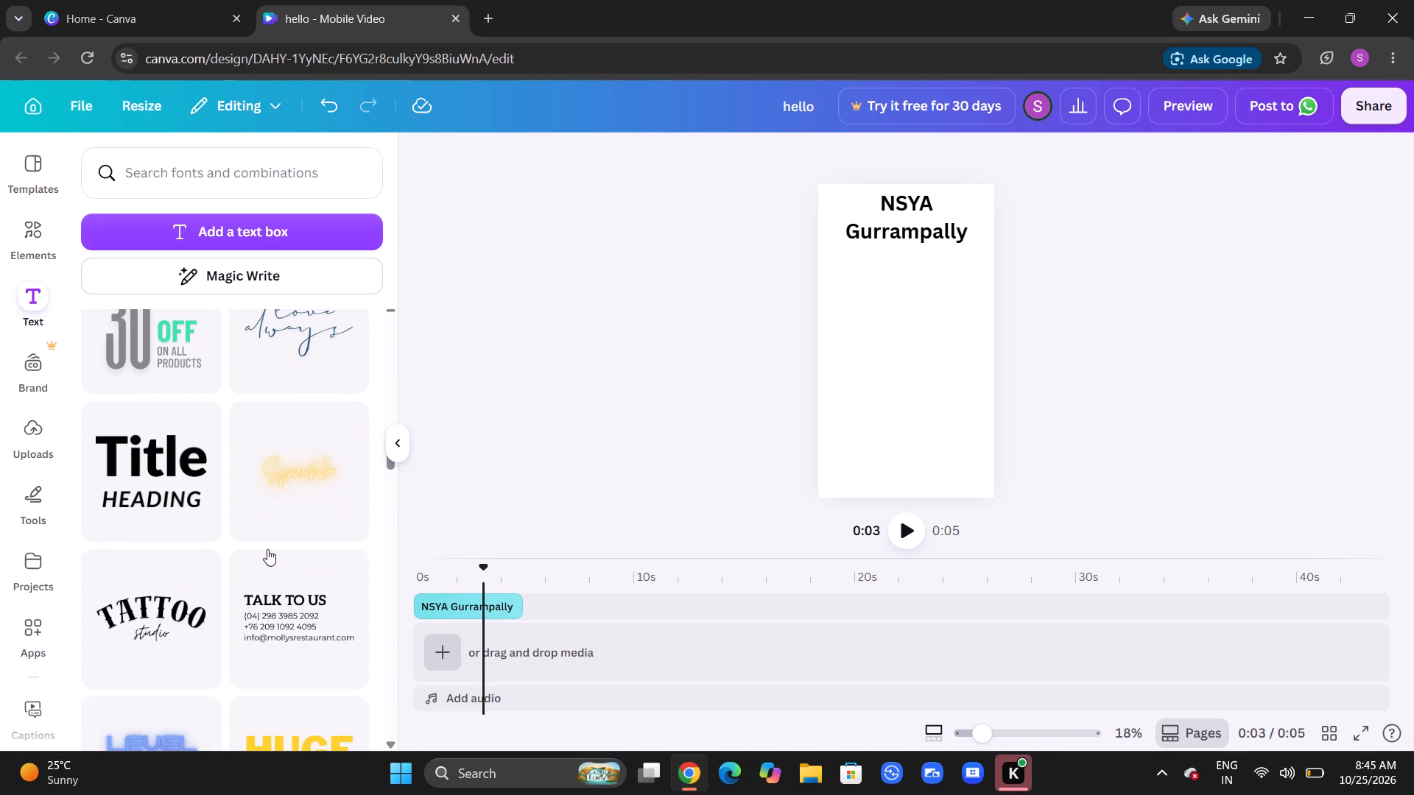
{"action": "scroll", "coordinate": [231, 481], "scroll_direction": "up", "scroll_amount": 5}
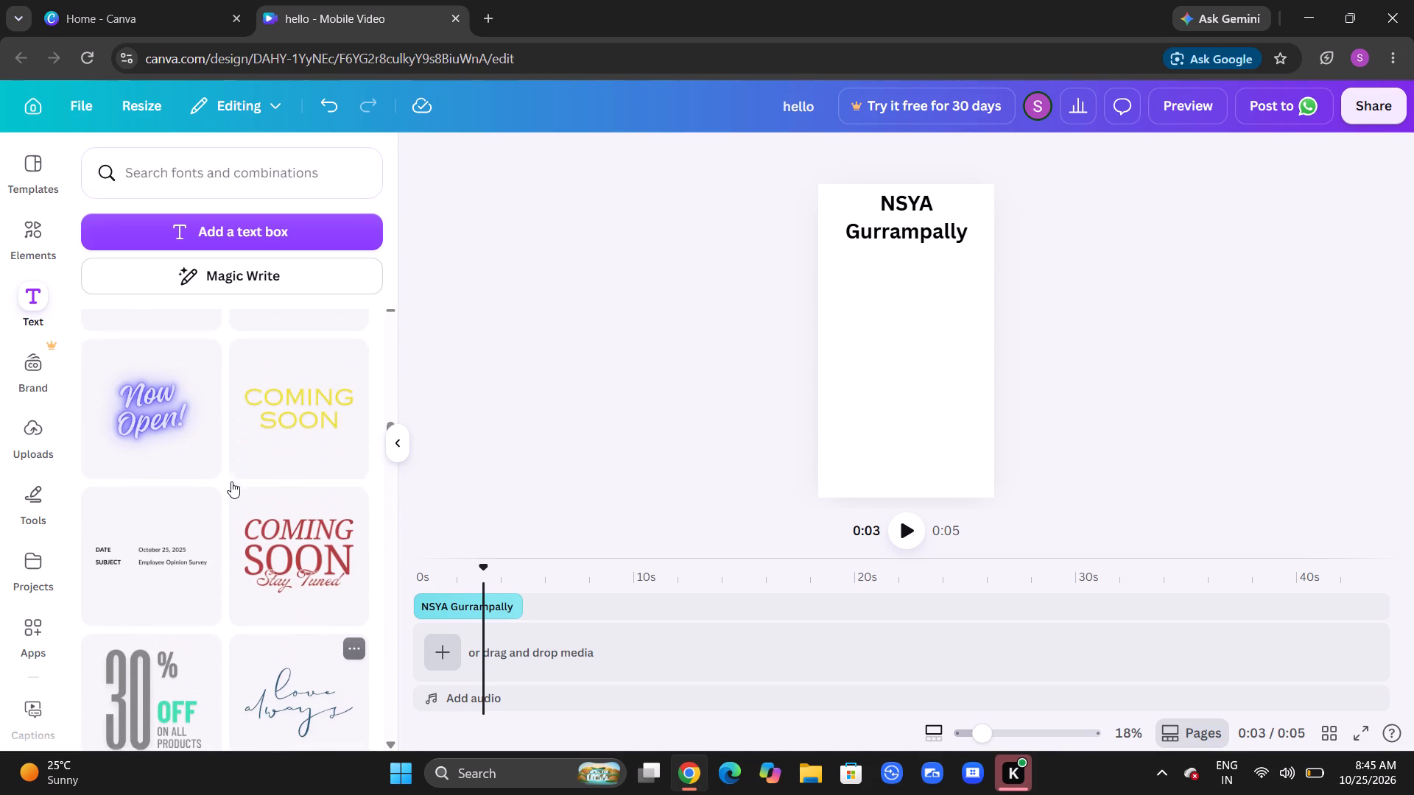
{"action": "scroll", "coordinate": [222, 490], "scroll_direction": "up", "scroll_amount": 1}
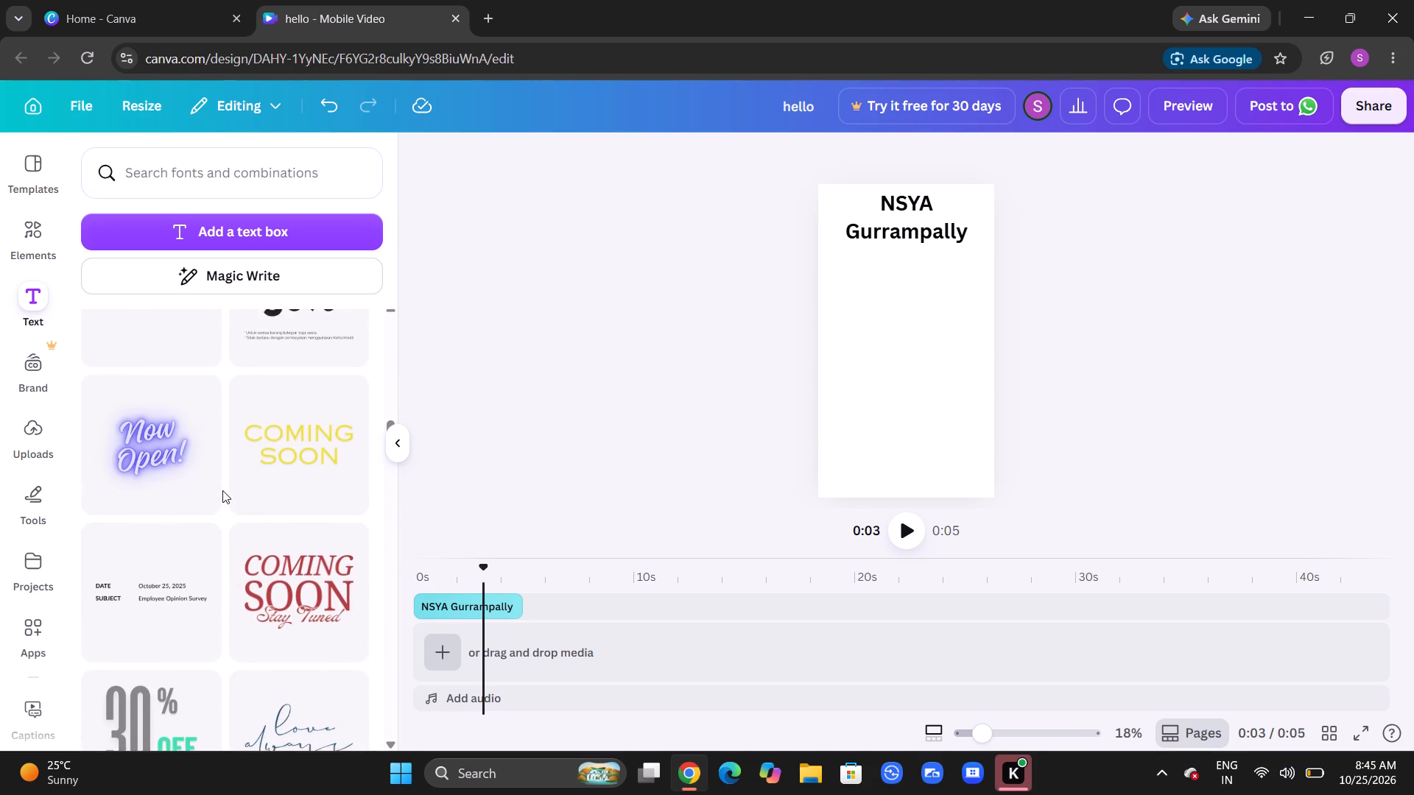
{"action": "scroll", "coordinate": [222, 490], "scroll_direction": "up", "scroll_amount": 3}
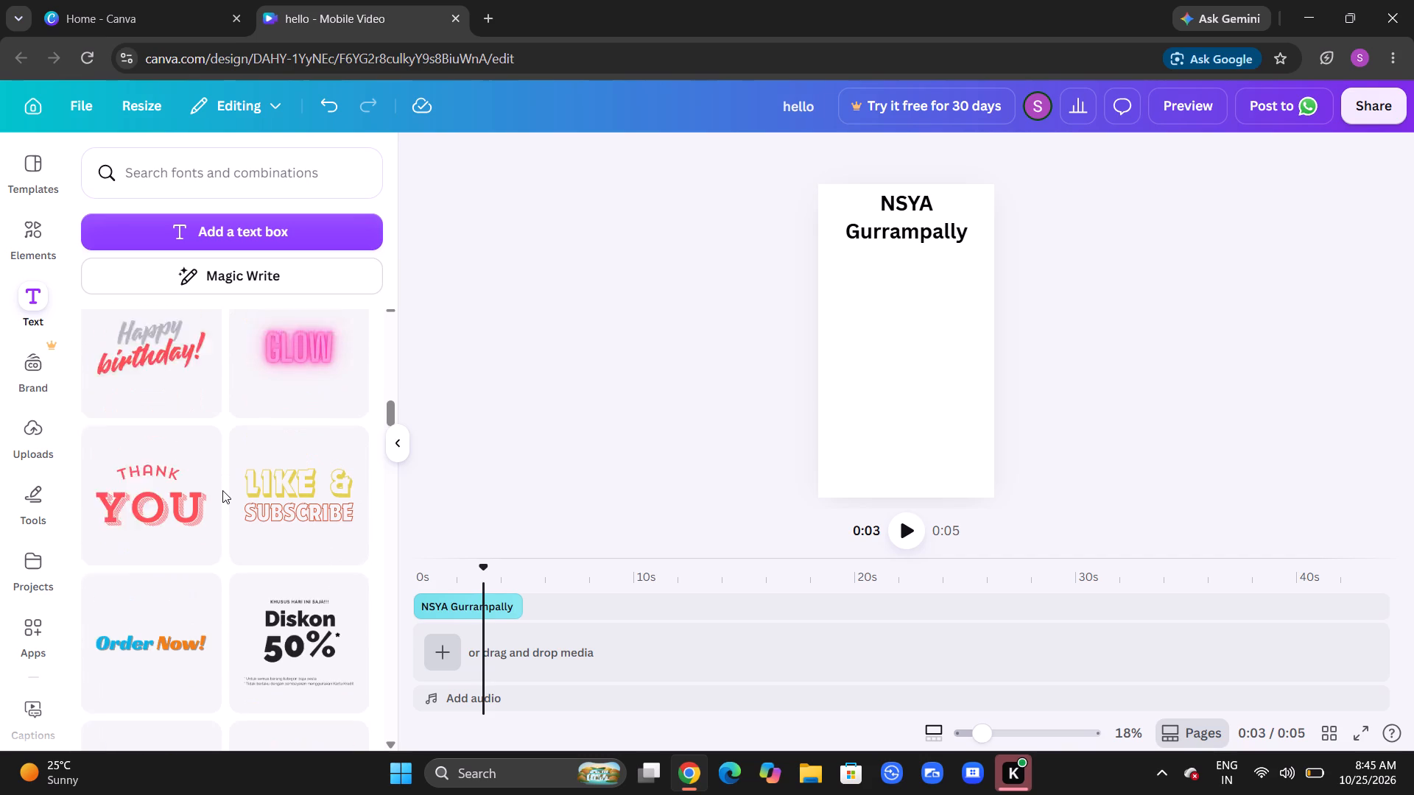
{"action": "scroll", "coordinate": [222, 490], "scroll_direction": "up", "scroll_amount": 6}
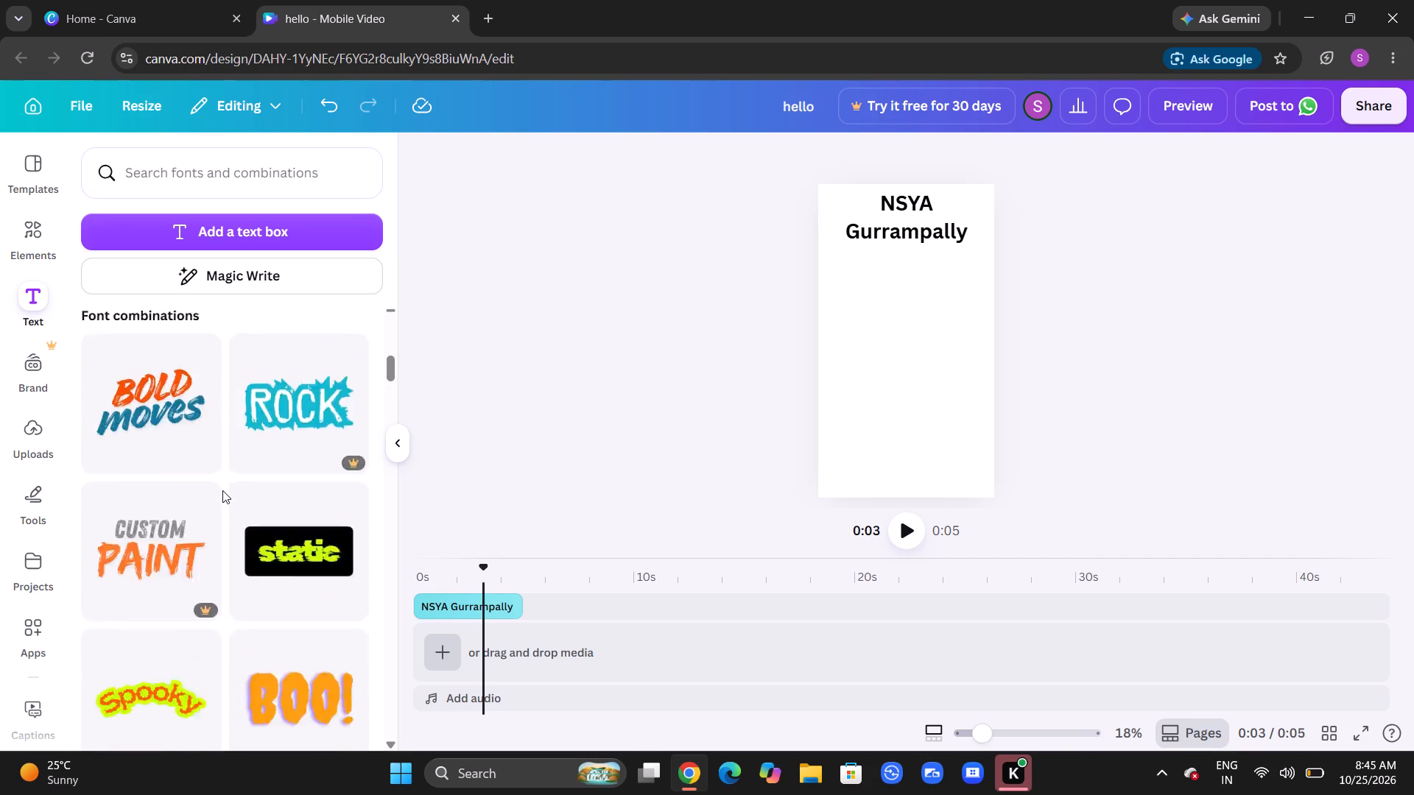
{"action": "scroll", "coordinate": [222, 490], "scroll_direction": "up", "scroll_amount": 3}
{"action": "scroll", "coordinate": [222, 490], "scroll_direction": "down", "scroll_amount": 1}
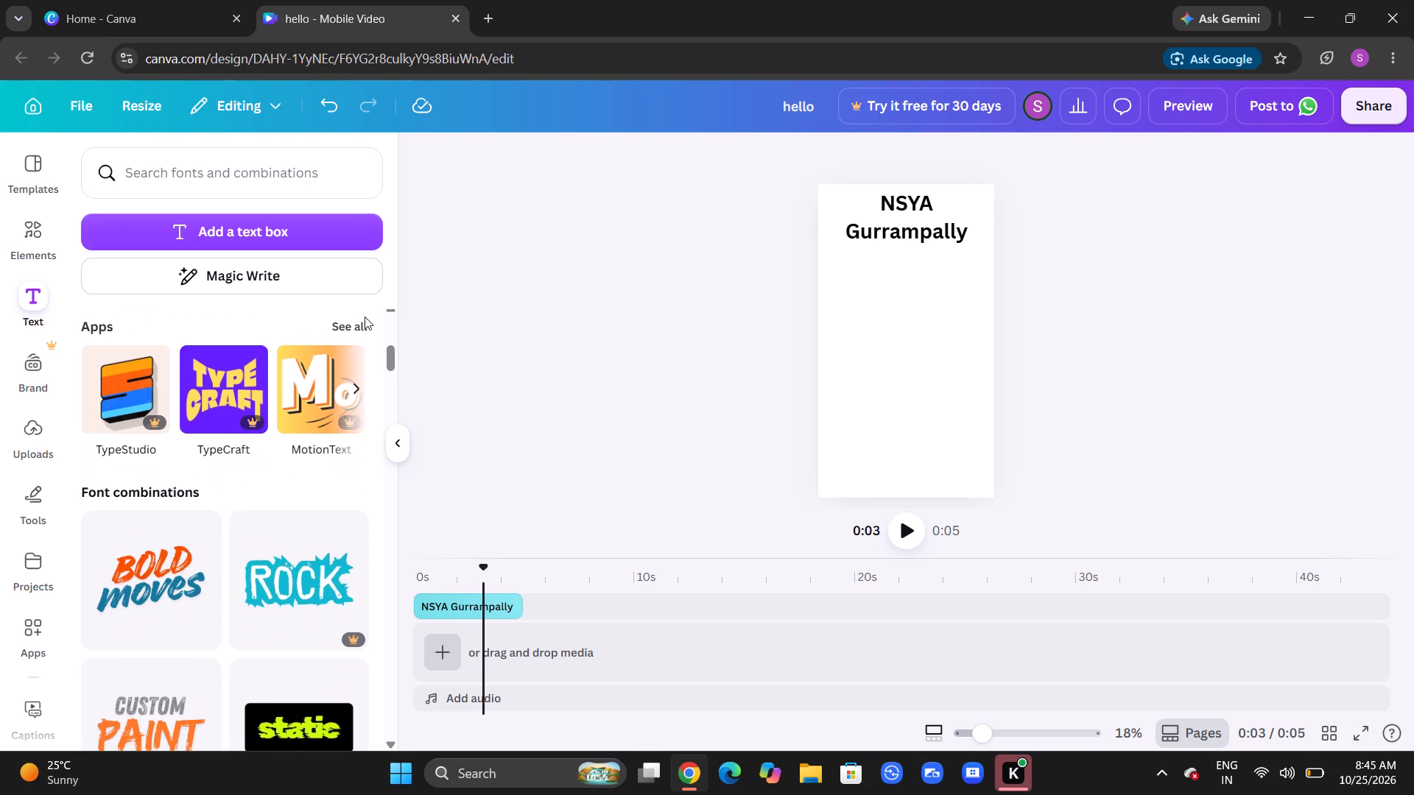
Show all the text apps and view the details of the TextAnywhere text generator, then close them.
{"action": "left_click", "coordinate": [359, 320]}
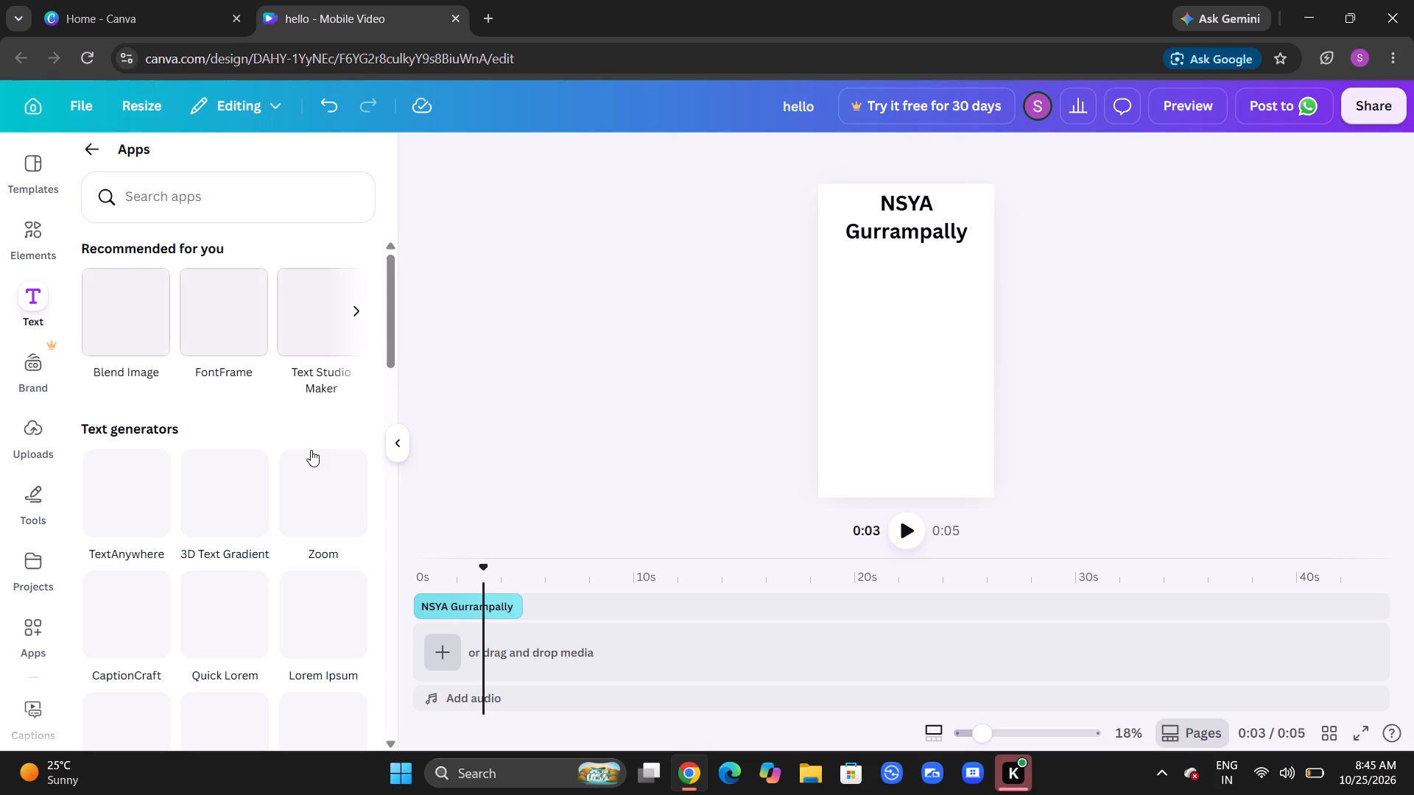
{"action": "left_click", "coordinate": [138, 515]}
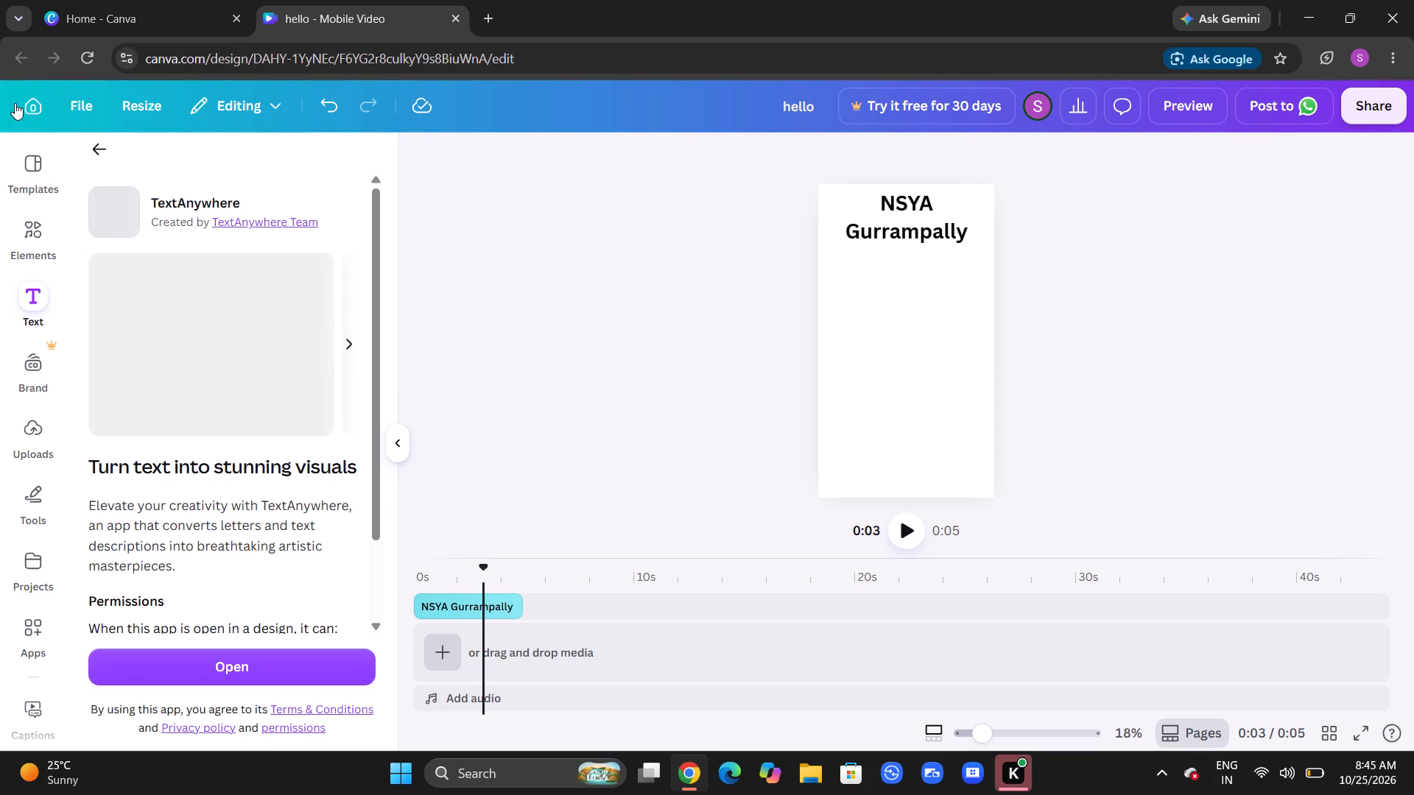
{"action": "double_click", "coordinate": [26, 285]}
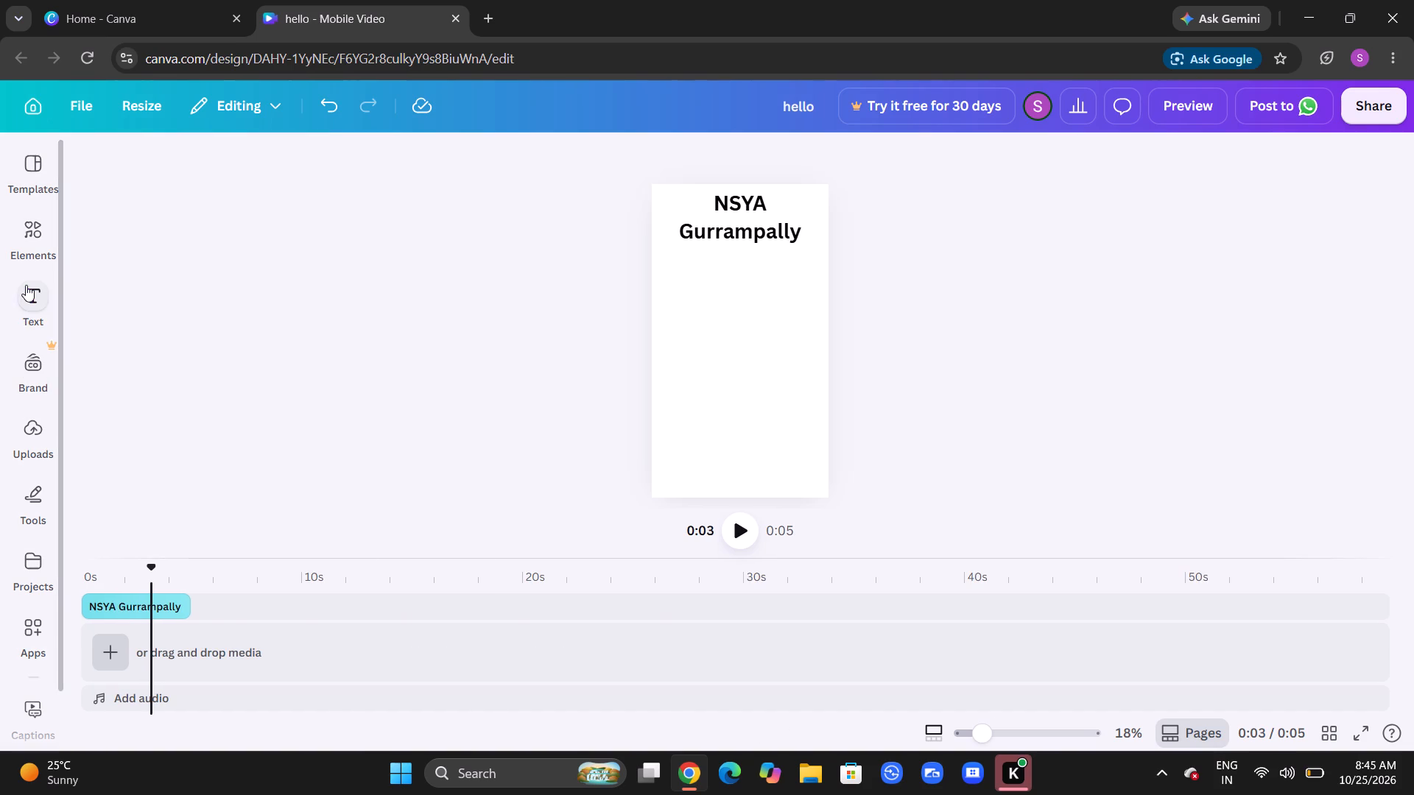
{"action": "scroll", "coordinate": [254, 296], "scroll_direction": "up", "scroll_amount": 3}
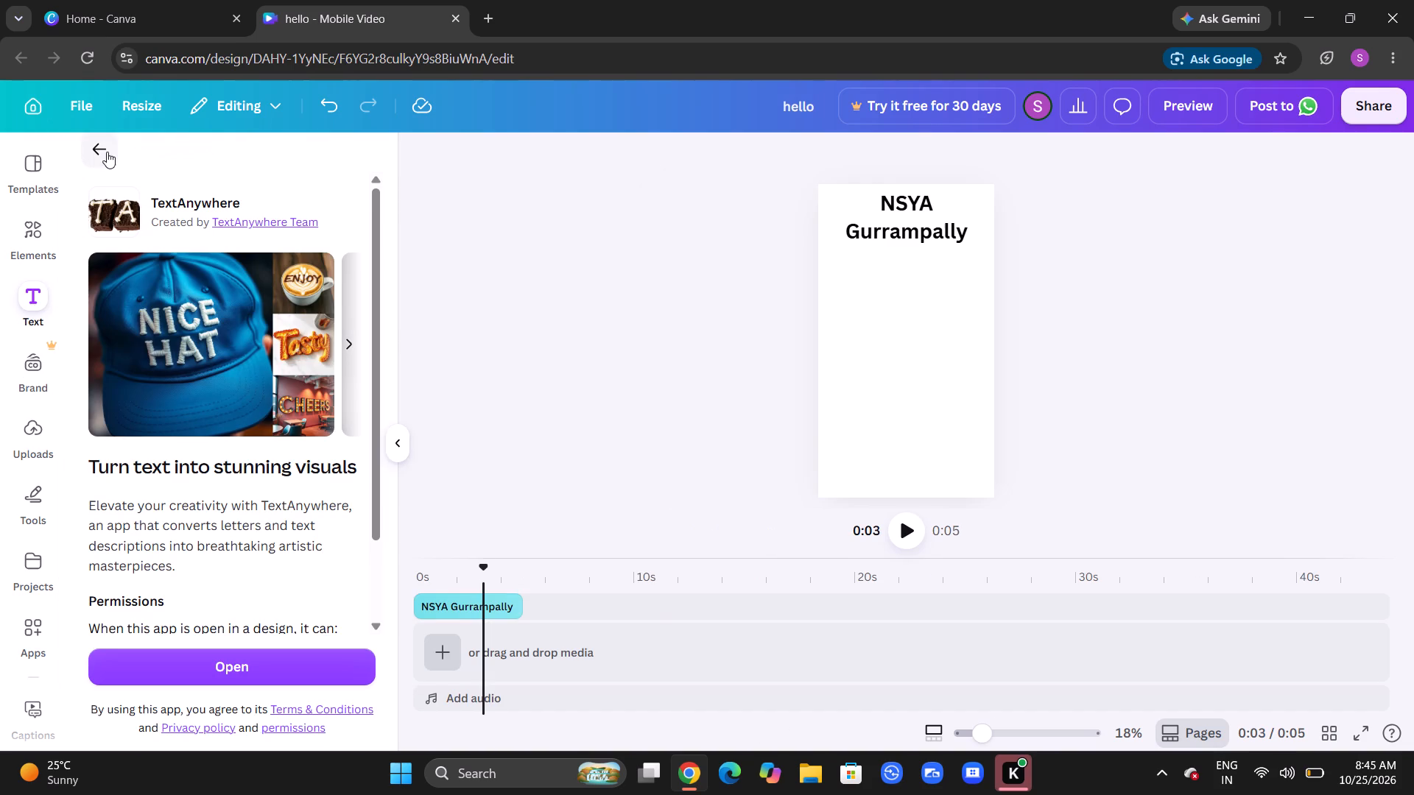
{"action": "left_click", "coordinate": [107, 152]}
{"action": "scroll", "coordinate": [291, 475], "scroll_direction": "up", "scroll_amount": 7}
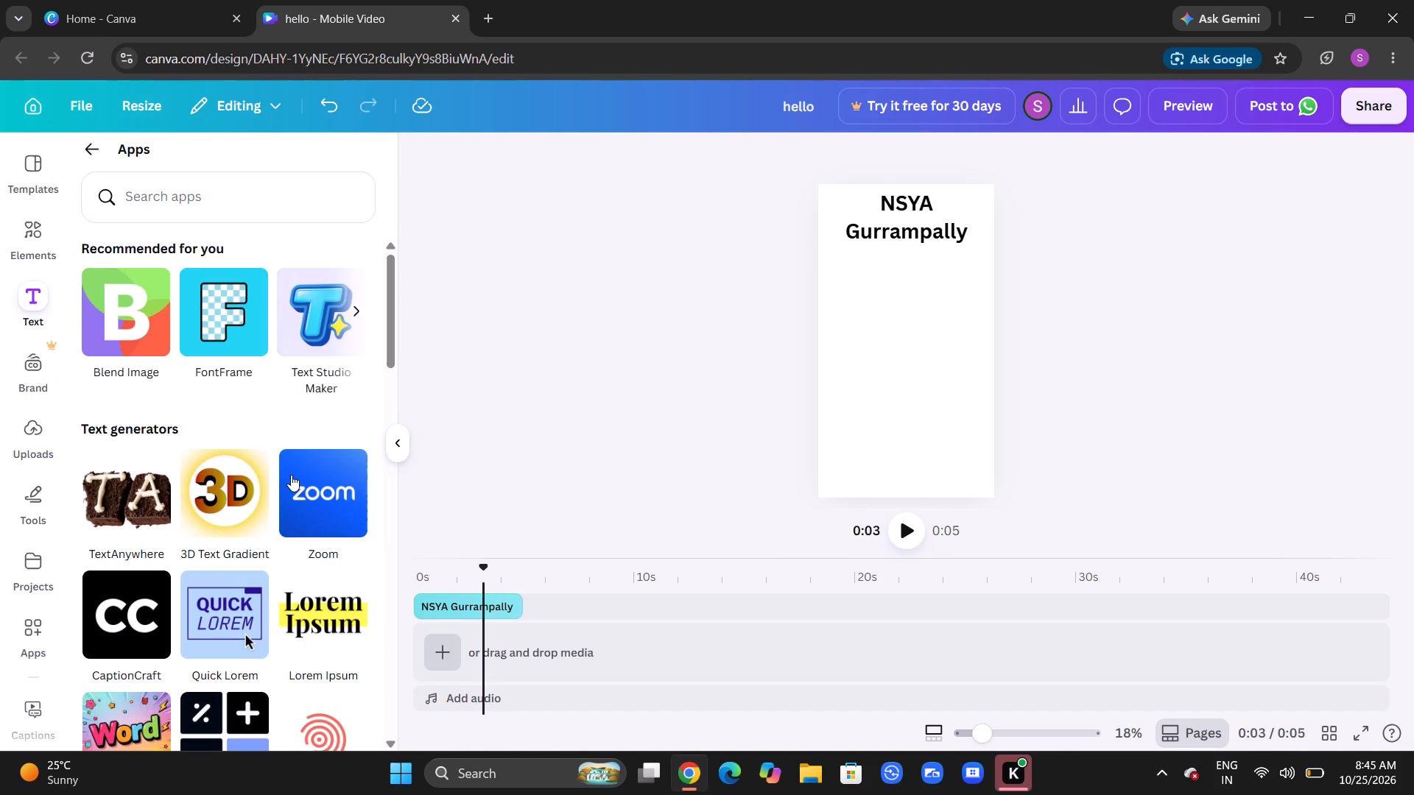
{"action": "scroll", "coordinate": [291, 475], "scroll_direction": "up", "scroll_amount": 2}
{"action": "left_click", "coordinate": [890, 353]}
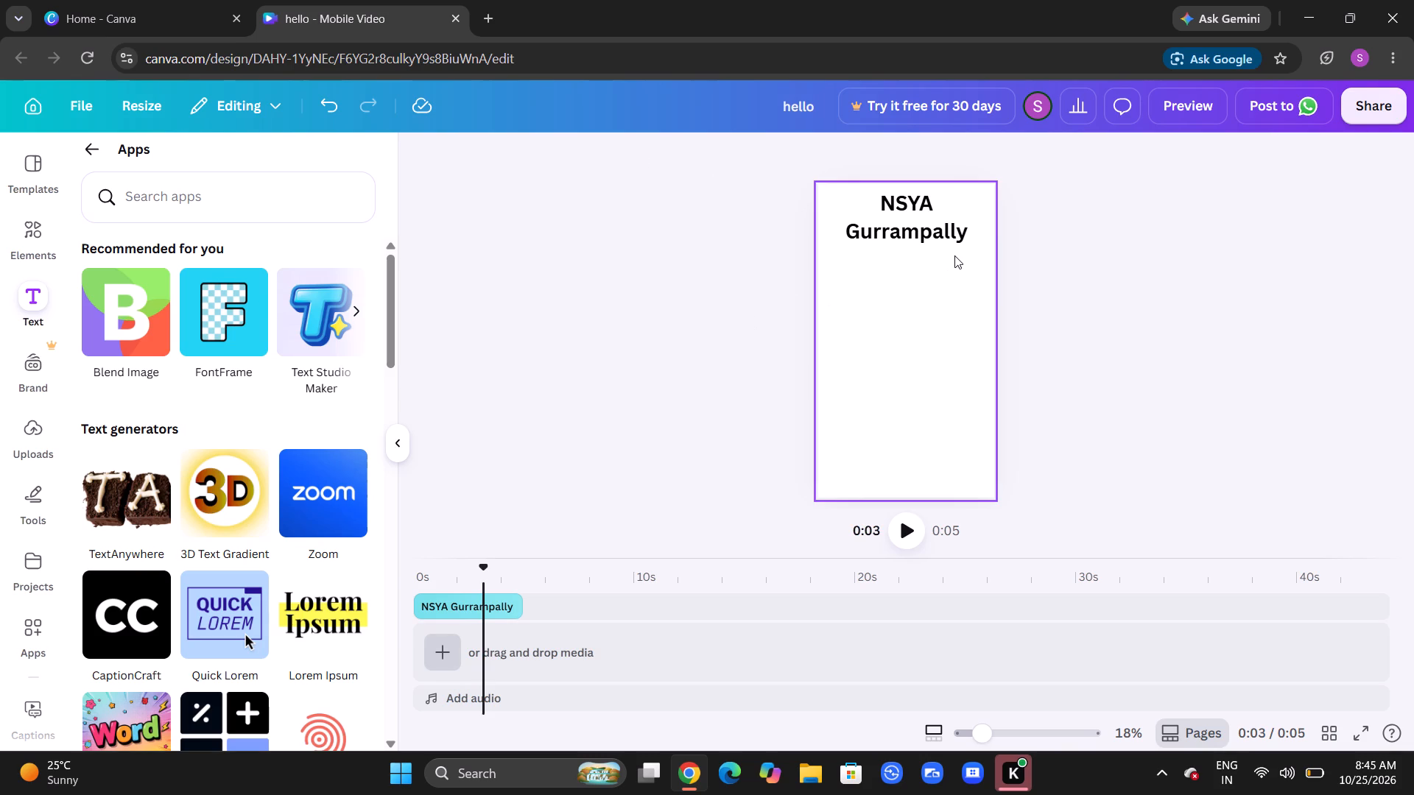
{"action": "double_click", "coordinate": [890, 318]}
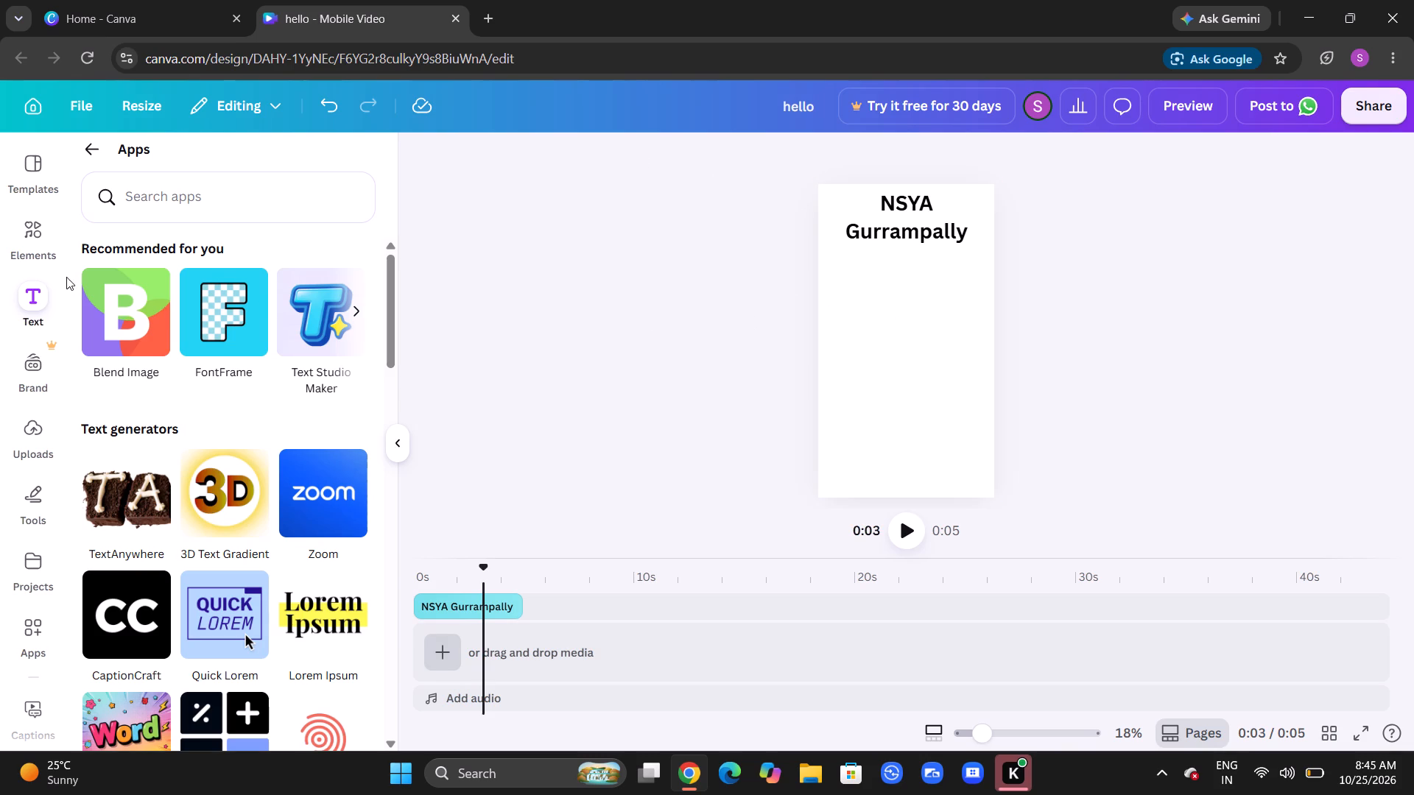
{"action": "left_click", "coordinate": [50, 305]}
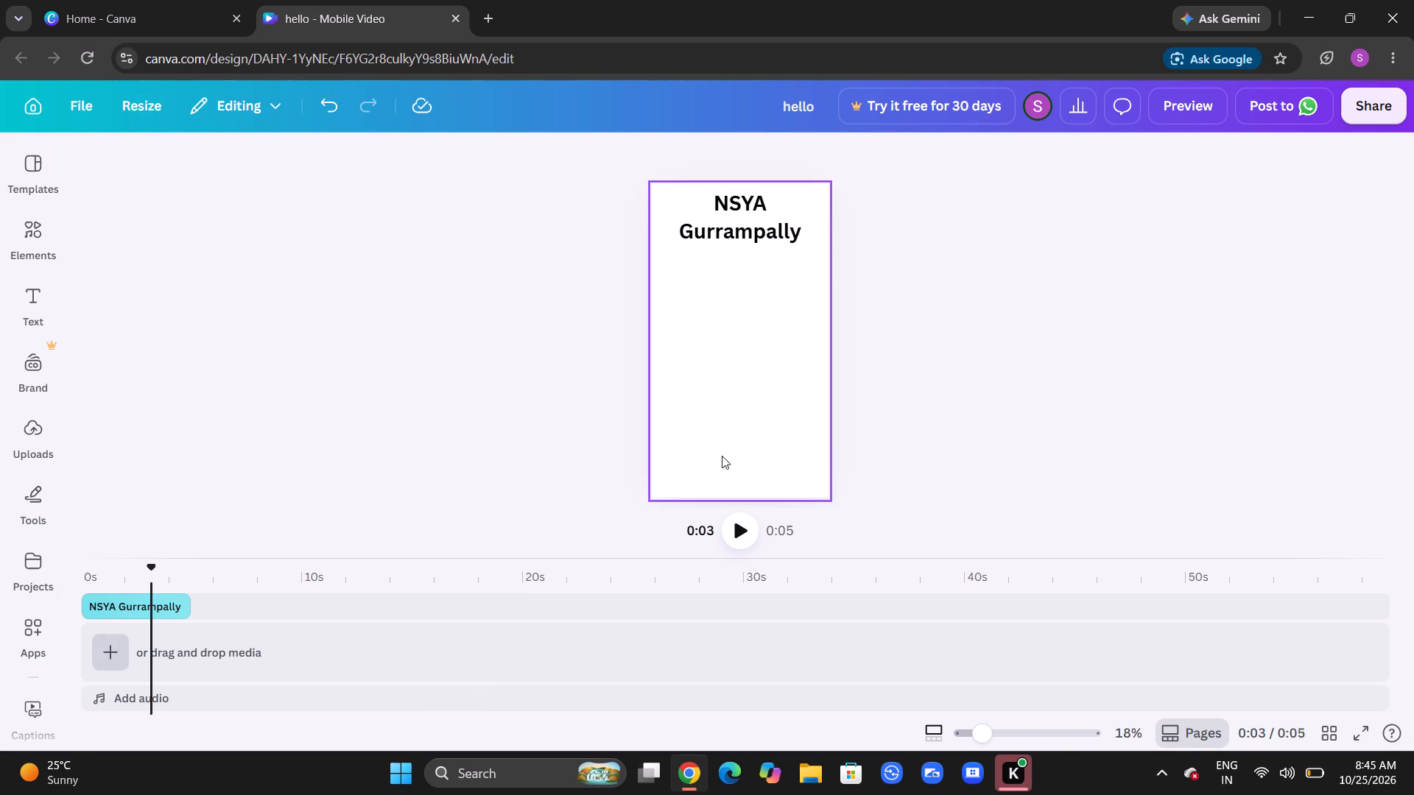
Move the playhead to about 10 s and 30 s on the timeline and play the video to check it.
{"action": "left_click", "coordinate": [312, 589]}
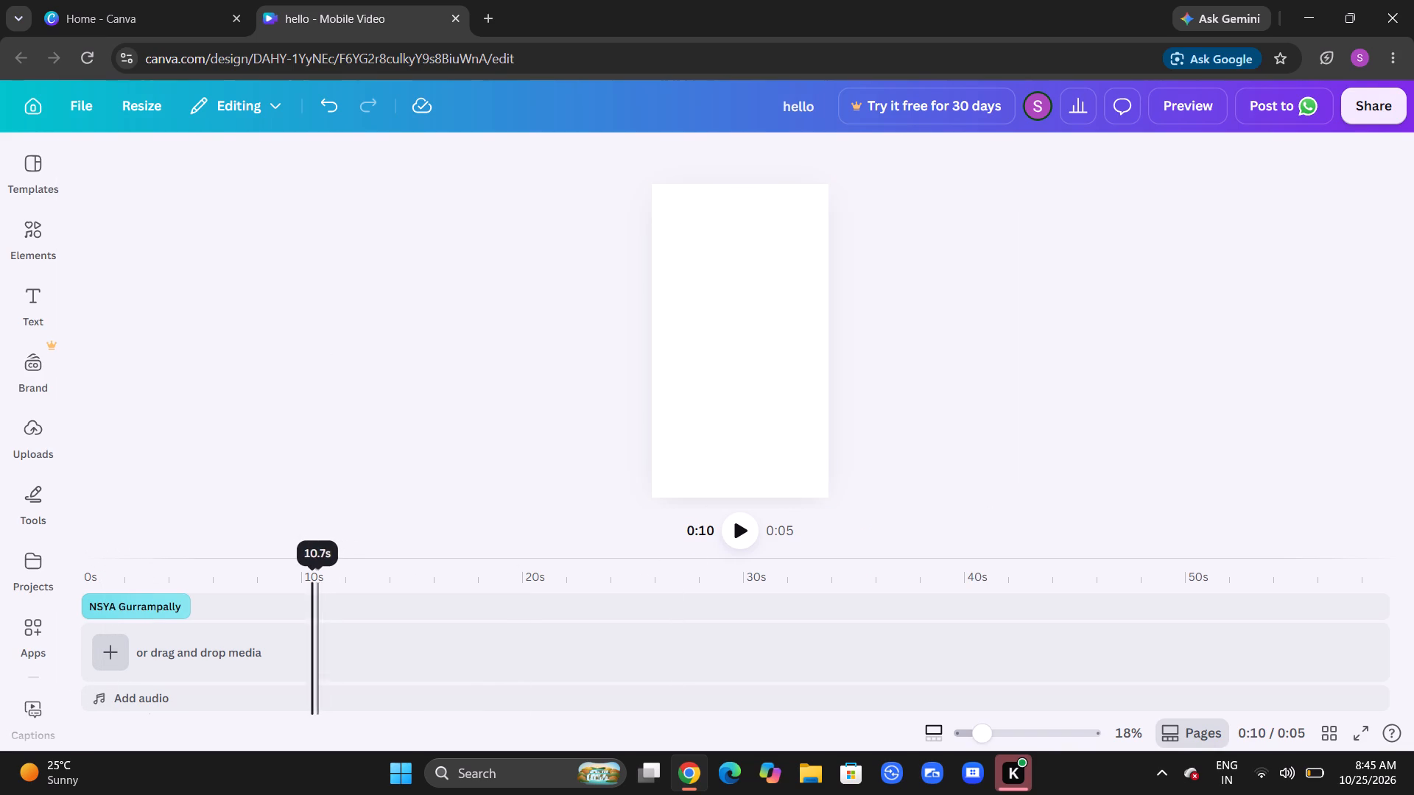
{"action": "left_click", "coordinate": [756, 584]}
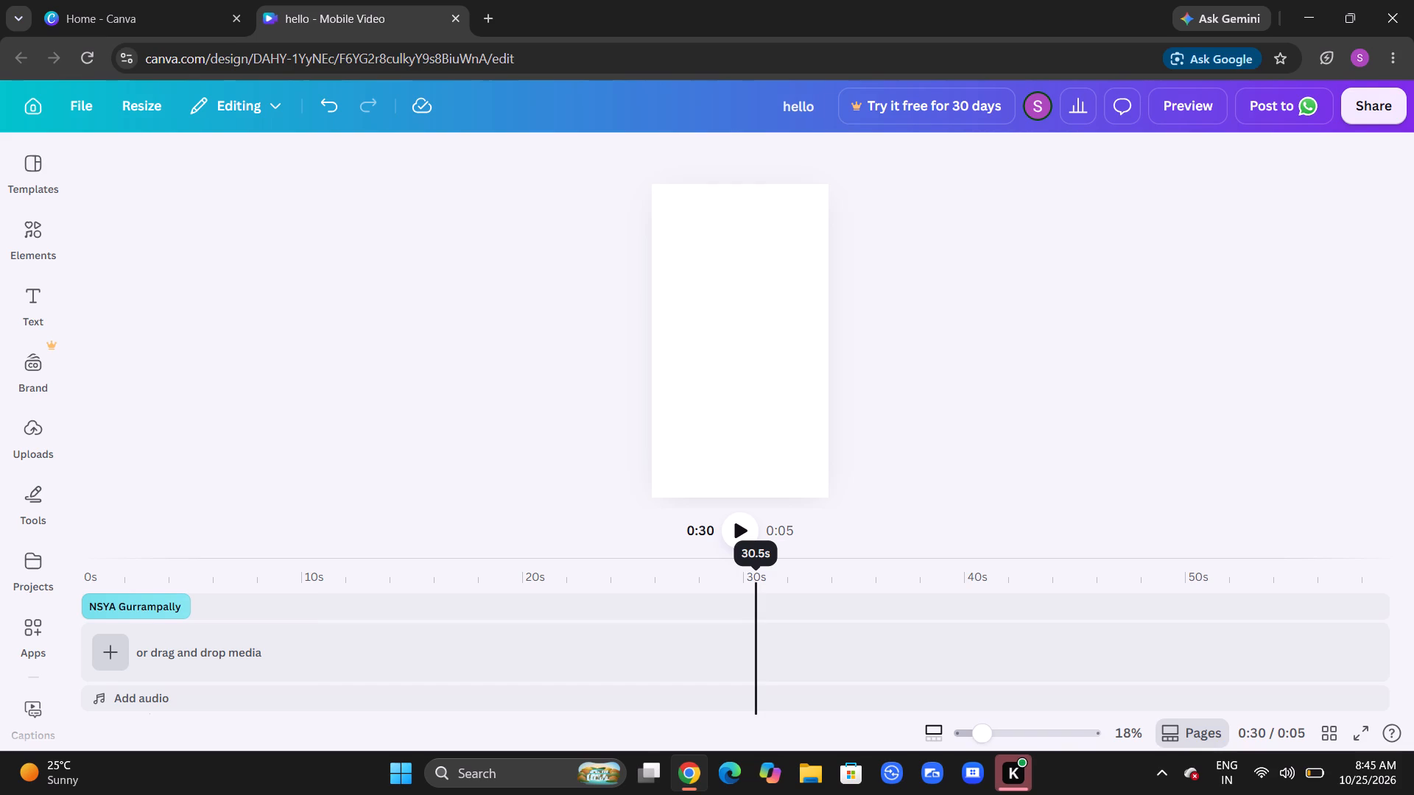
{"action": "left_click", "coordinate": [735, 533]}
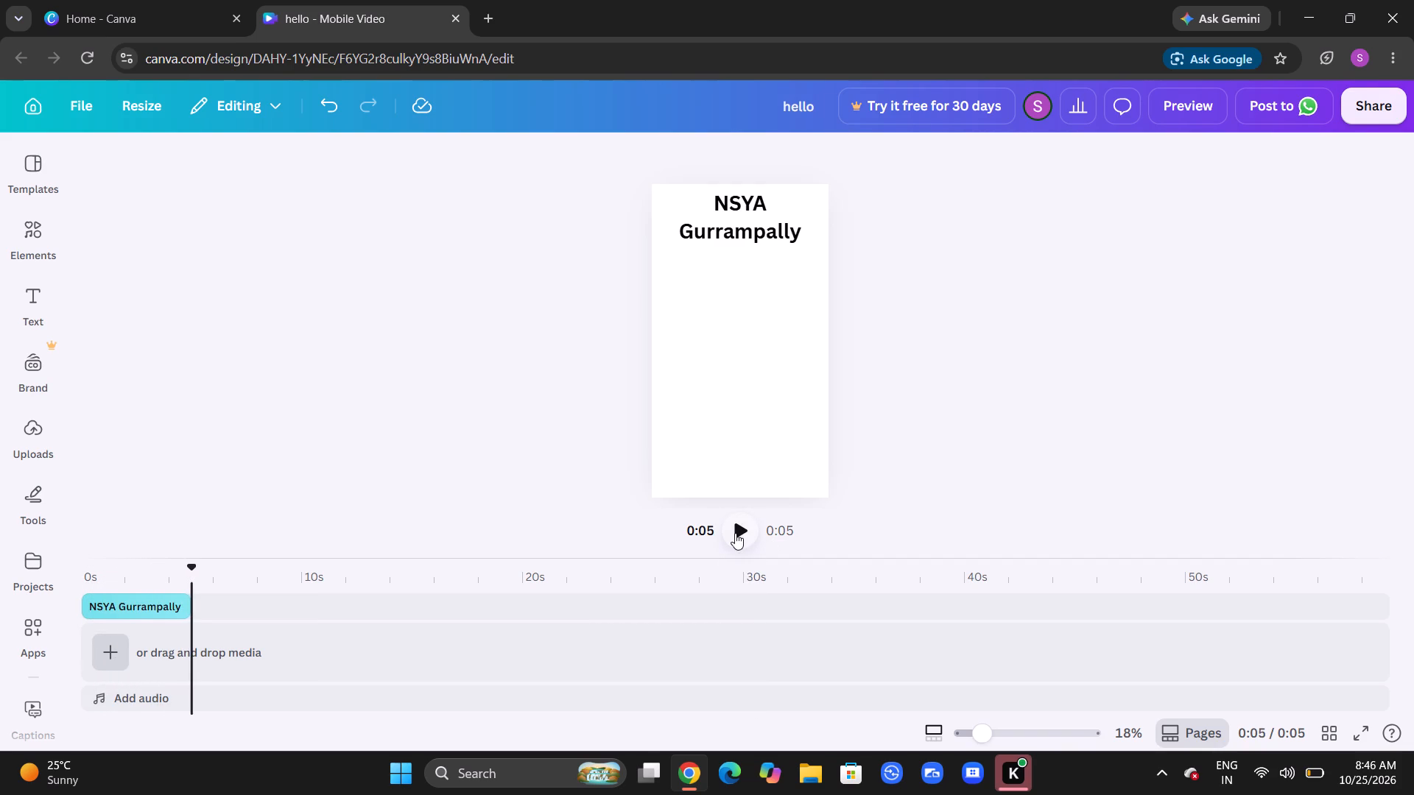
{"action": "left_click", "coordinate": [787, 526]}
Browse the Music & SFX audio library and show the suggested "Soft background music for video" tracks.
{"action": "left_click", "coordinate": [156, 691]}
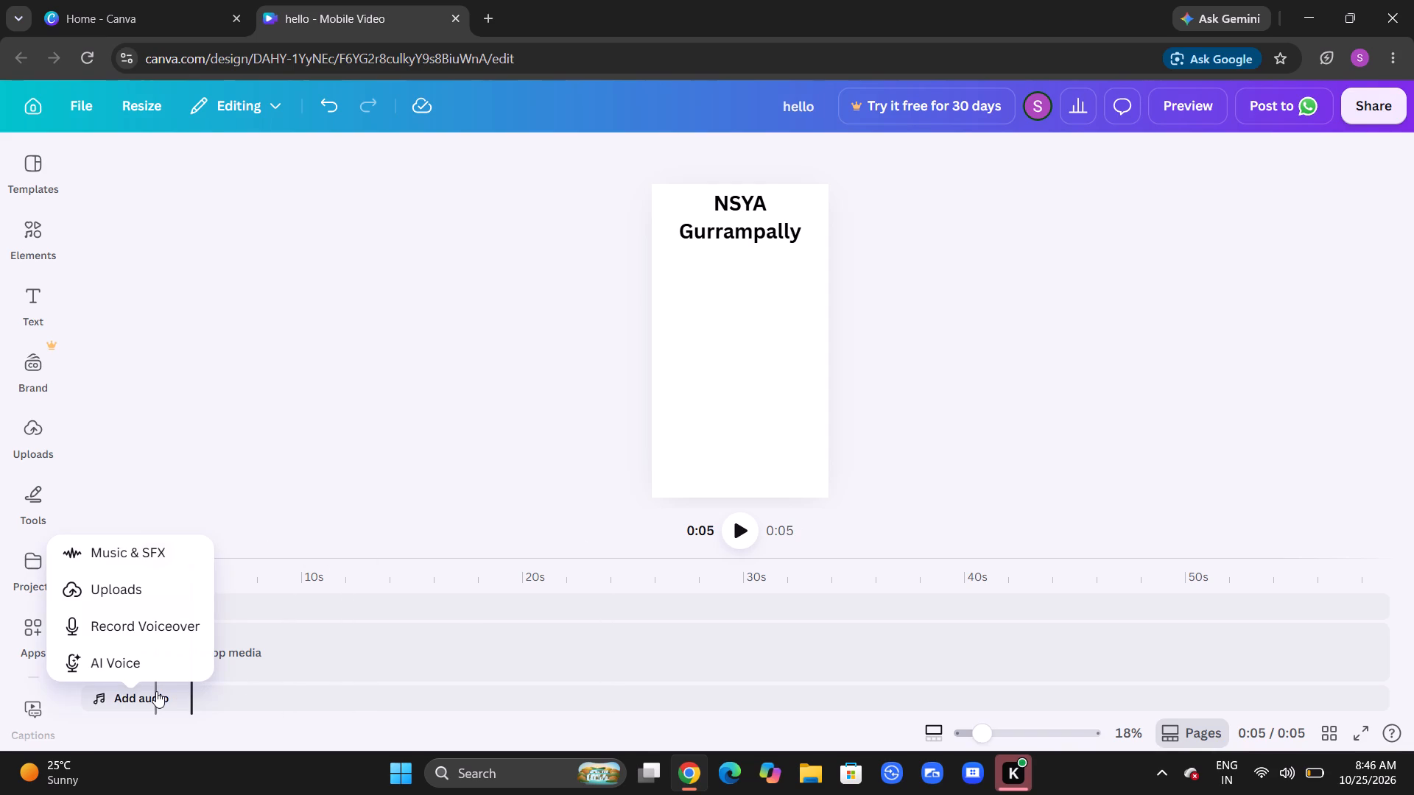
{"action": "left_click", "coordinate": [108, 542]}
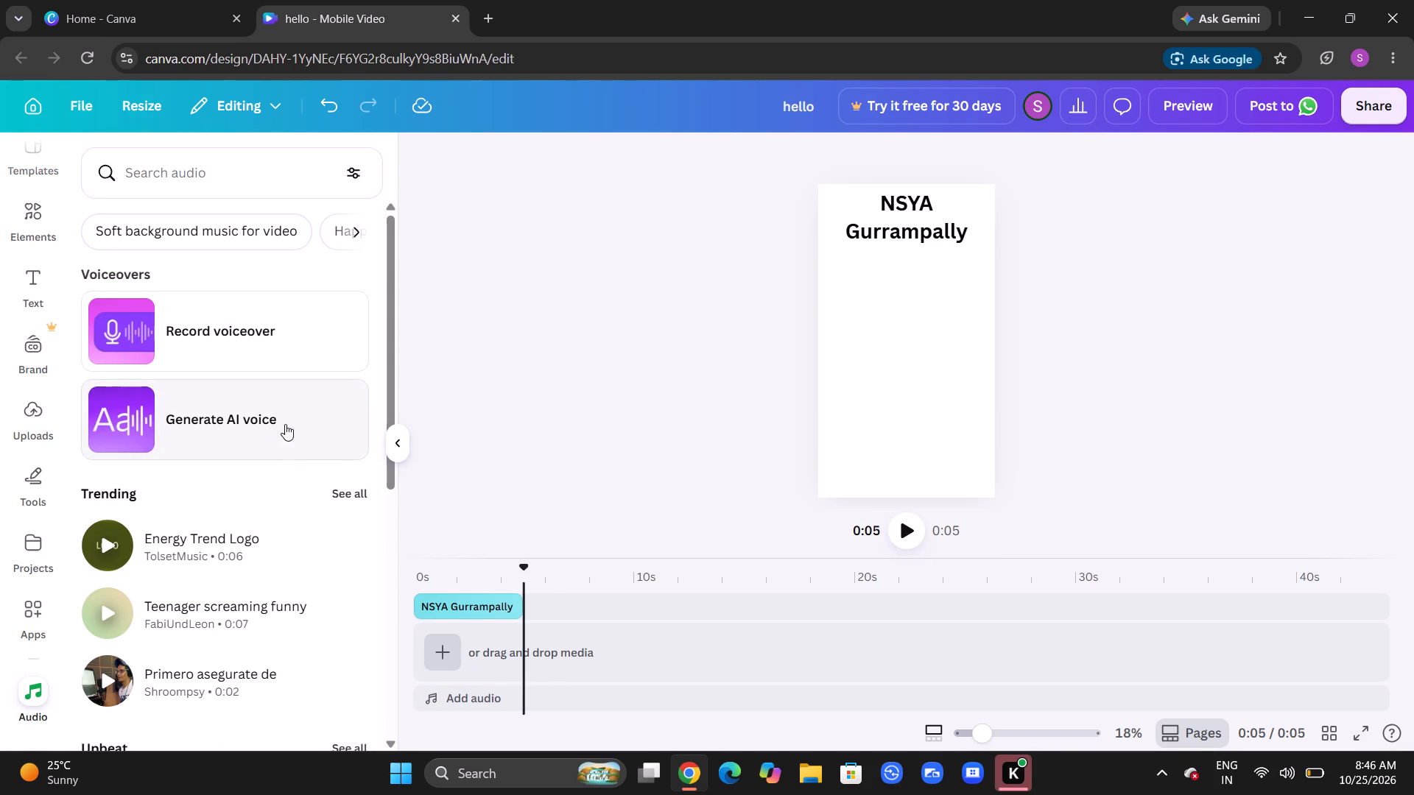
{"action": "scroll", "coordinate": [219, 600], "scroll_direction": "down", "scroll_amount": 3}
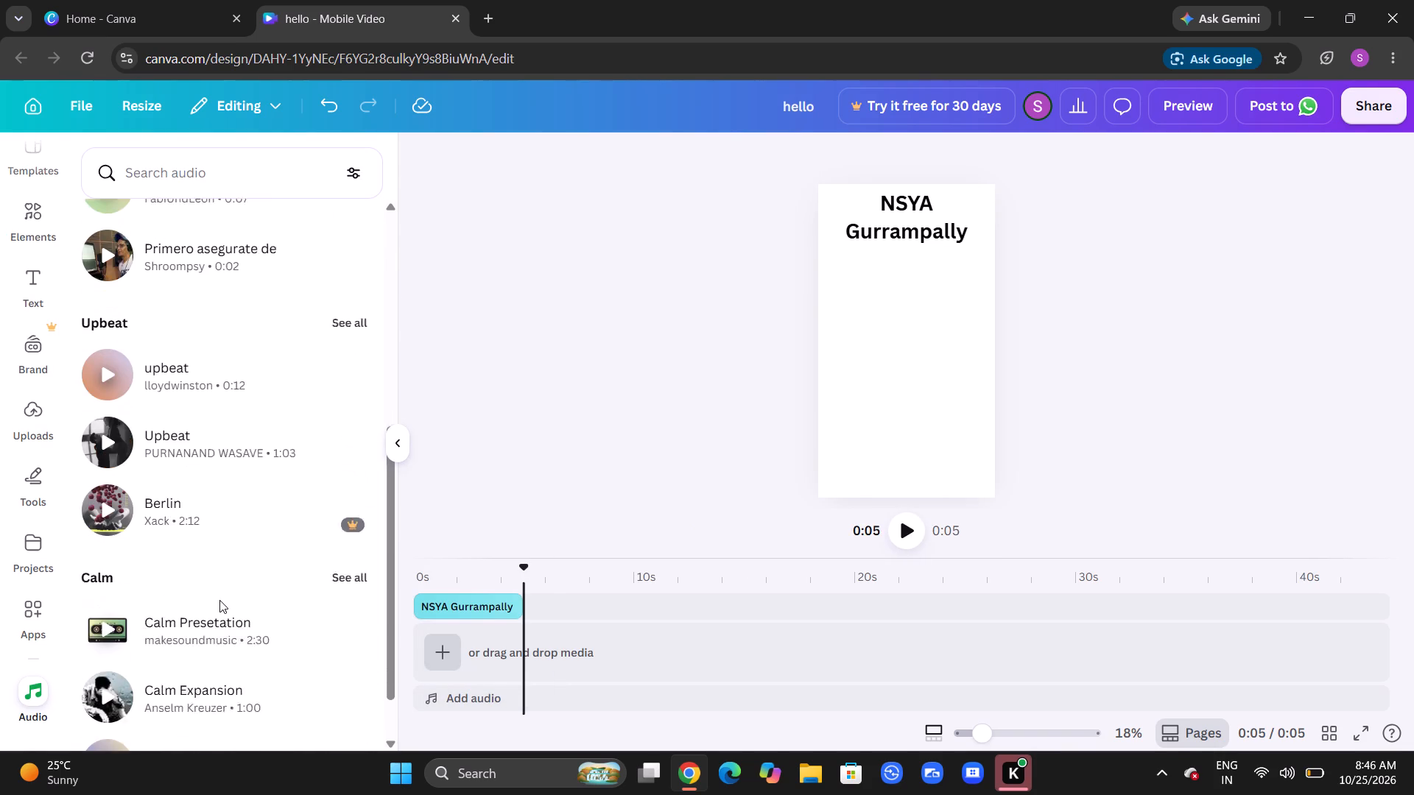
{"action": "scroll", "coordinate": [219, 600], "scroll_direction": "up", "scroll_amount": 5}
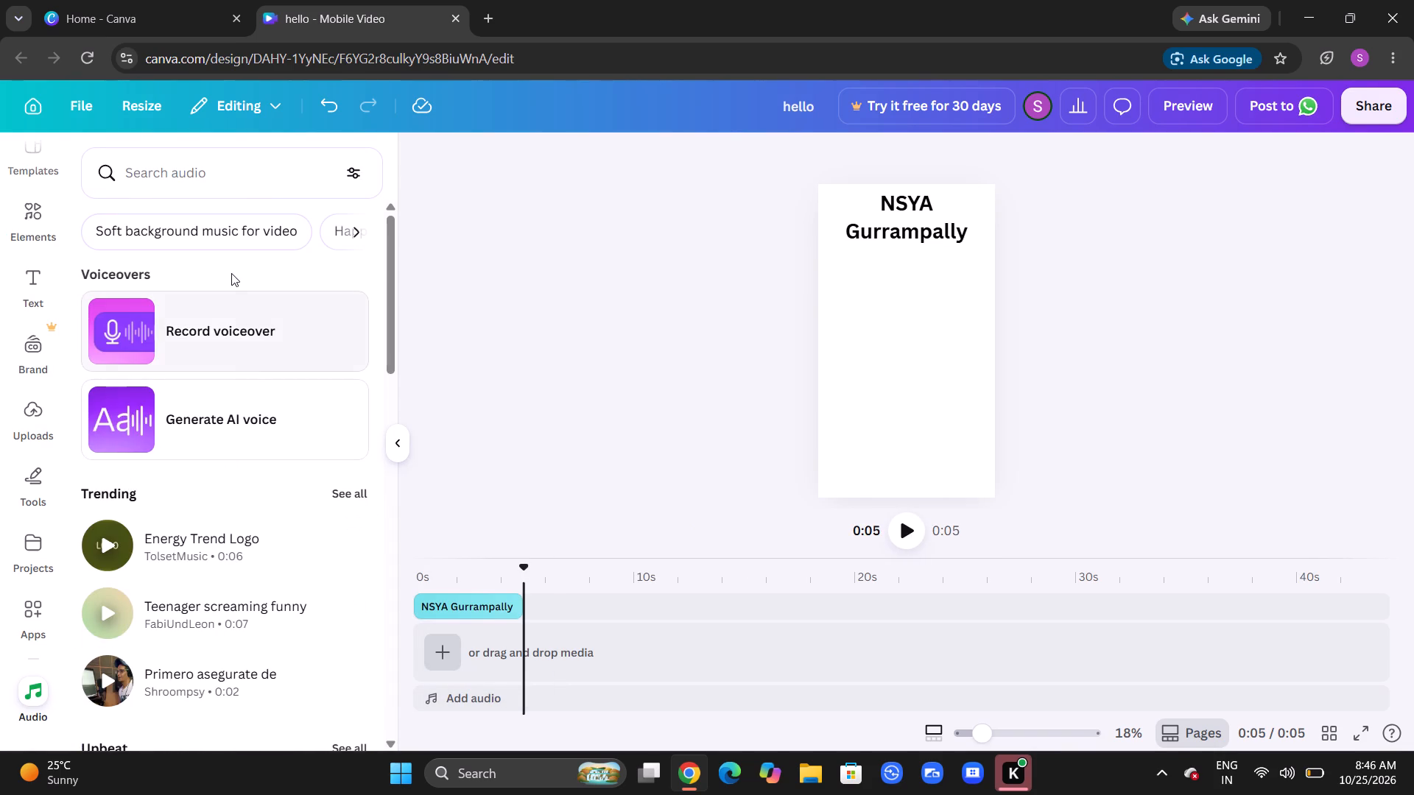
{"action": "left_click", "coordinate": [194, 218]}
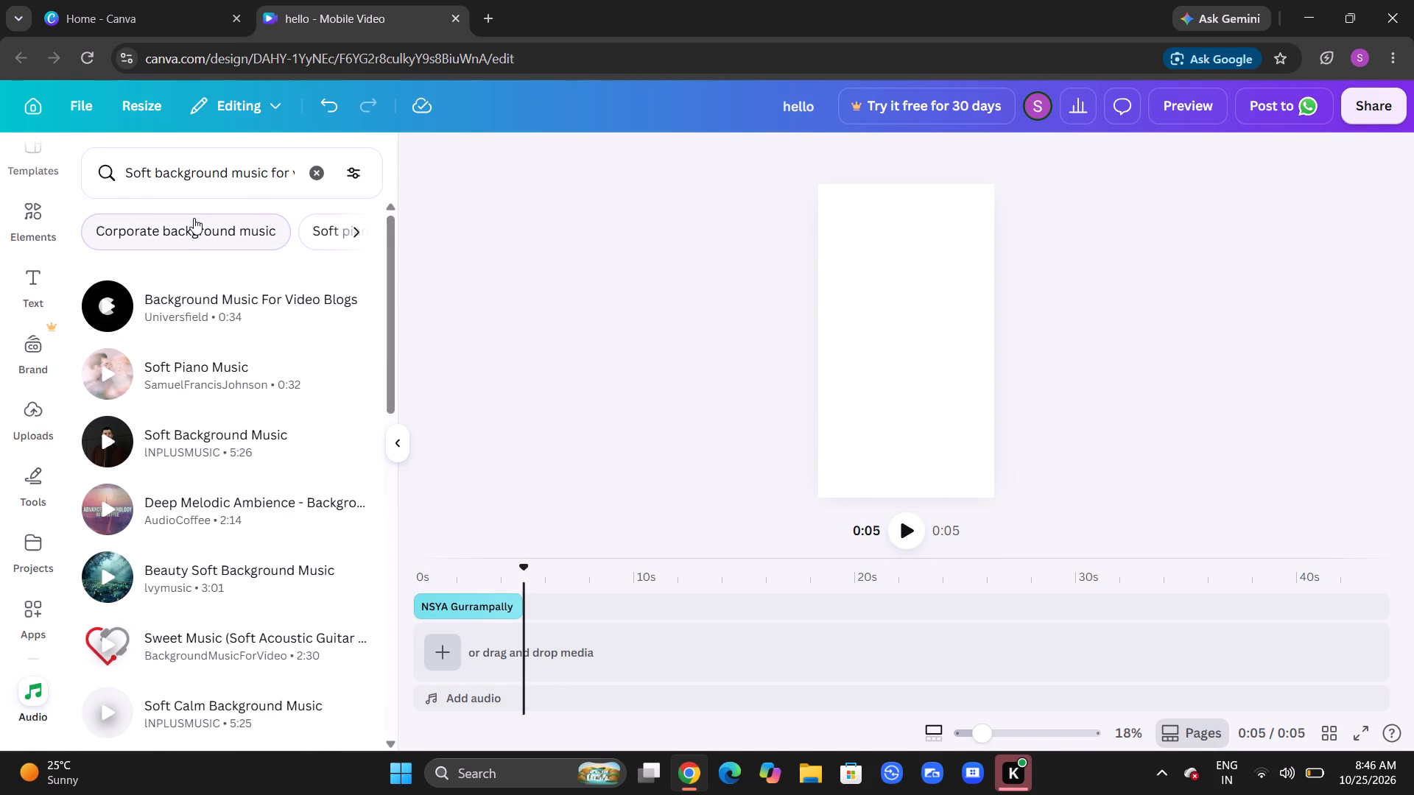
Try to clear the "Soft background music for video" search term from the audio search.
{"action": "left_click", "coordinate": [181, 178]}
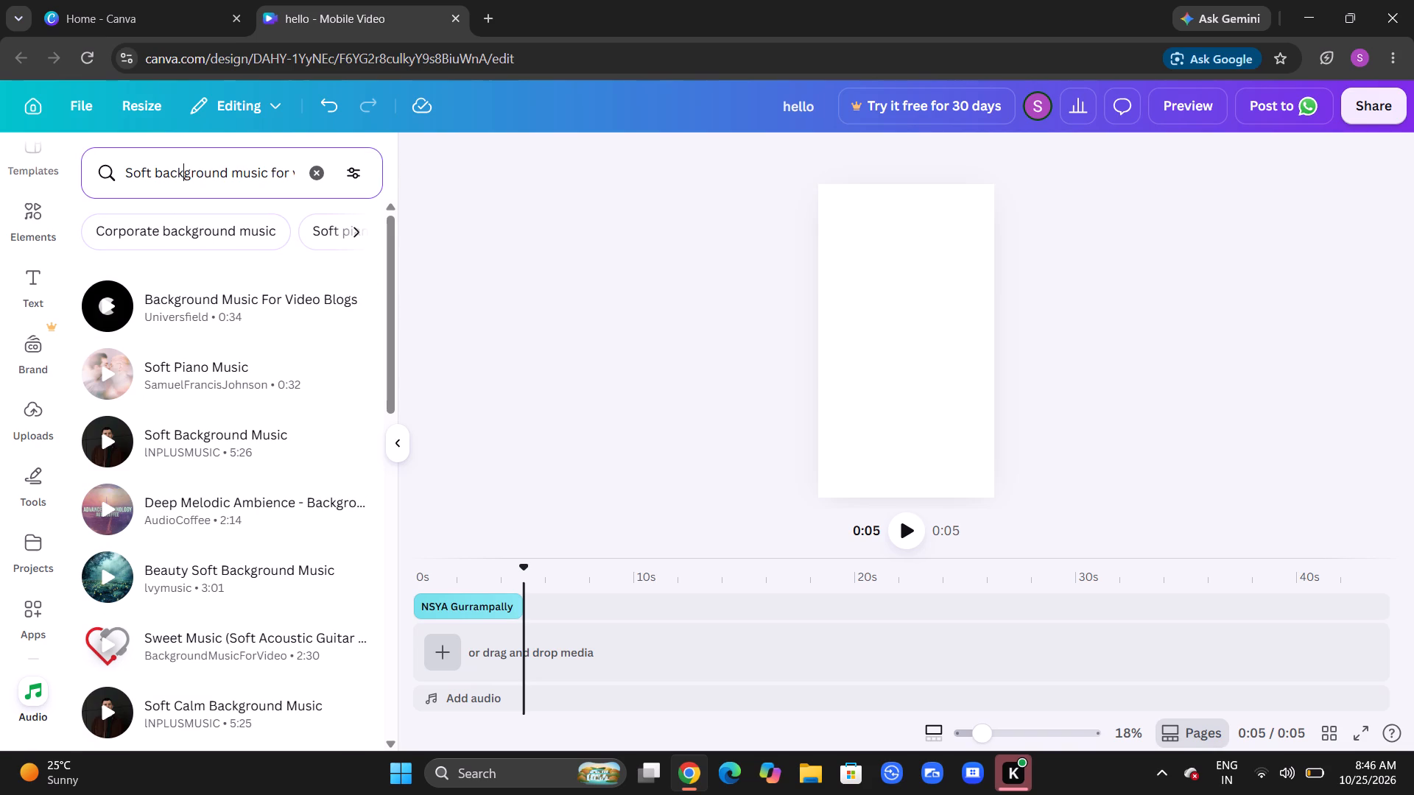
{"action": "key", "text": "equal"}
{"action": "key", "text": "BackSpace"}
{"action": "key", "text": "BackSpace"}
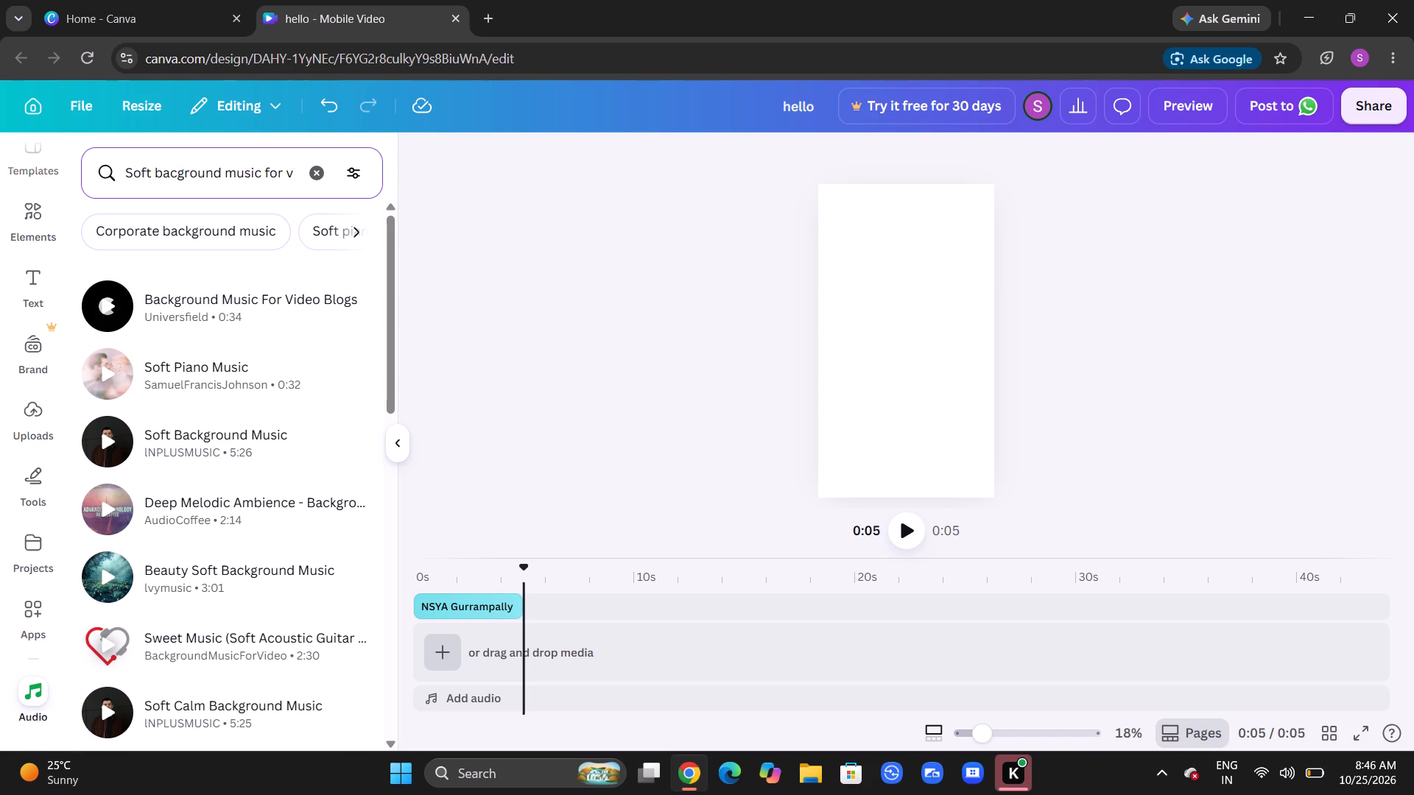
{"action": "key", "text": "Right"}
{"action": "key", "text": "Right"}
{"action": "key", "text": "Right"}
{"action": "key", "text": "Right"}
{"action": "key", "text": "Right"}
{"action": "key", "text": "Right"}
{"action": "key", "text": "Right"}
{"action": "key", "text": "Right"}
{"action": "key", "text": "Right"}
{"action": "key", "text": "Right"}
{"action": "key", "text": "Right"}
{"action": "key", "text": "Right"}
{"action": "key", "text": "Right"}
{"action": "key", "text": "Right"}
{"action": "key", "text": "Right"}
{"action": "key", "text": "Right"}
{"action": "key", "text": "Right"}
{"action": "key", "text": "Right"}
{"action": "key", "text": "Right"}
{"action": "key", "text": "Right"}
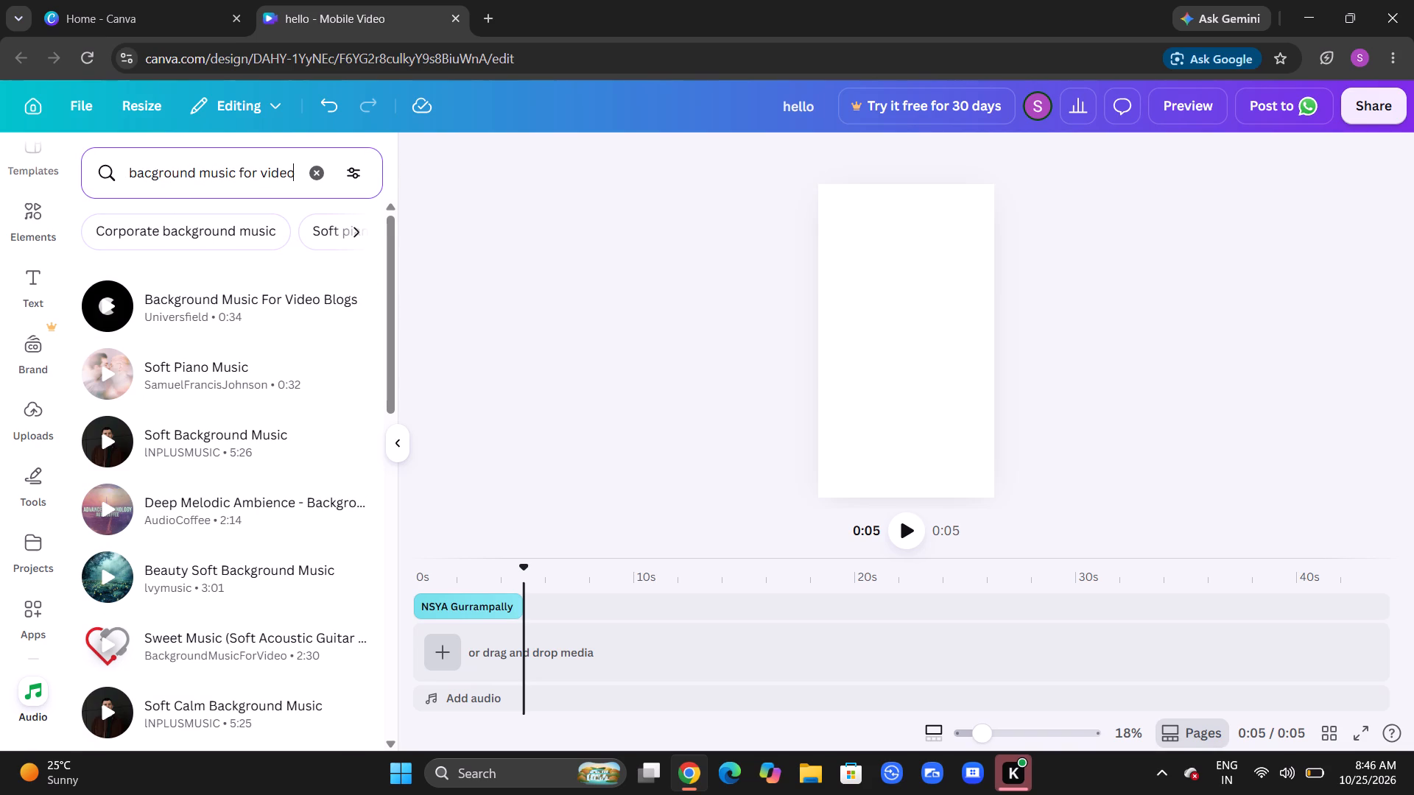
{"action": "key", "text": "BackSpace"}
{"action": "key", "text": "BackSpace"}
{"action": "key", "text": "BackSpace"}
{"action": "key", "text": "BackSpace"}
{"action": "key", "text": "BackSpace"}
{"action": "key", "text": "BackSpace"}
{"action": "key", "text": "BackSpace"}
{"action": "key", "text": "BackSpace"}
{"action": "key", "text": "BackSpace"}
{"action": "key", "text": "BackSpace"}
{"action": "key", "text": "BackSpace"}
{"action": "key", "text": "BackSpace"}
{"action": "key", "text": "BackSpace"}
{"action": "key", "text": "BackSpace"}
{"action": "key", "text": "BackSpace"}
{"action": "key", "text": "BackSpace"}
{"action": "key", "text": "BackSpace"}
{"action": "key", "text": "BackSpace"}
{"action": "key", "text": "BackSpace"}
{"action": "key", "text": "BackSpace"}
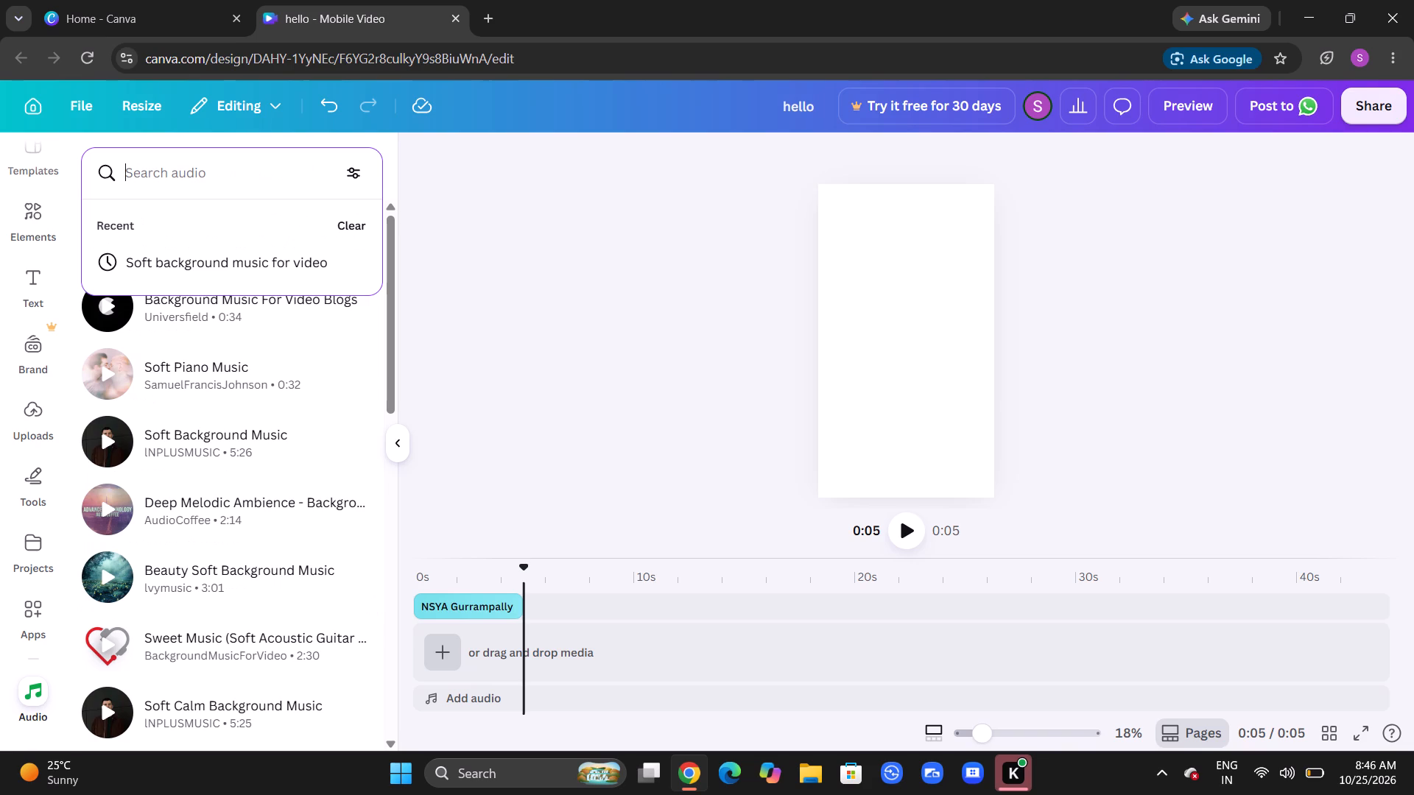
Add the "Beauty Soft Background Music" track by lvymusic to the timeline at the 5-second mark.
{"action": "left_click", "coordinate": [191, 554]}
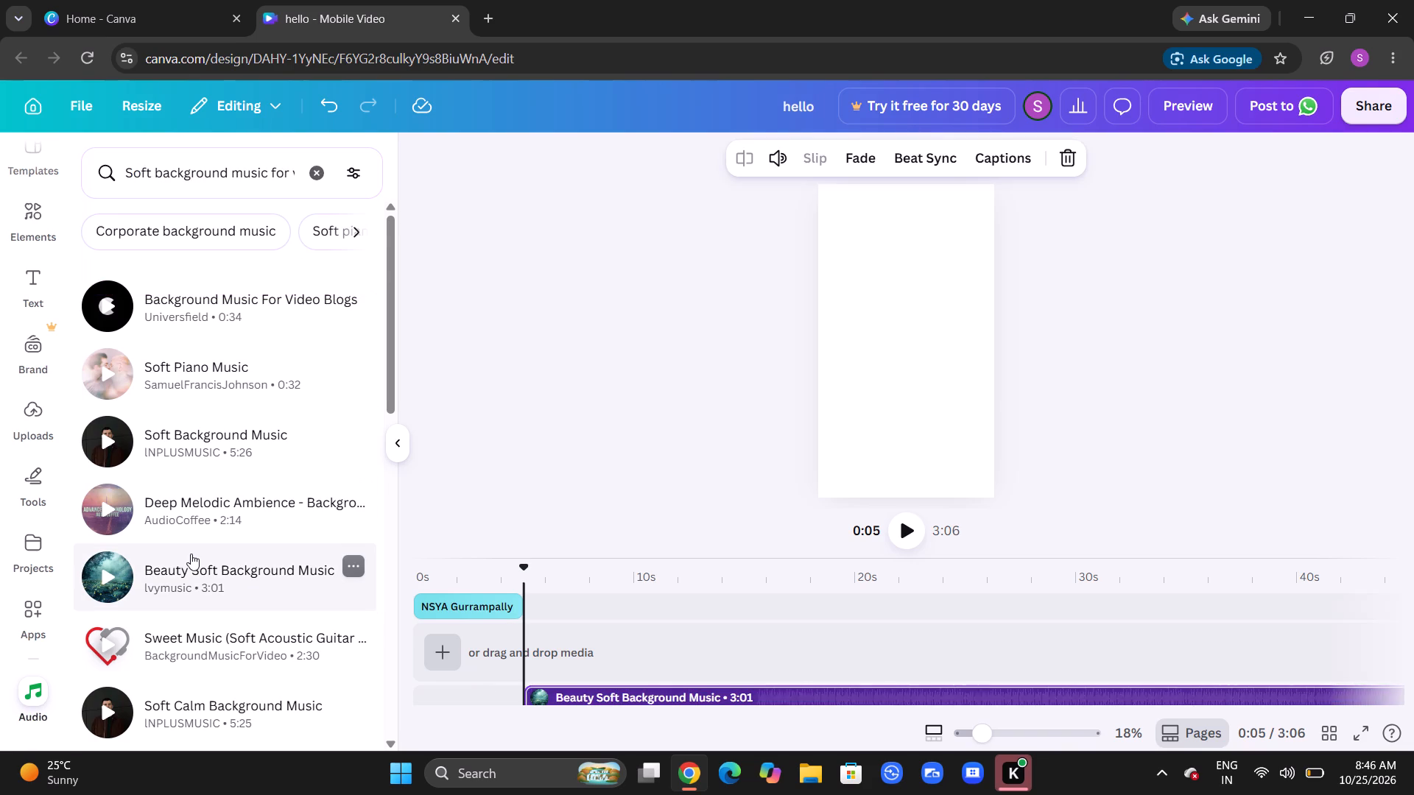
Listen to previews of "Beauty Soft Background Music", moving the playhead to the start of the timeline in between.
{"action": "left_click", "coordinate": [117, 579]}
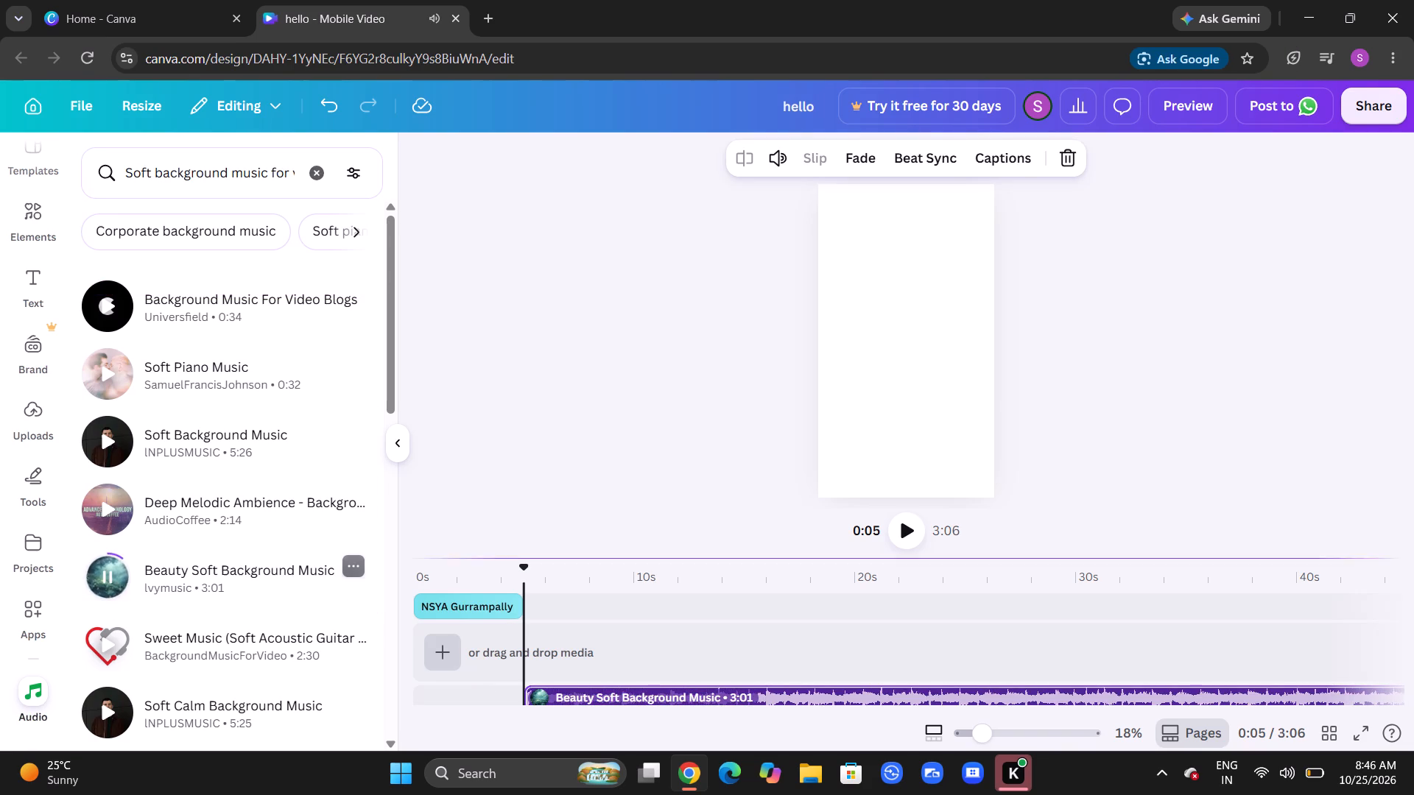
{"action": "left_click", "coordinate": [102, 582]}
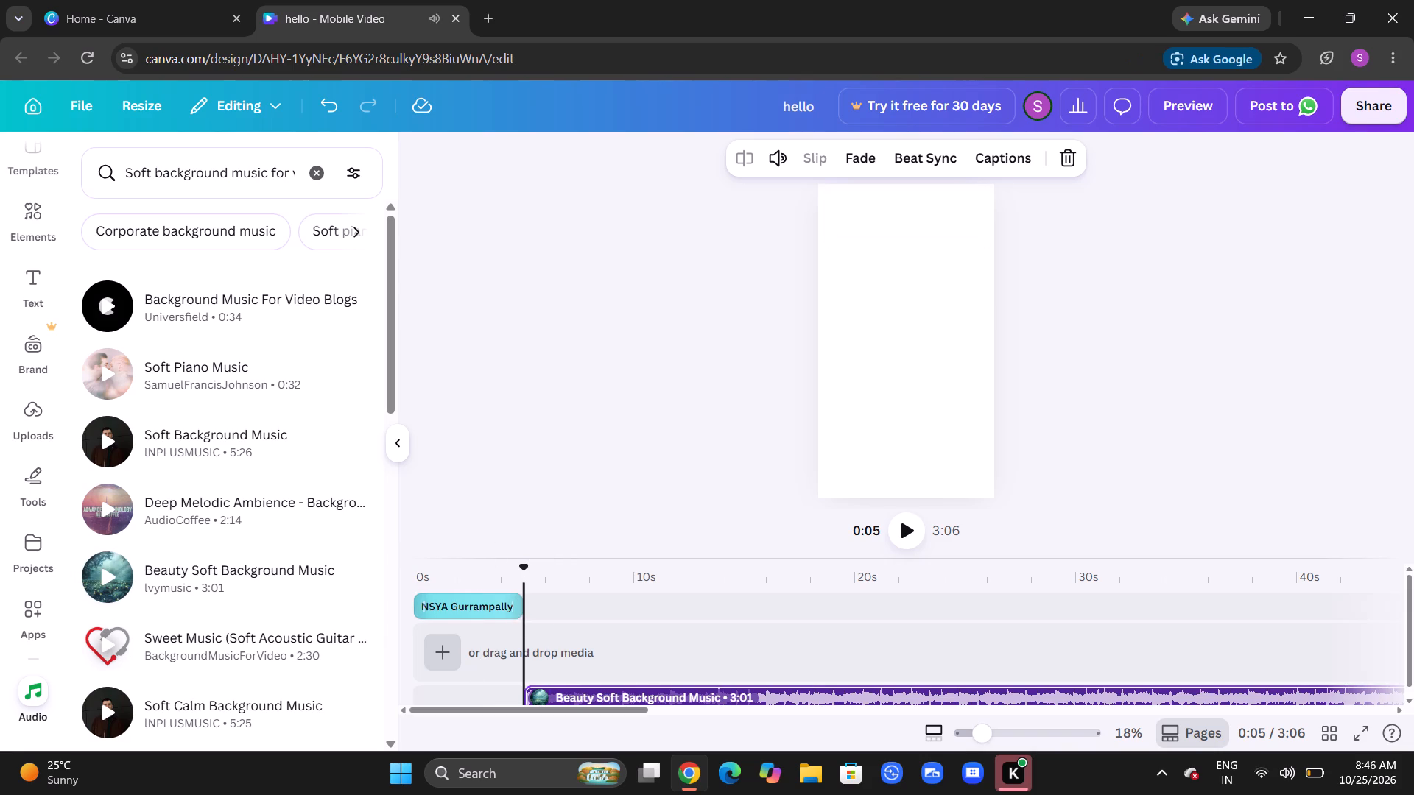
{"action": "left_click_drag", "start_coordinate": [525, 567], "coordinate": [398, 564]}
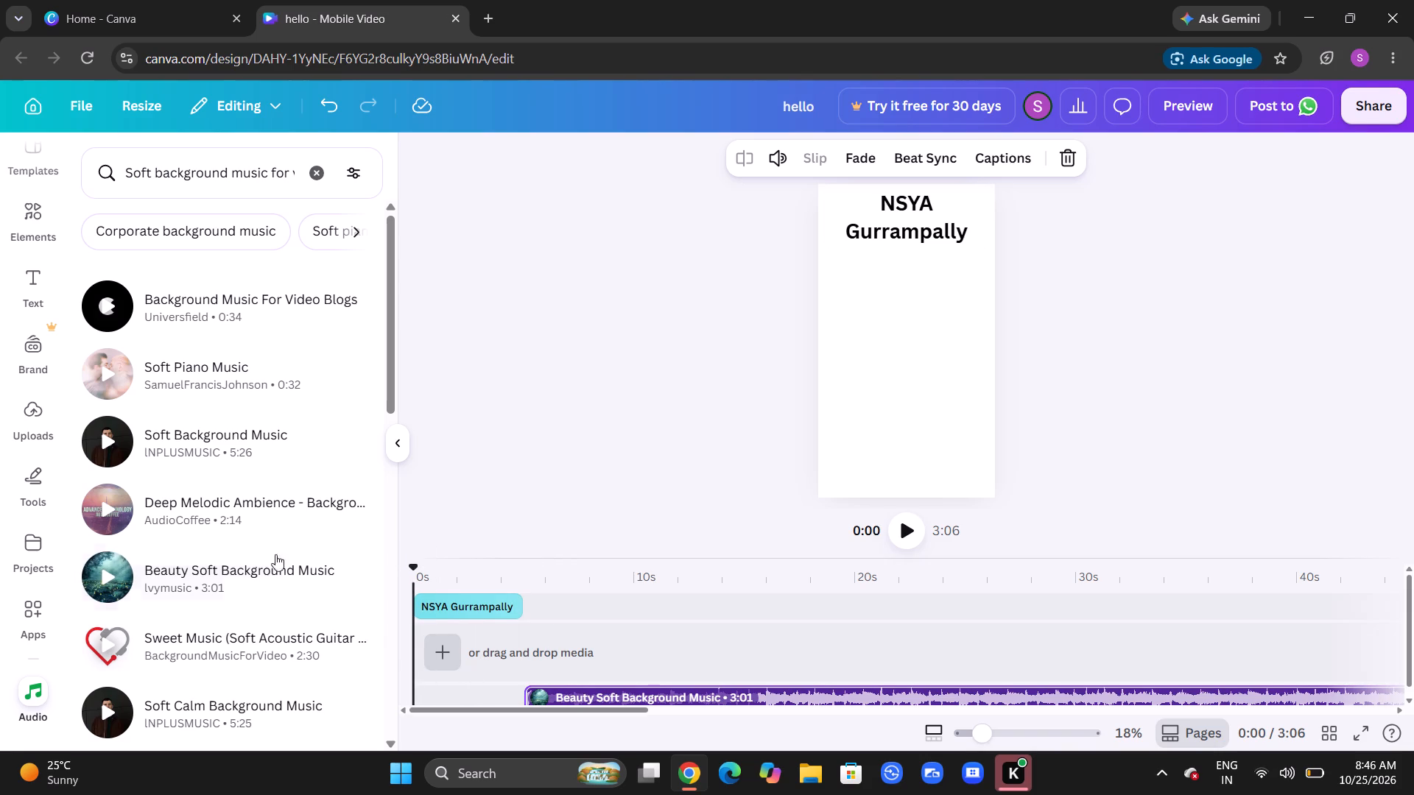
{"action": "left_click", "coordinate": [102, 580]}
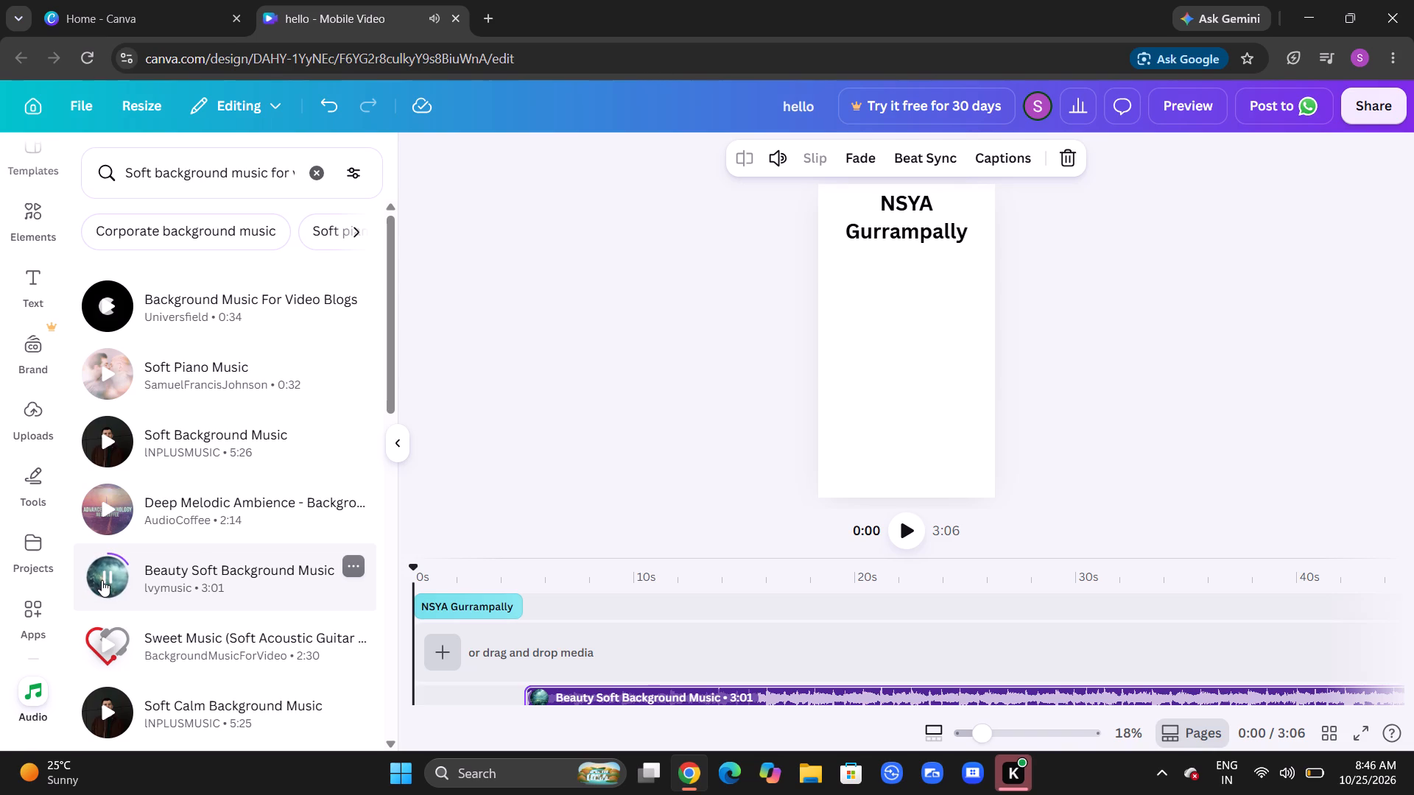
{"action": "left_click", "coordinate": [102, 580]}
Browse the other soft background tracks and preview "Soft Background Music" by SoundGalleryByDmitryTaras.
{"action": "scroll", "coordinate": [175, 634], "scroll_direction": "down", "scroll_amount": 2}
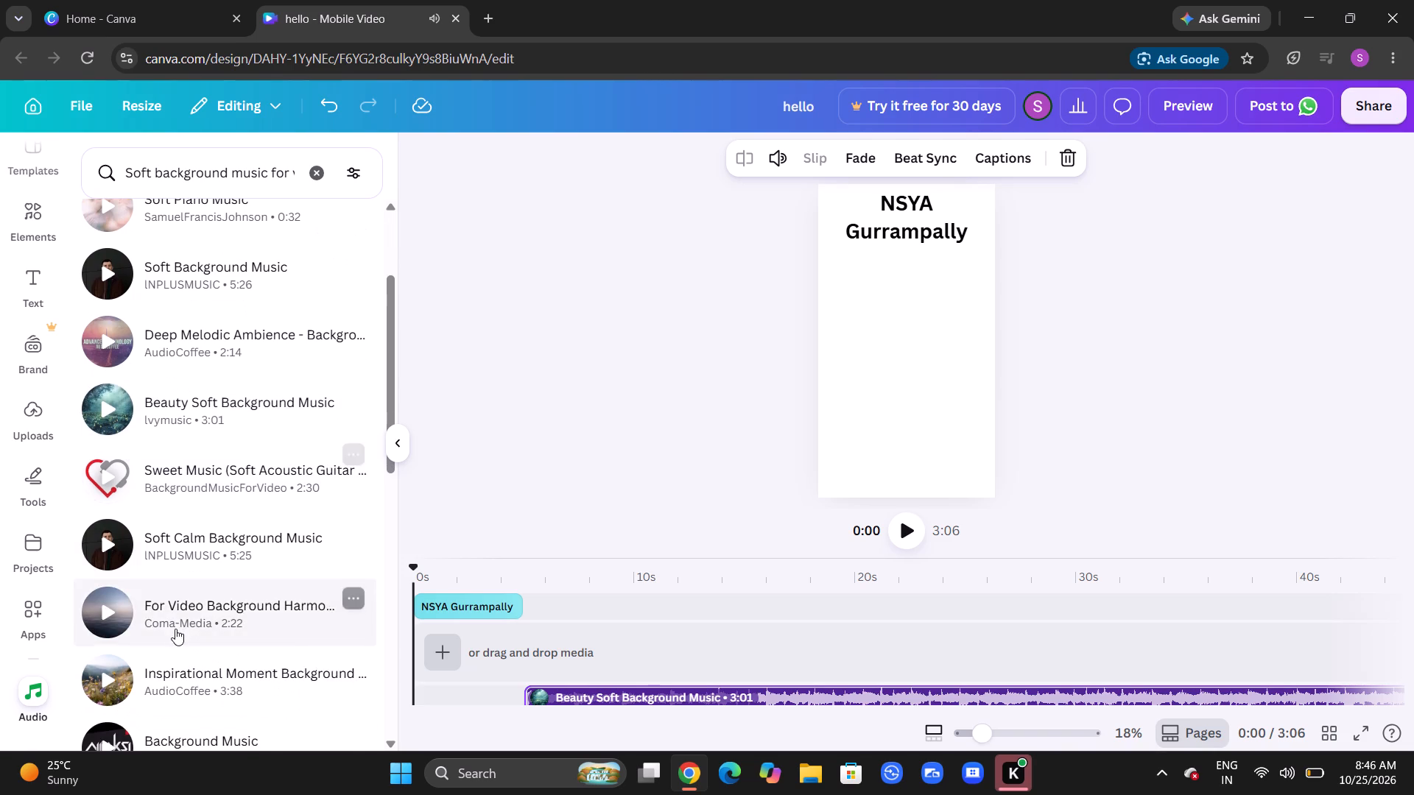
{"action": "scroll", "coordinate": [182, 556], "scroll_direction": "down", "scroll_amount": 3}
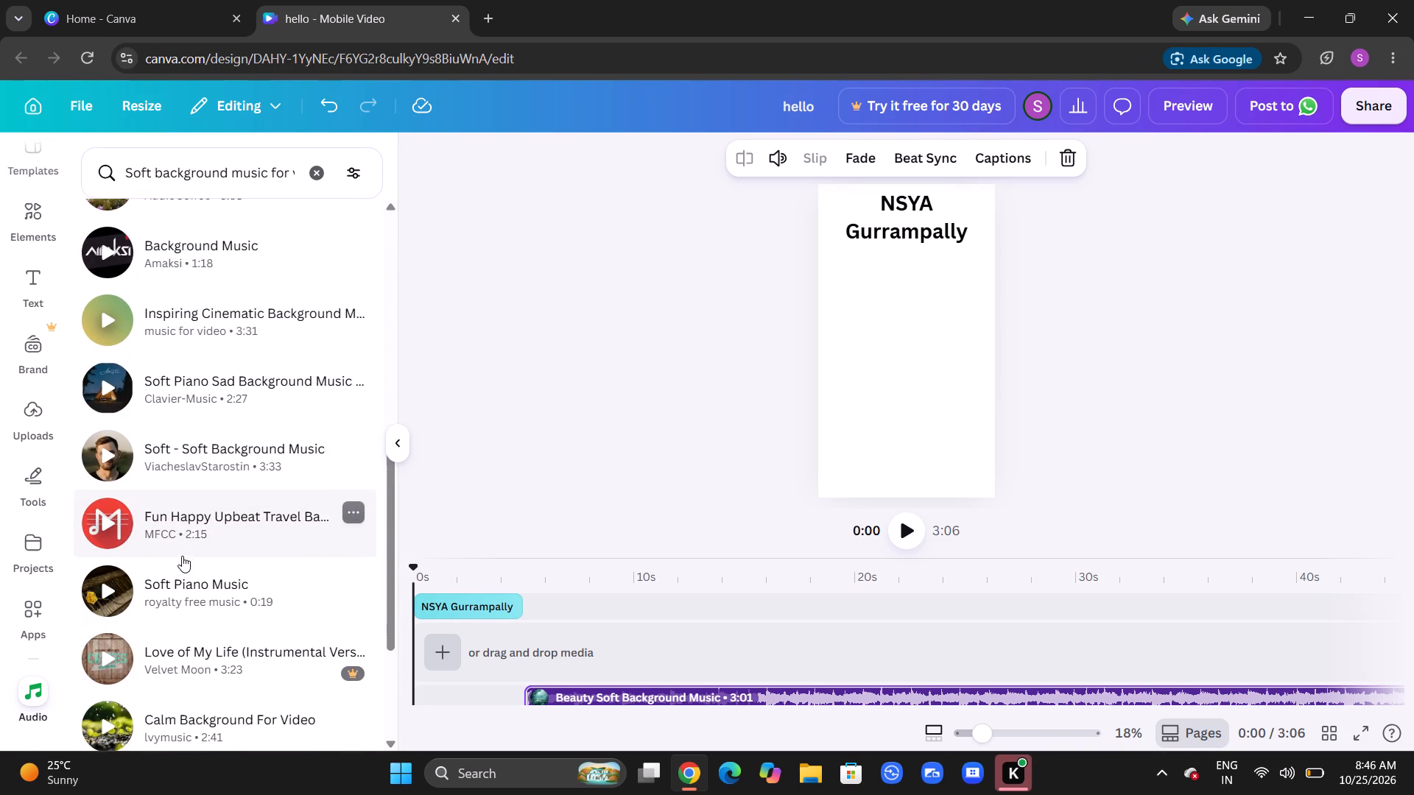
{"action": "scroll", "coordinate": [182, 556], "scroll_direction": "down", "scroll_amount": 3}
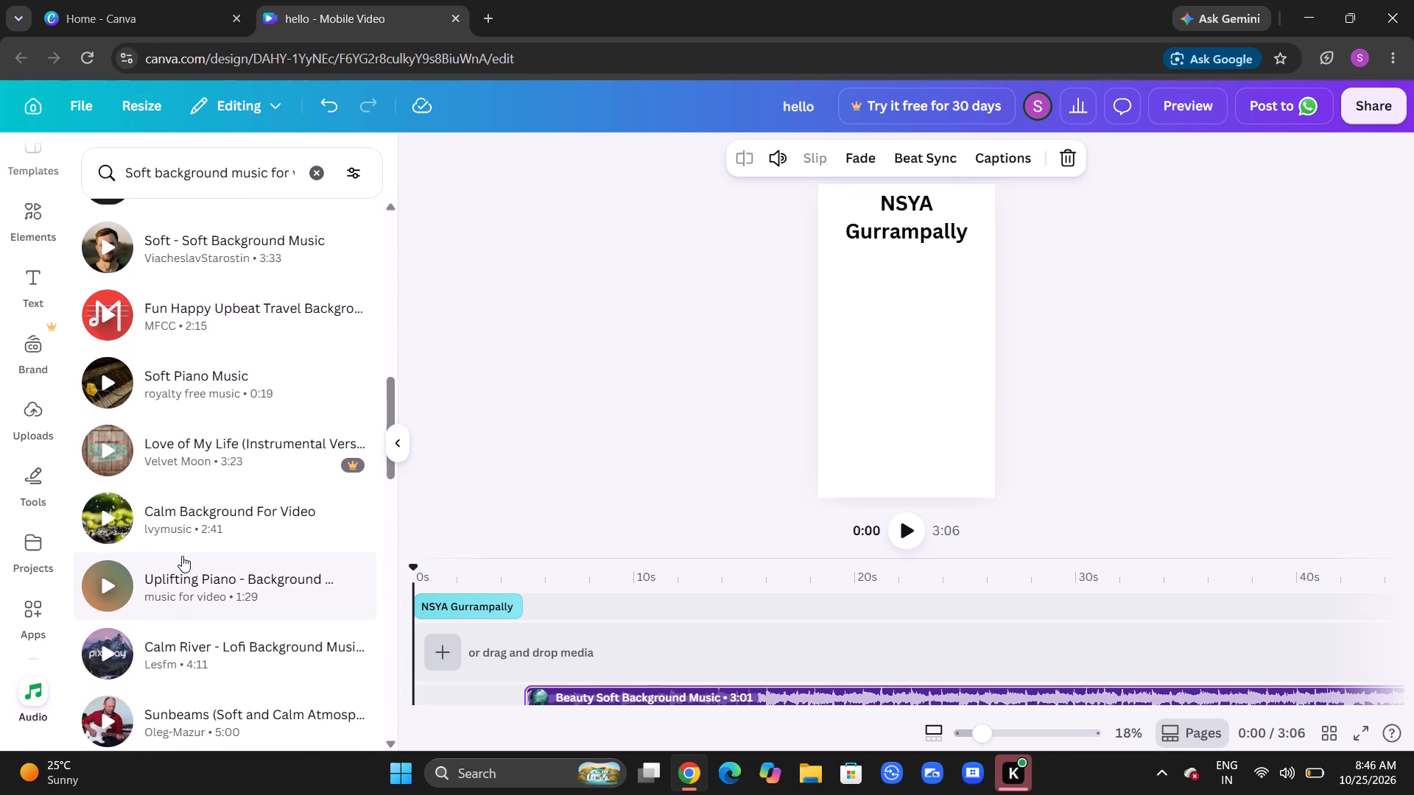
{"action": "scroll", "coordinate": [182, 556], "scroll_direction": "down", "scroll_amount": 1}
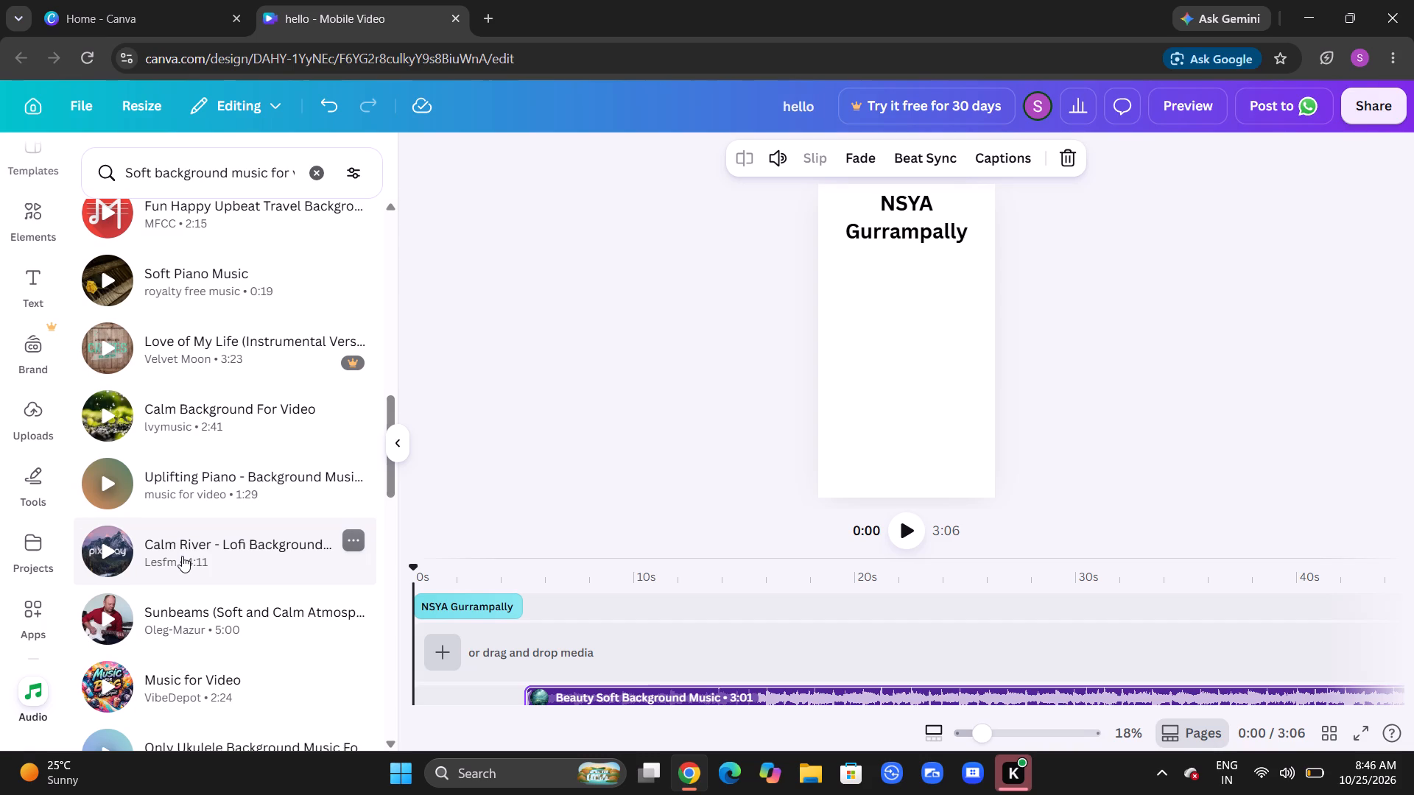
{"action": "scroll", "coordinate": [182, 556], "scroll_direction": "down", "scroll_amount": 2}
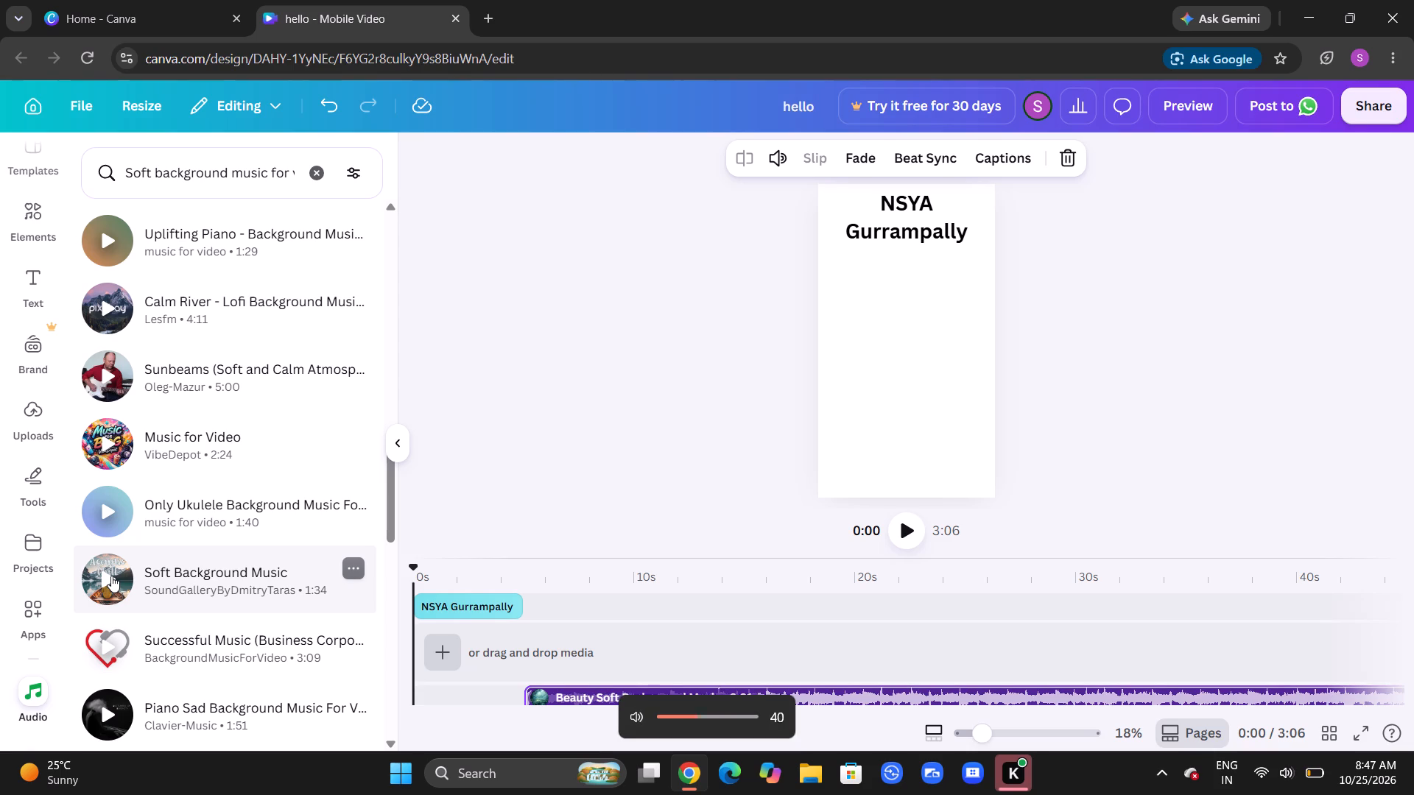
{"action": "left_click", "coordinate": [104, 577]}
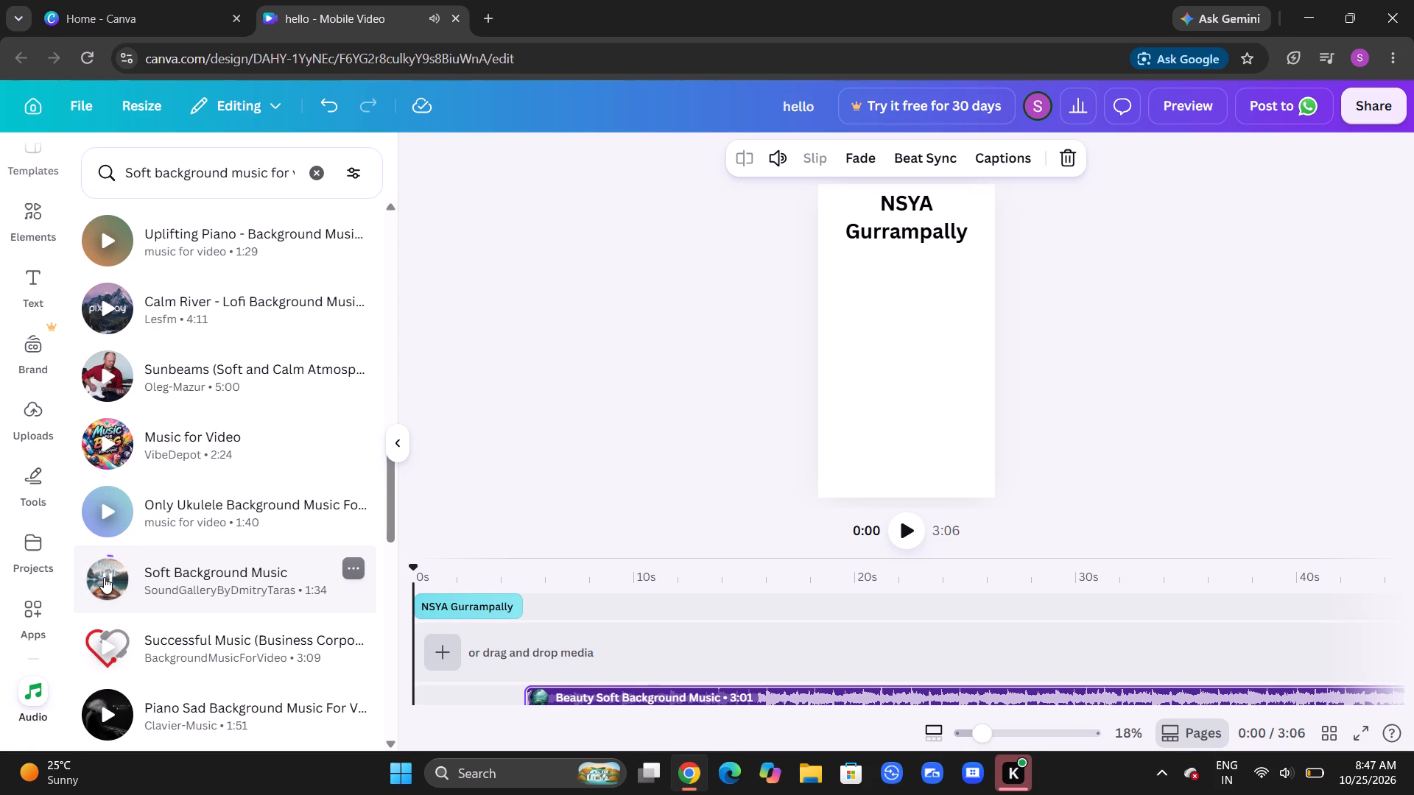
{"action": "left_click", "coordinate": [104, 577]}
{"action": "left_click", "coordinate": [104, 577]}
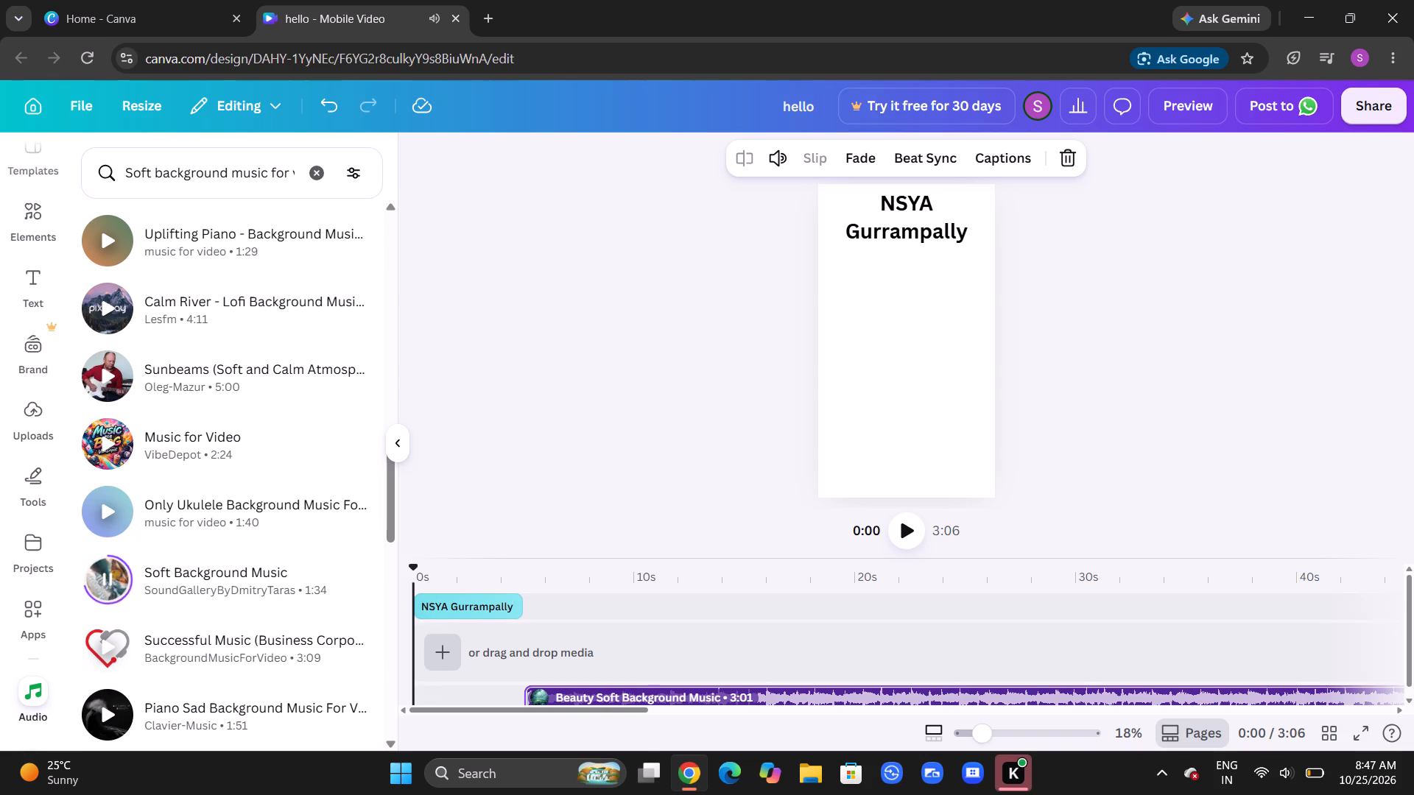
Scrub the playhead to about 4 s and back to the start of the timeline.
{"action": "left_click_drag", "start_coordinate": [412, 567], "coordinate": [499, 562]}
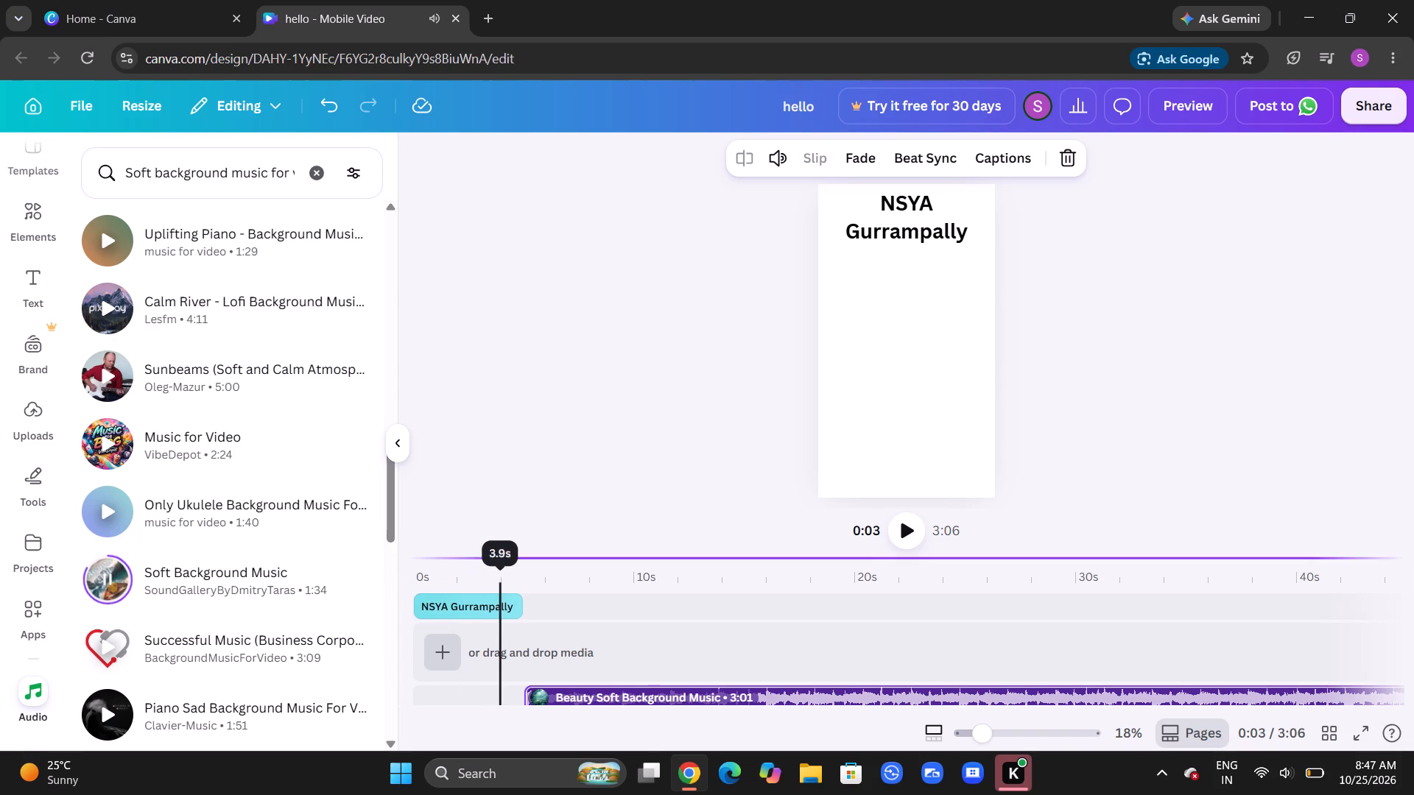
{"action": "left_click_drag", "start_coordinate": [499, 562], "coordinate": [503, 562]}
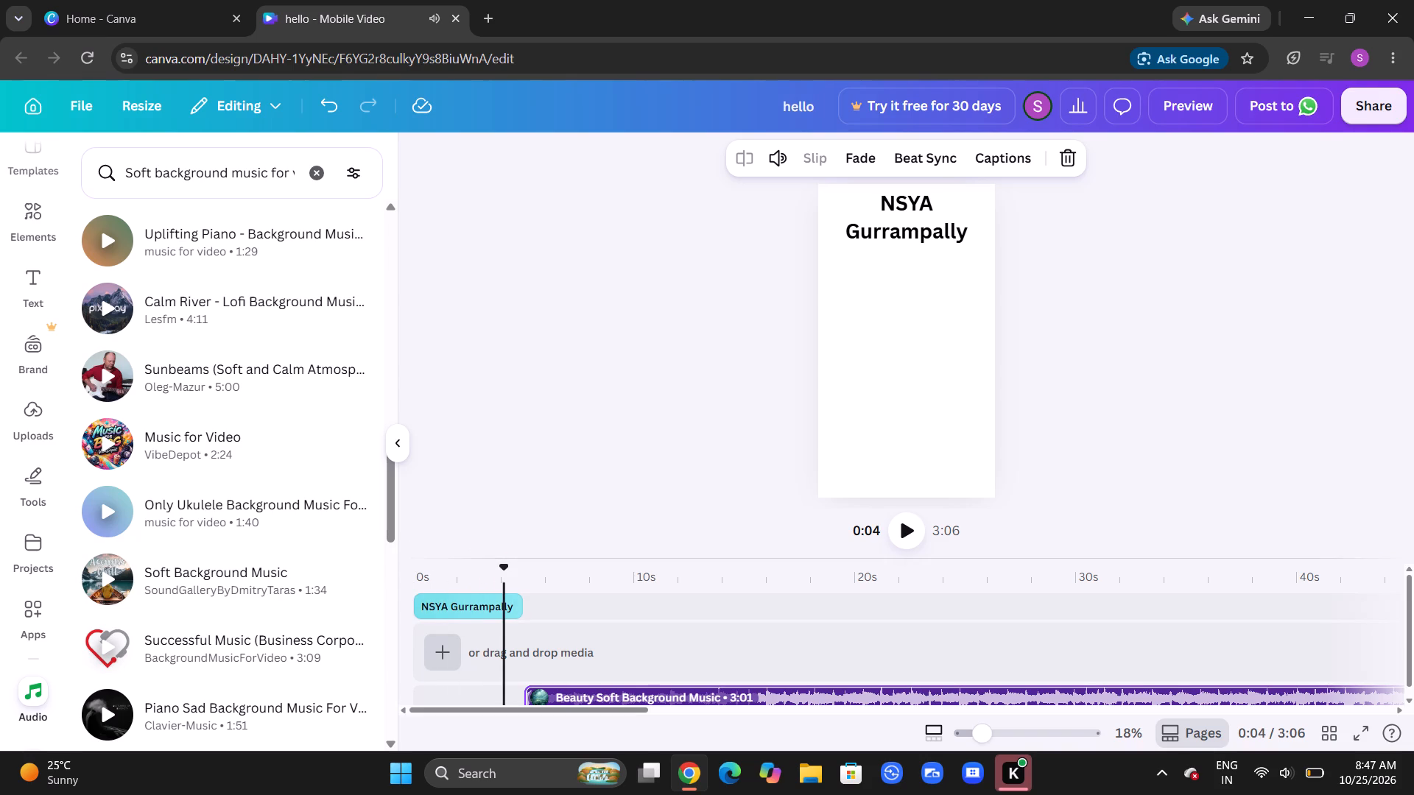
{"action": "left_click_drag", "start_coordinate": [504, 568], "coordinate": [394, 570]}
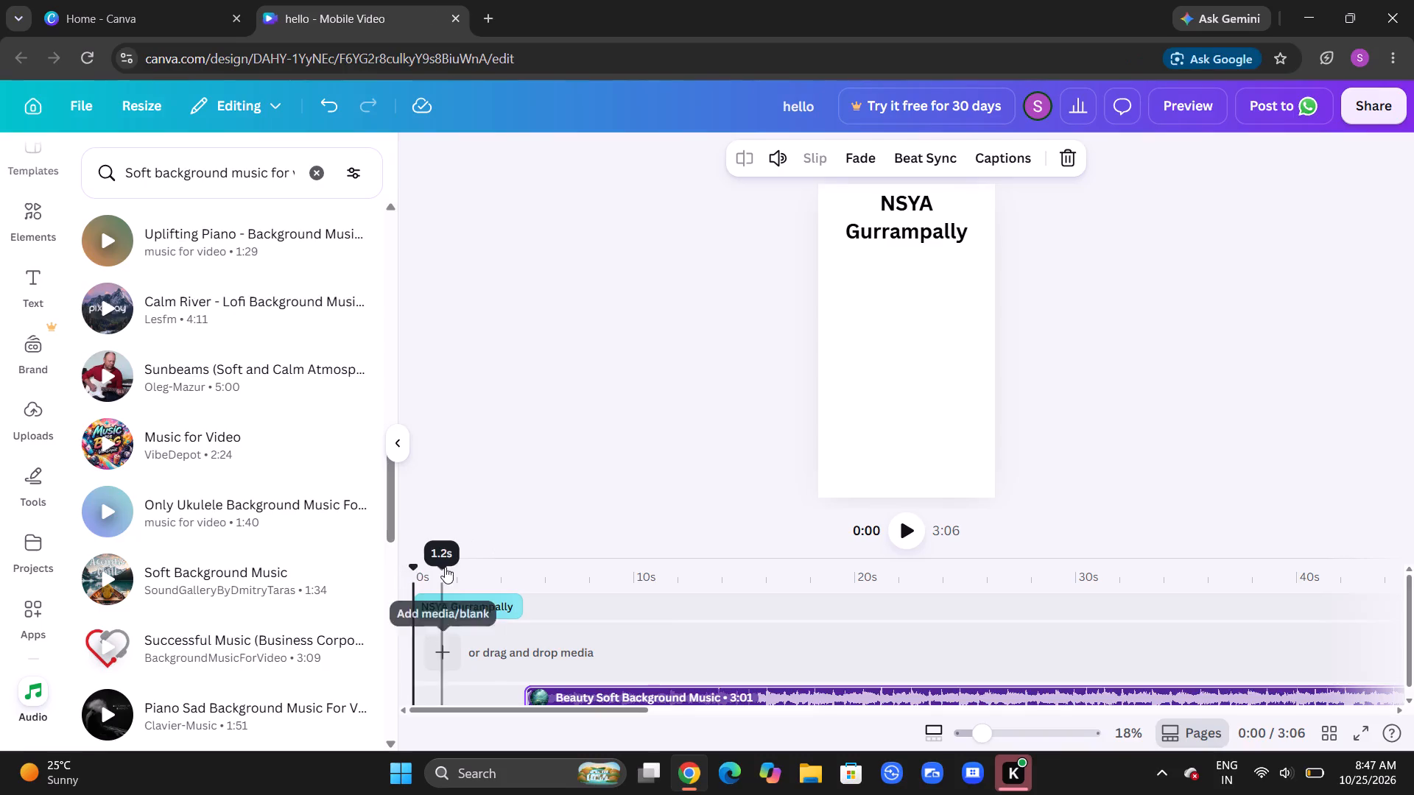
Switch to the Kuro app.
{"action": "left_click", "coordinate": [1005, 763]}
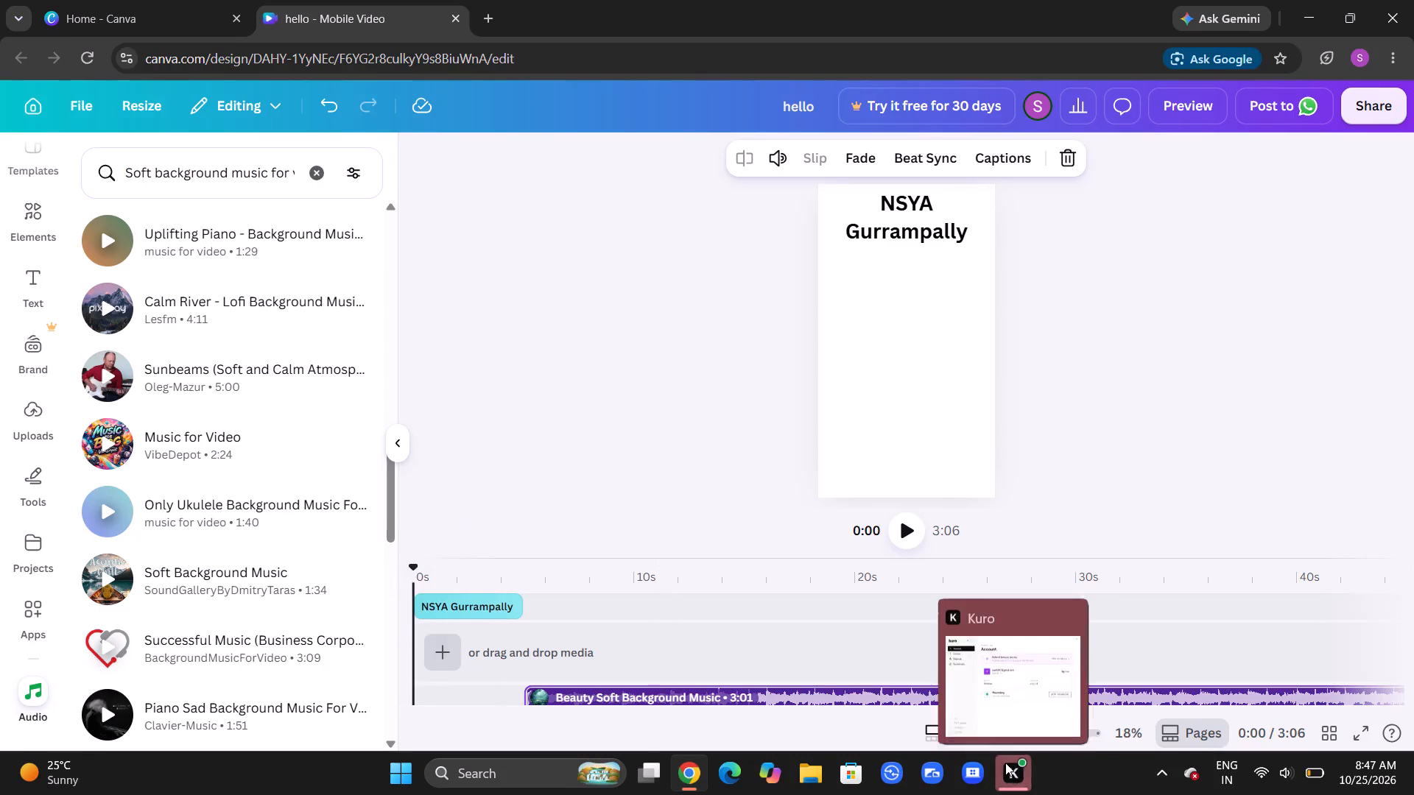
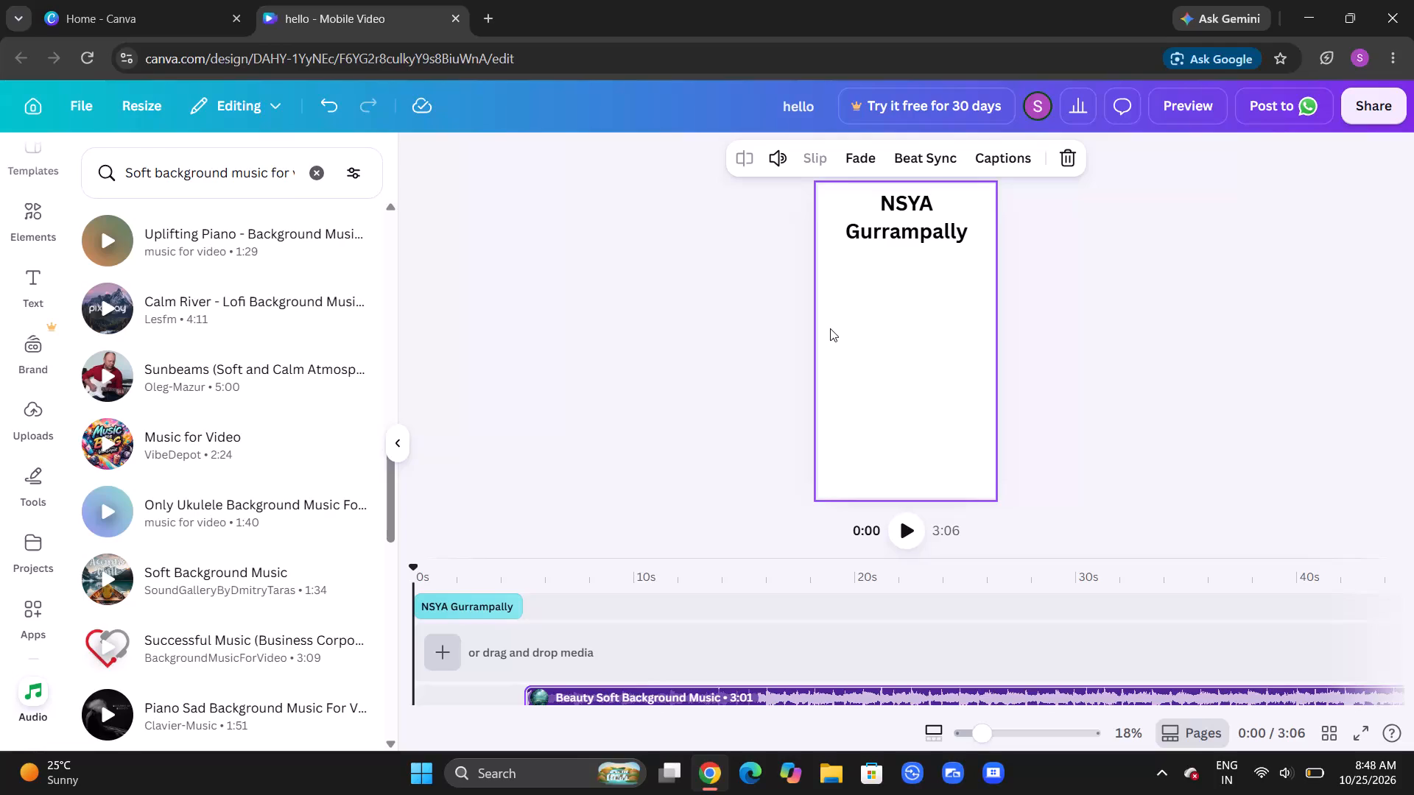
Preview the "Sunbeams", "soft background piano music" and "Love Soft Music" tracks, with the system volume at 50.
{"action": "left_click", "coordinate": [102, 376]}
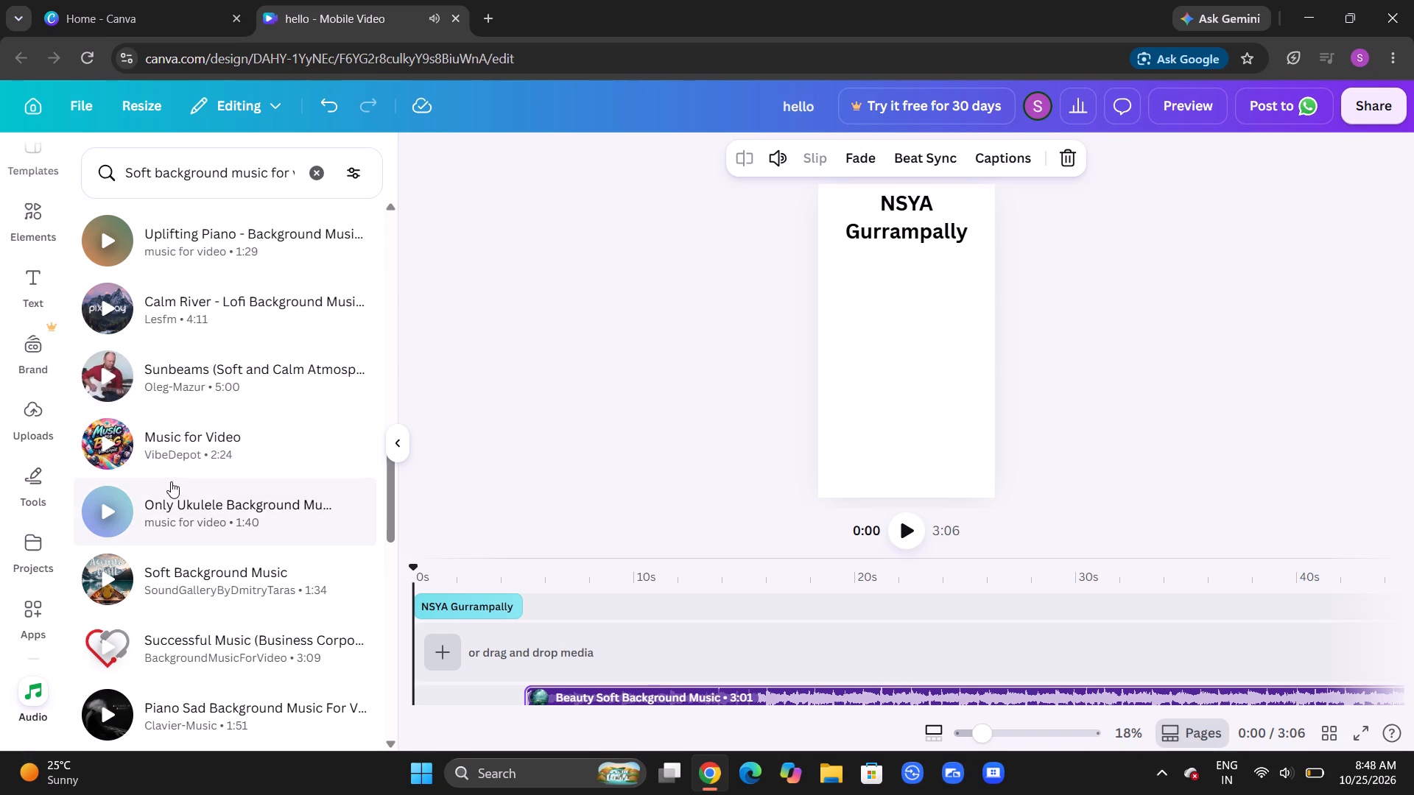
{"action": "scroll", "coordinate": [171, 481], "scroll_direction": "down", "scroll_amount": 3}
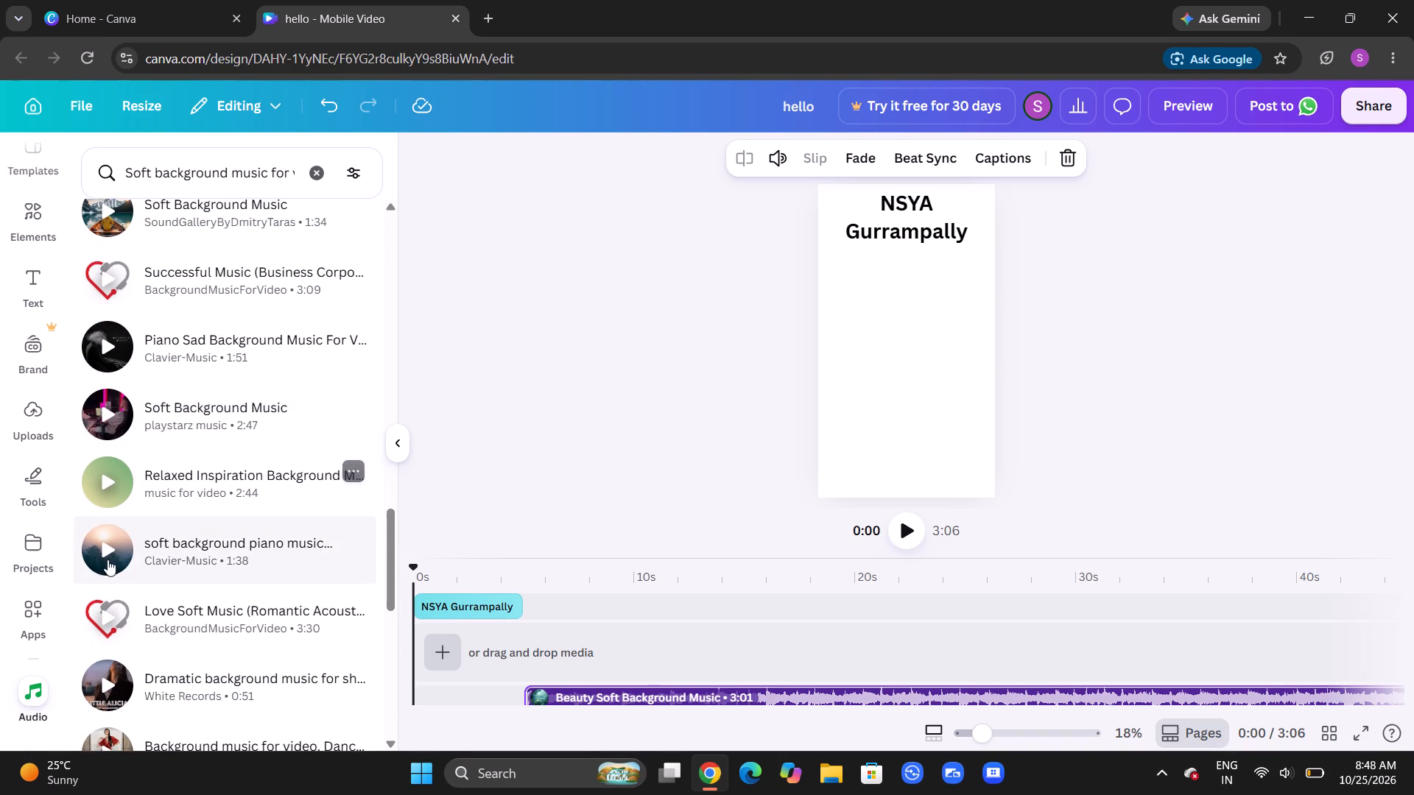
{"action": "left_click", "coordinate": [110, 542]}
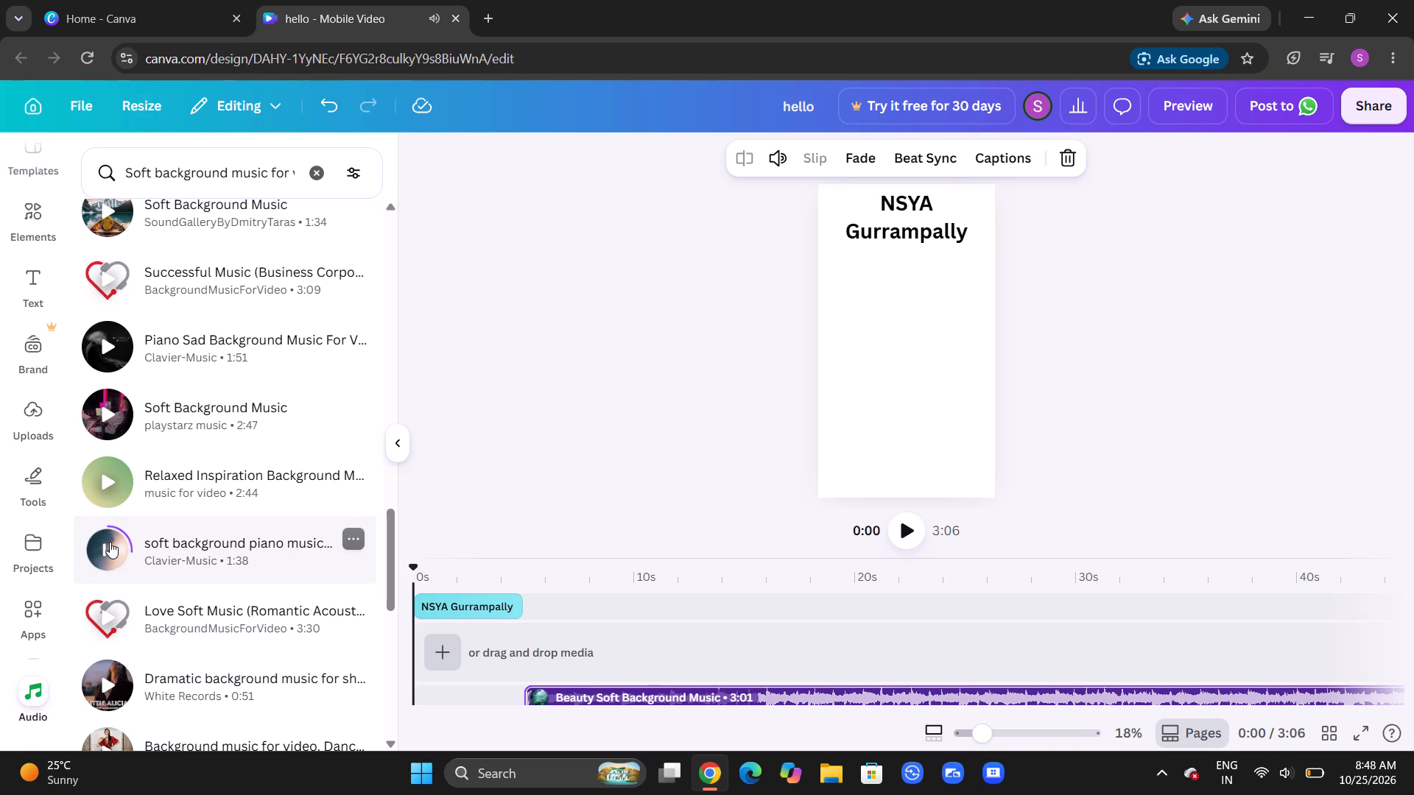
{"action": "left_click", "coordinate": [108, 614]}
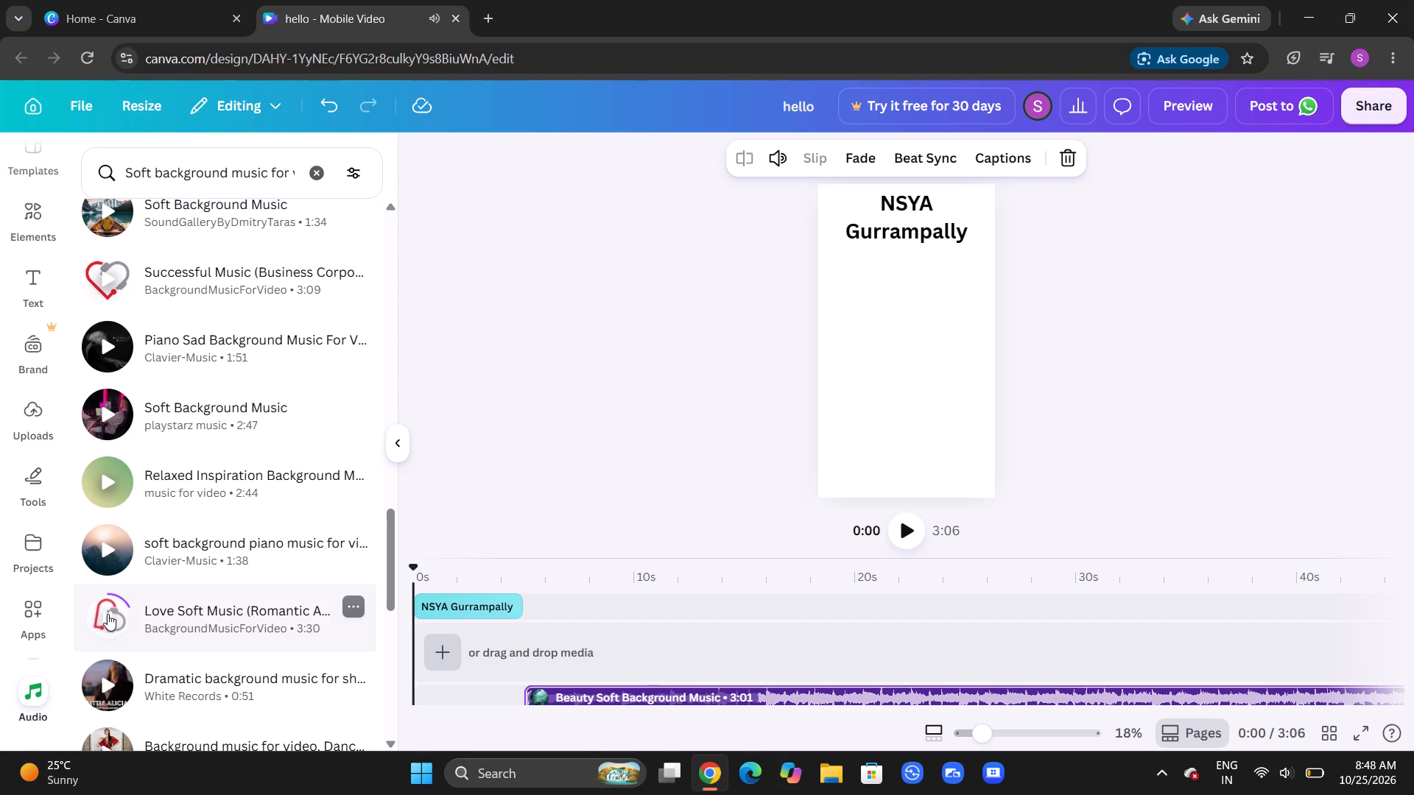
{"action": "key", "text": "F8"}
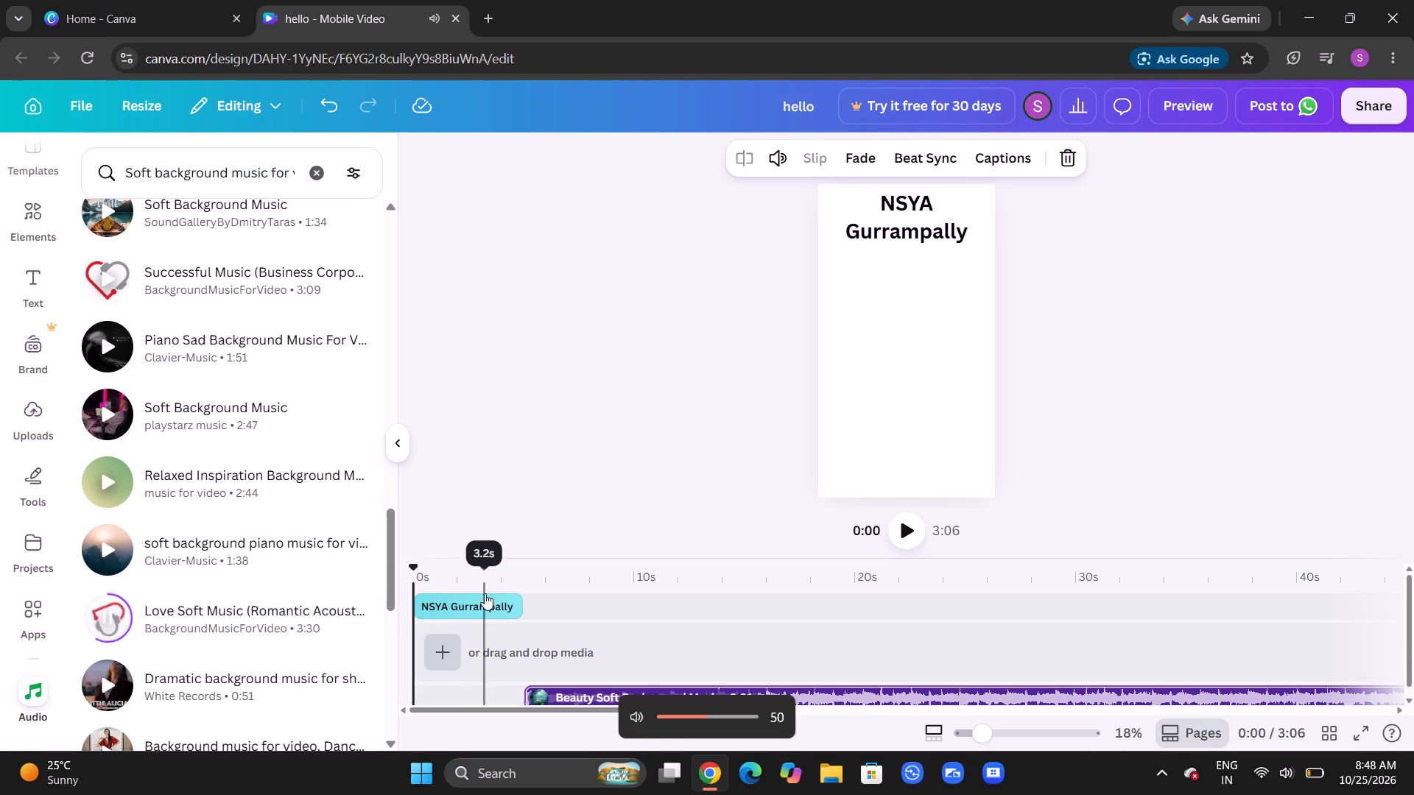
Play the video from the start of the timeline, from about 30 s and from about 10 s.
{"action": "left_click", "coordinate": [913, 527]}
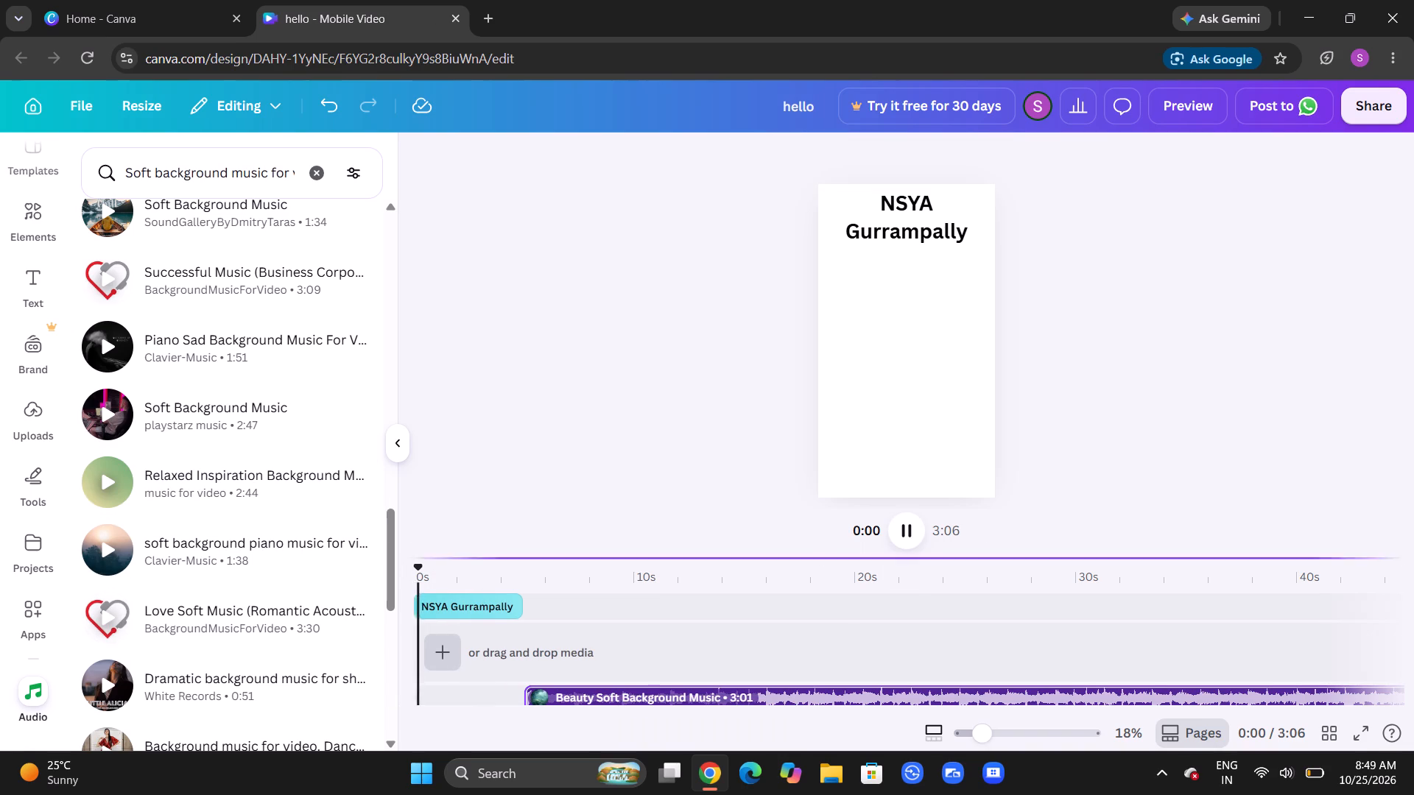
{"action": "left_click", "coordinate": [1088, 596]}
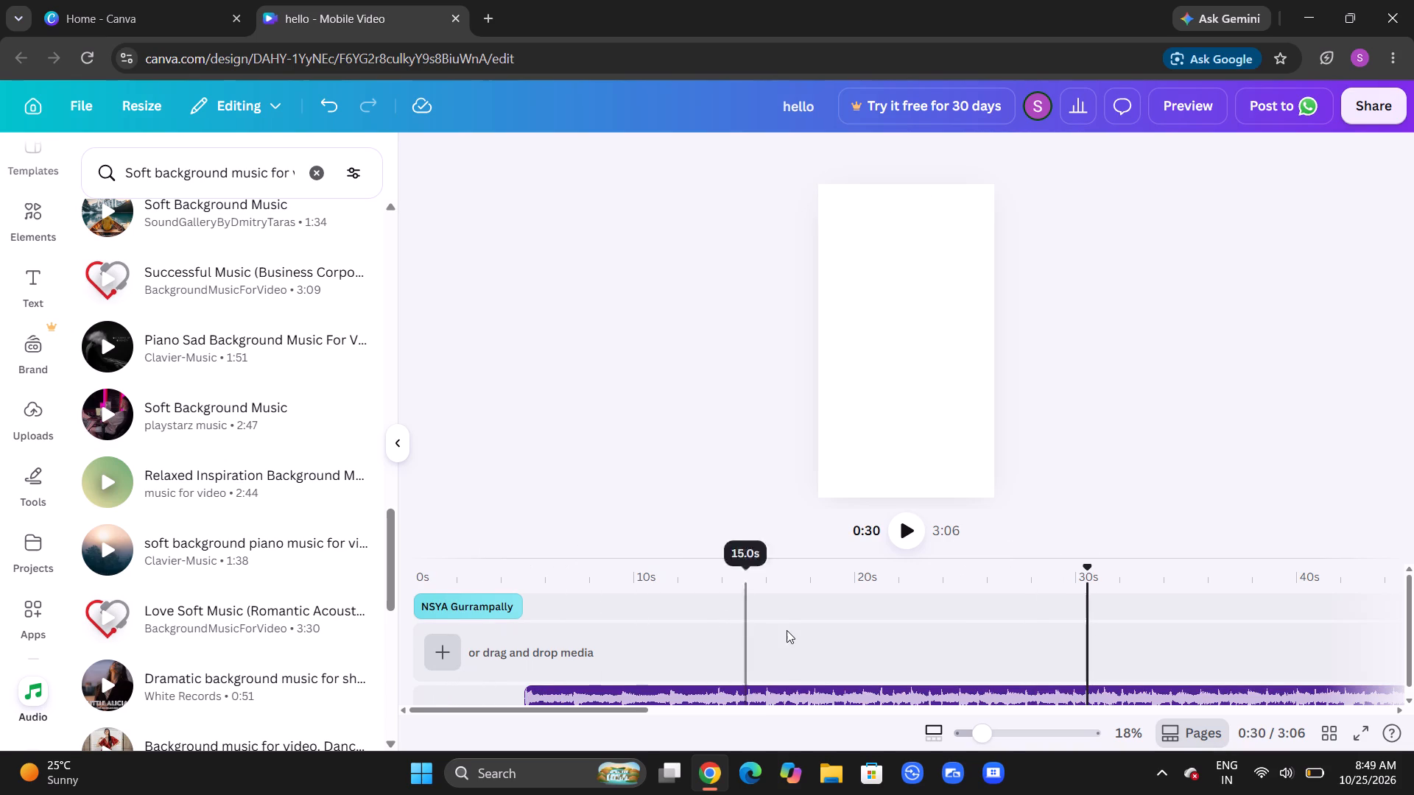
{"action": "left_click", "coordinate": [907, 524]}
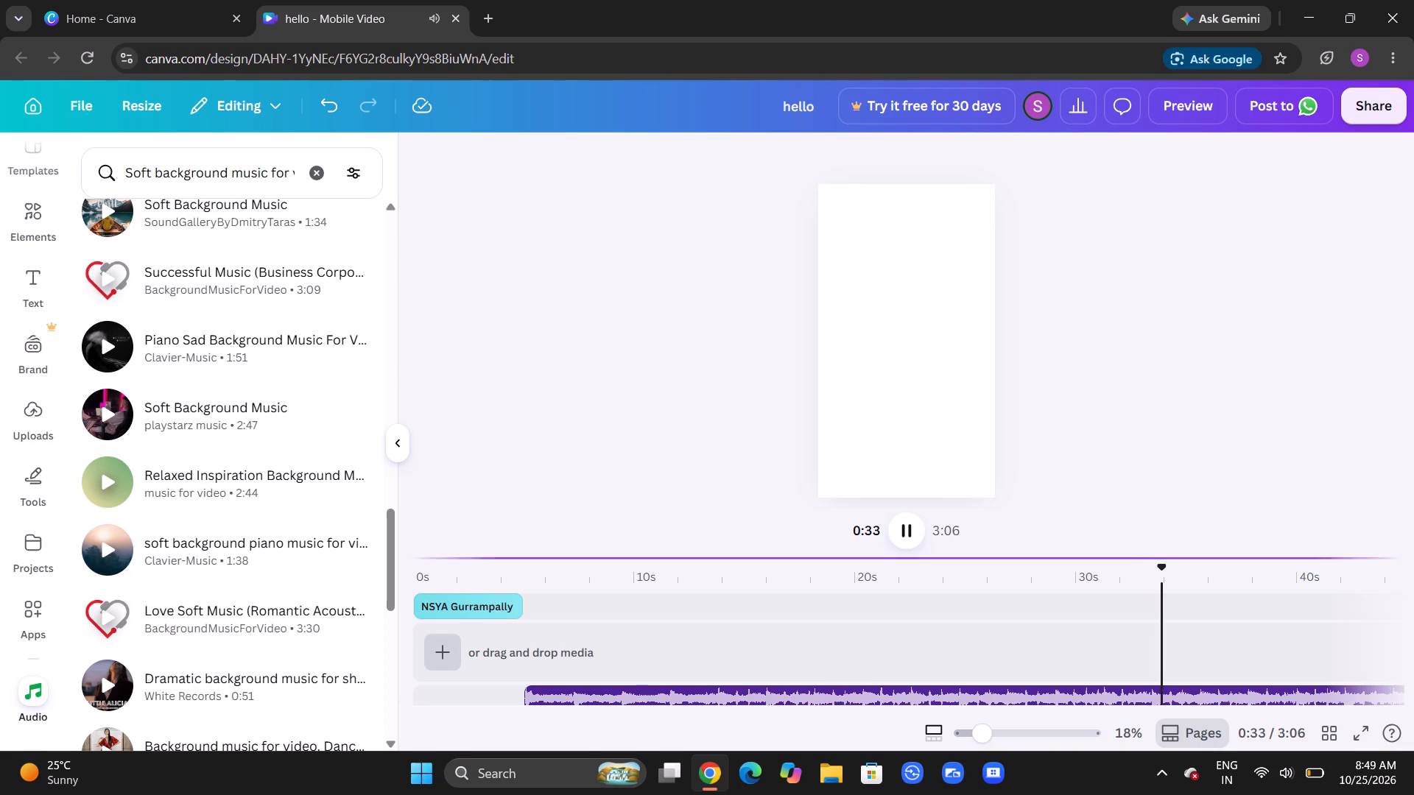
{"action": "left_click", "coordinate": [898, 545]}
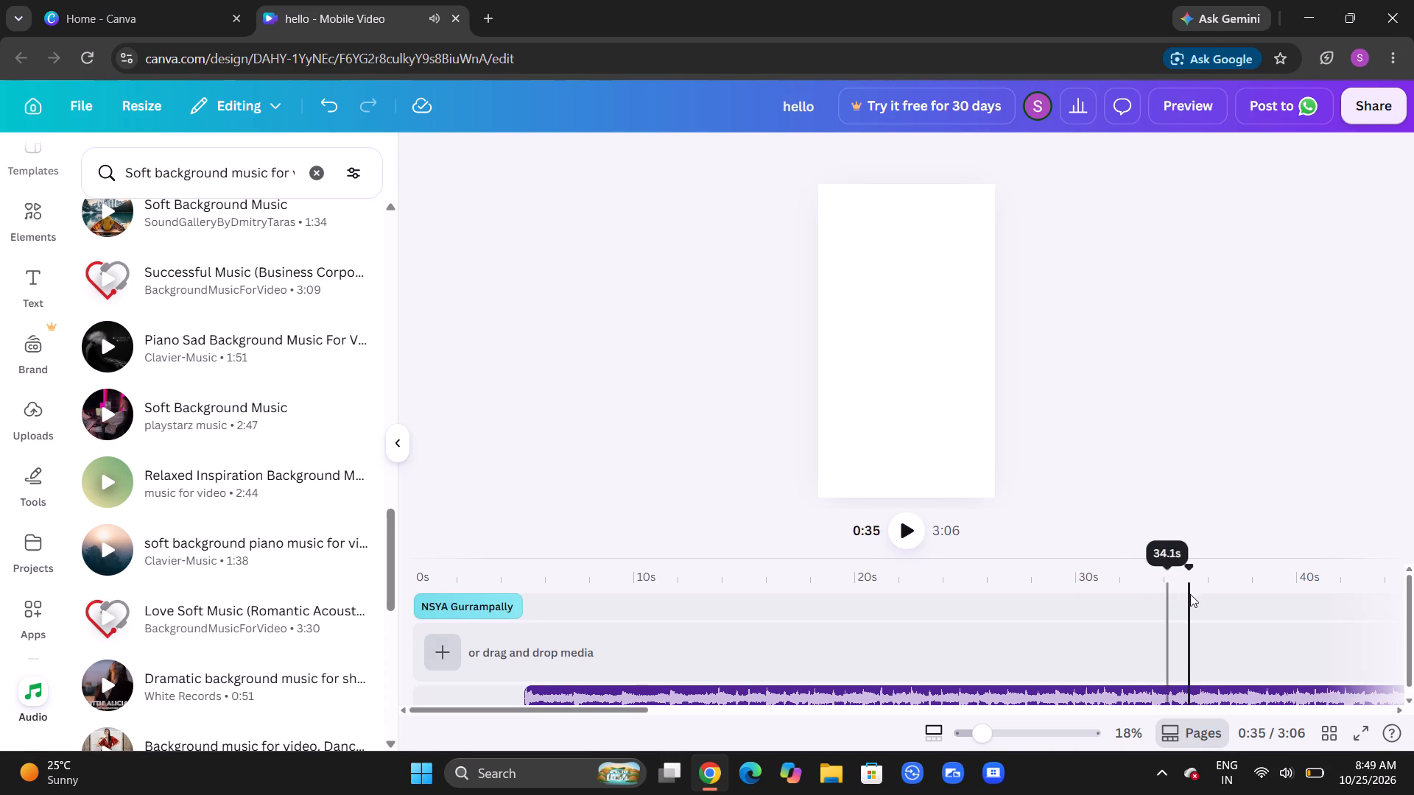
{"action": "left_click_drag", "start_coordinate": [1187, 565], "coordinate": [362, 561]}
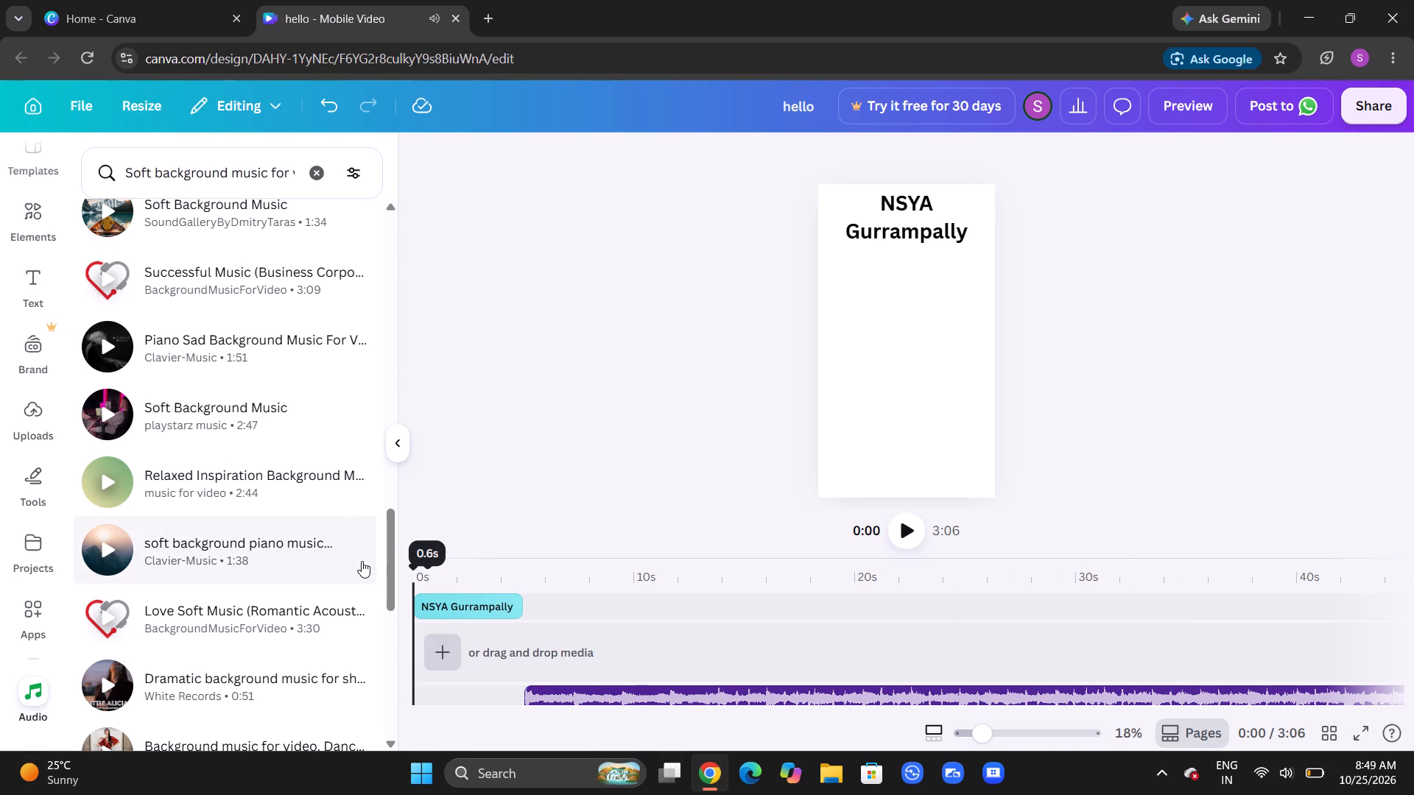
{"action": "left_click_drag", "start_coordinate": [362, 561], "coordinate": [421, 567]}
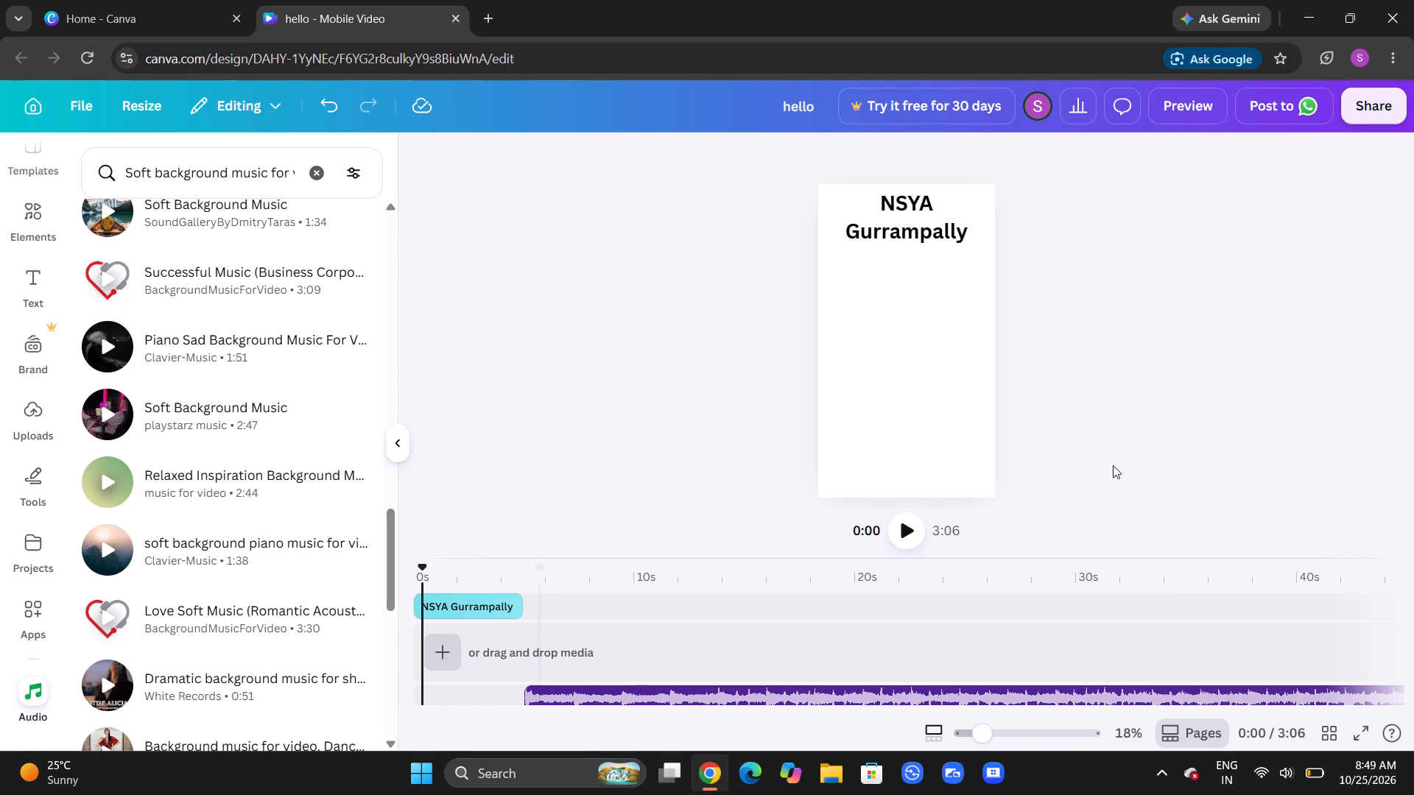
{"action": "left_click", "coordinate": [901, 533]}
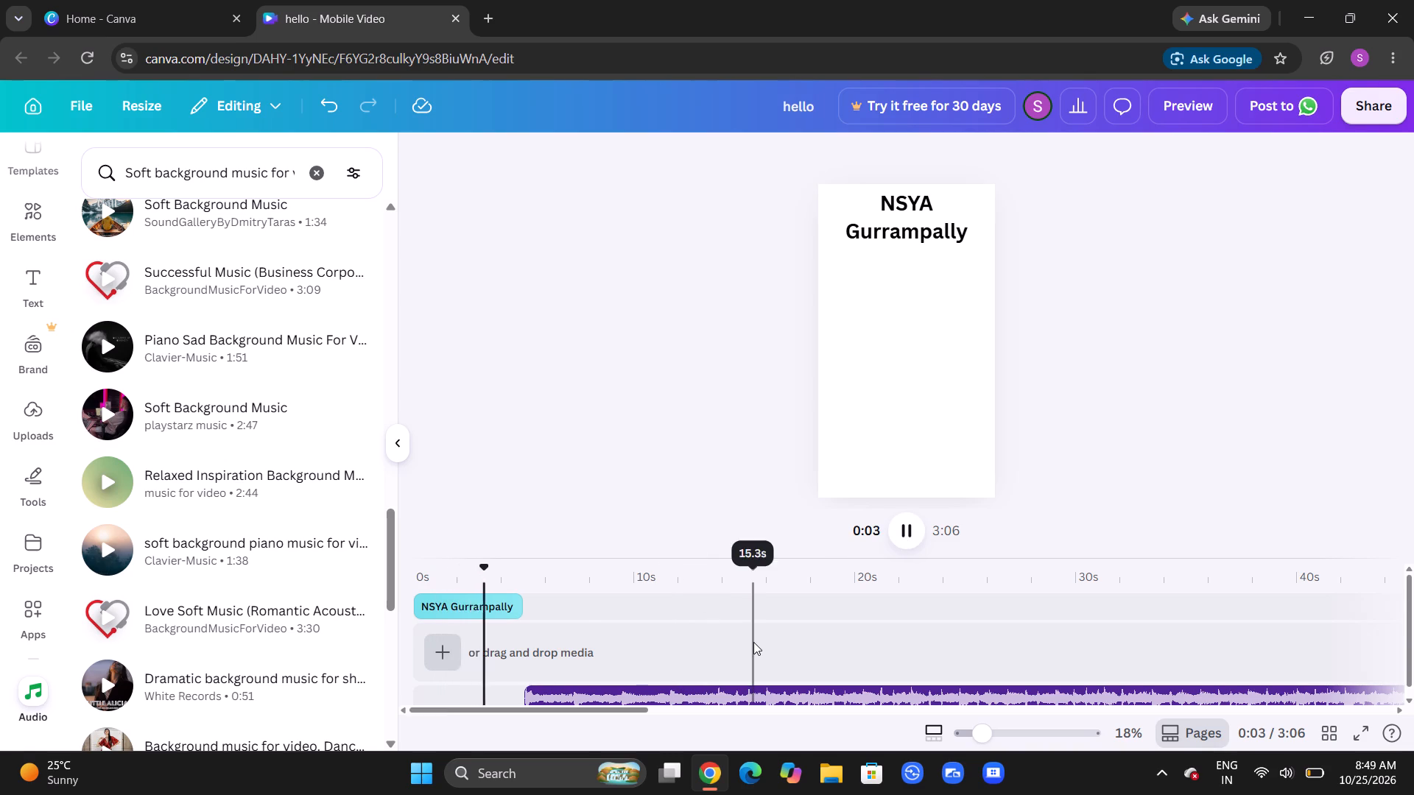
{"action": "scroll", "coordinate": [753, 642], "scroll_direction": "left", "scroll_amount": 2}
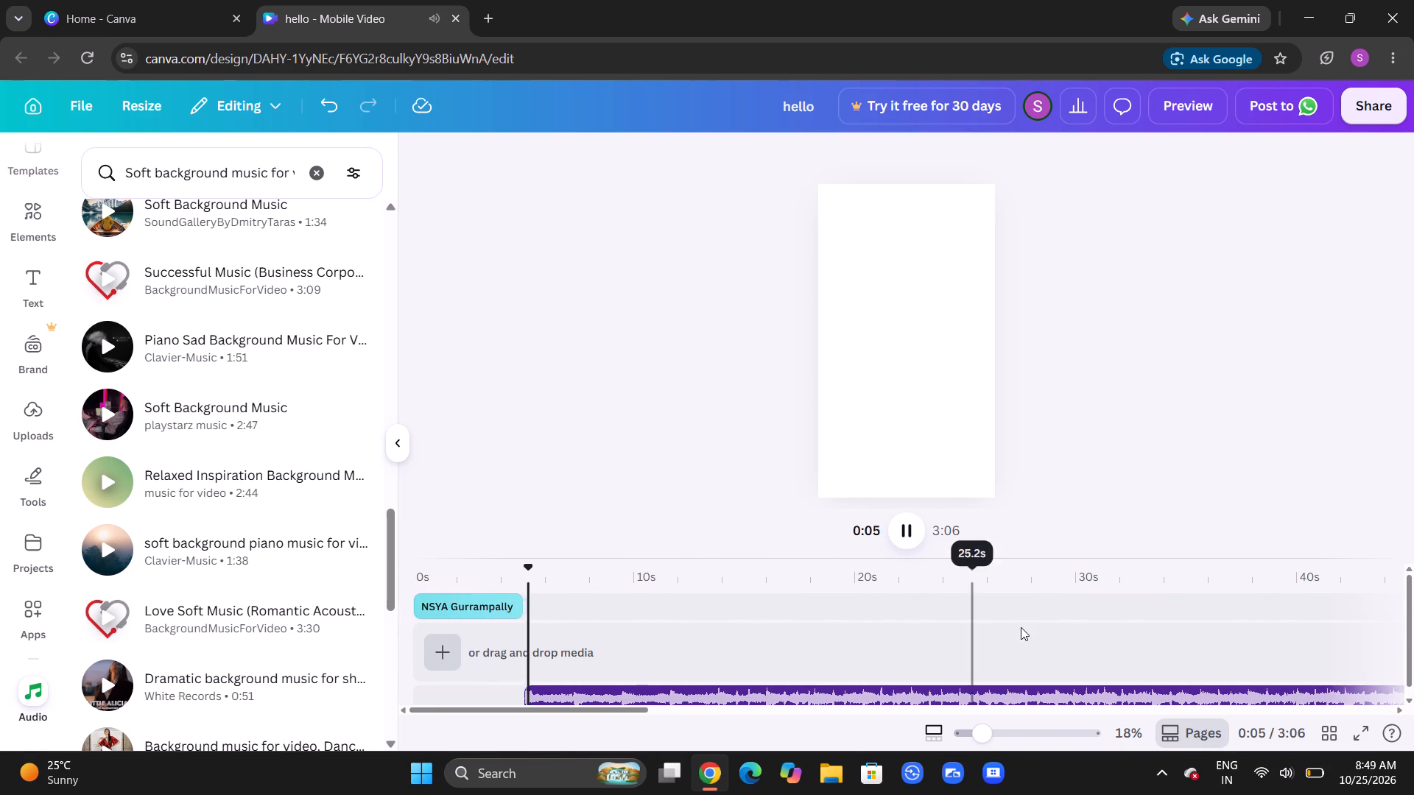
{"action": "left_click", "coordinate": [641, 597]}
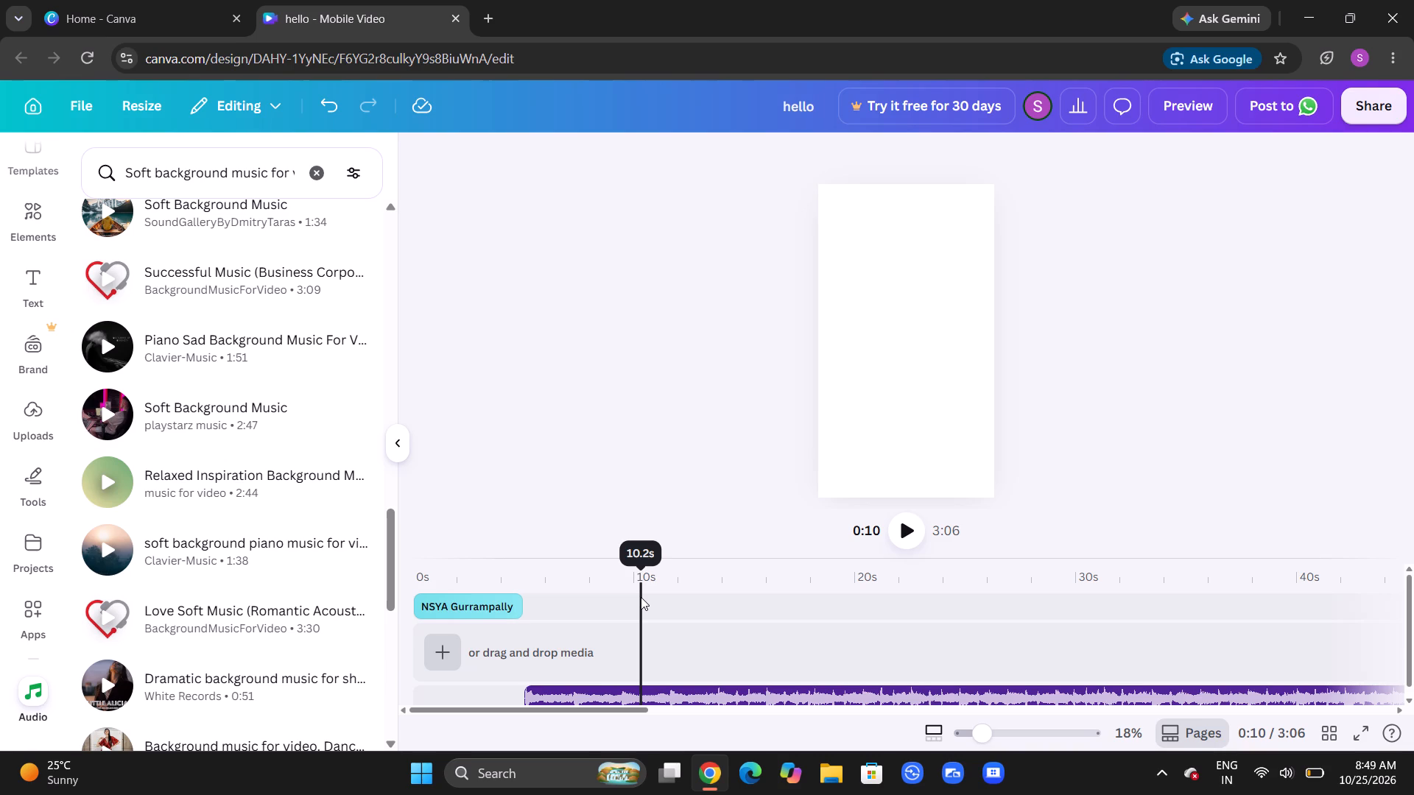
{"action": "left_click", "coordinate": [905, 530]}
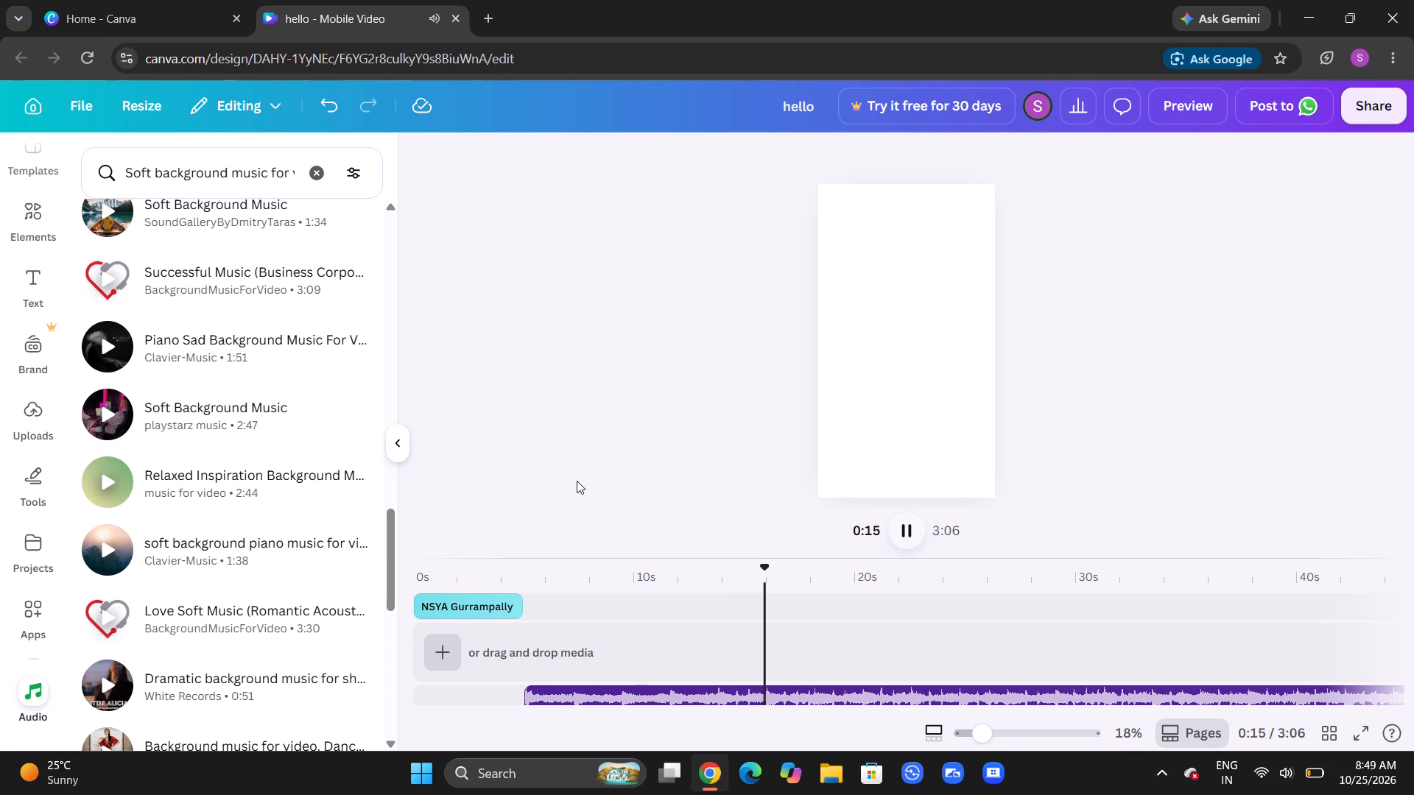
Browse further soft background music tracks during playback and pause the video at about 24 s.
{"action": "scroll", "coordinate": [173, 548], "scroll_direction": "down", "scroll_amount": 4}
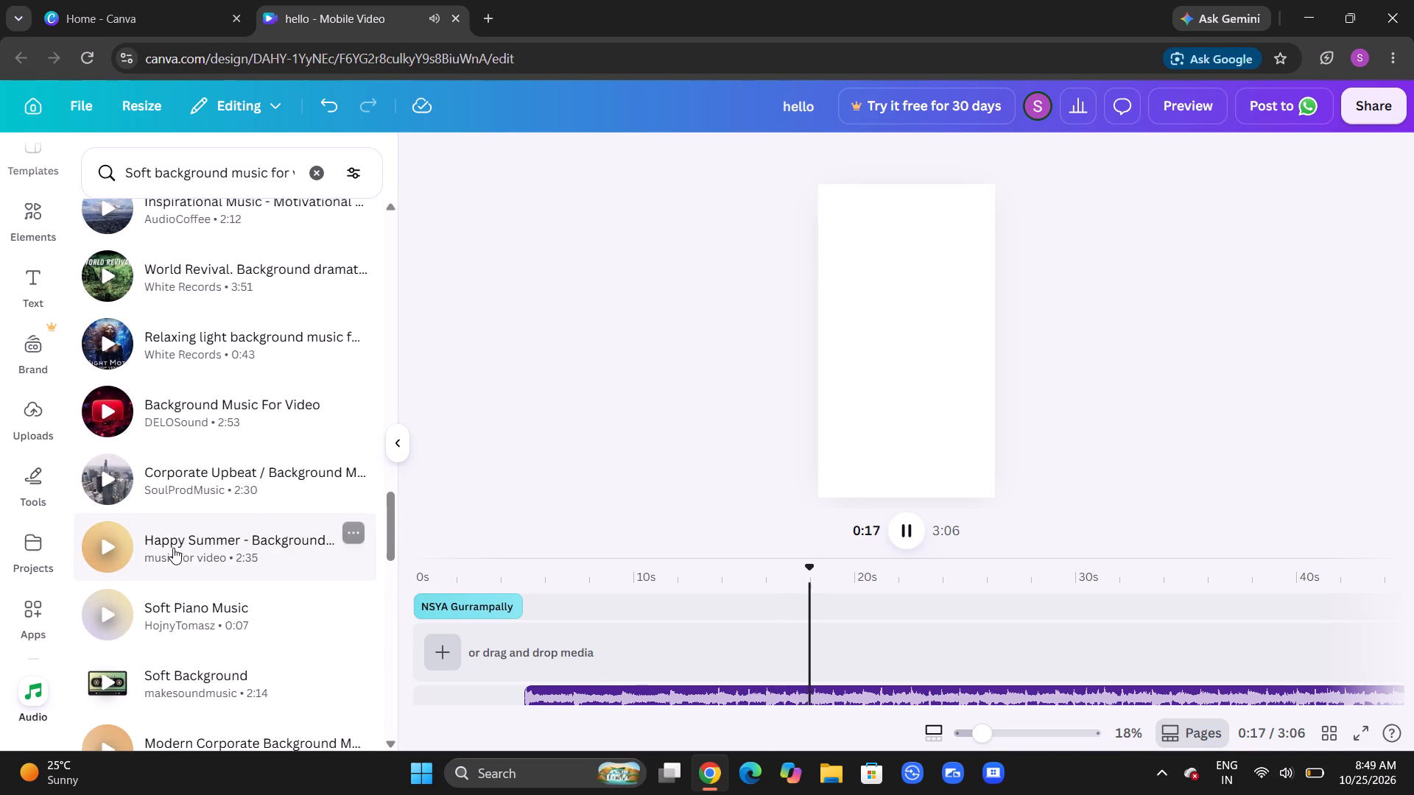
{"action": "scroll", "coordinate": [173, 548], "scroll_direction": "down", "scroll_amount": 1}
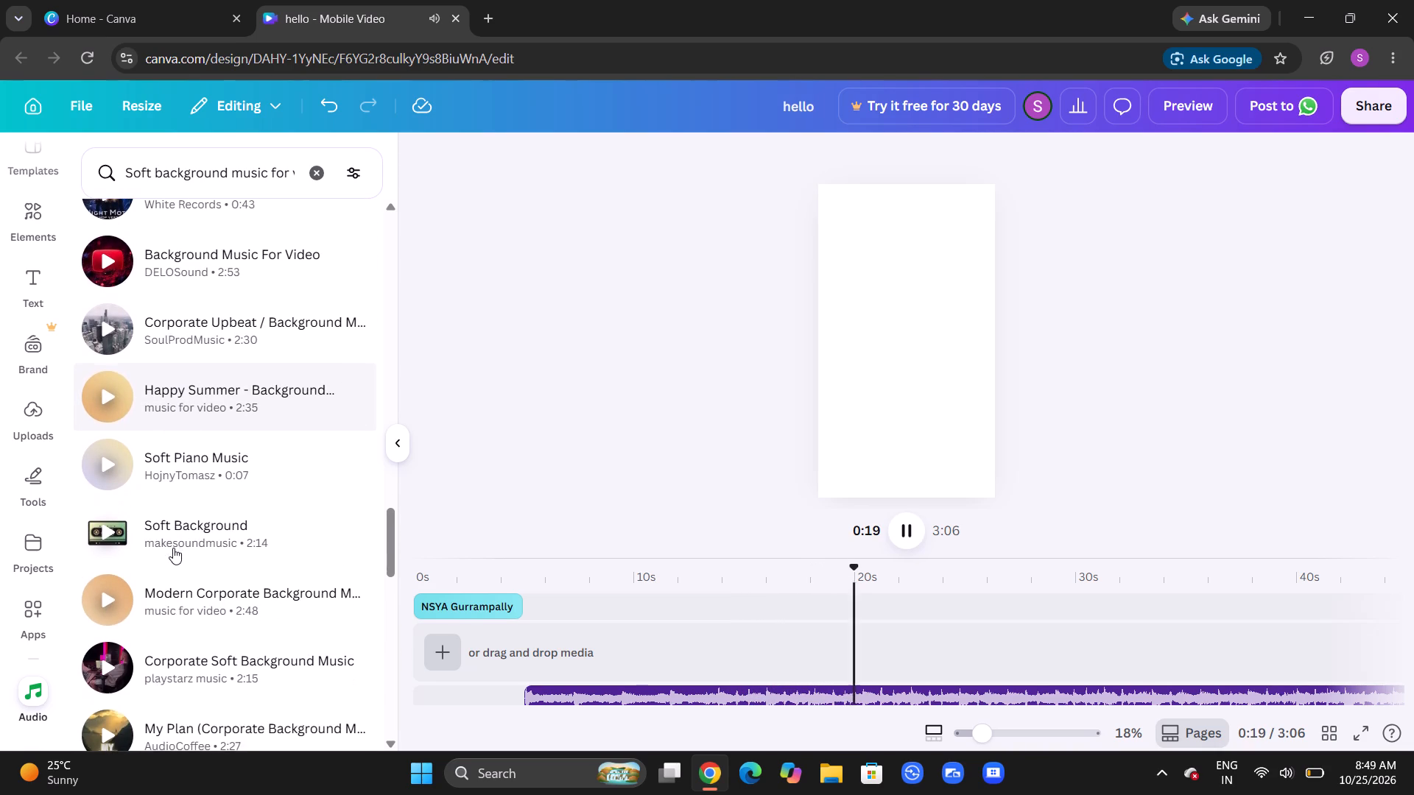
{"action": "scroll", "coordinate": [133, 608], "scroll_direction": "down", "scroll_amount": 2}
{"action": "scroll", "coordinate": [222, 621], "scroll_direction": "down", "scroll_amount": 2}
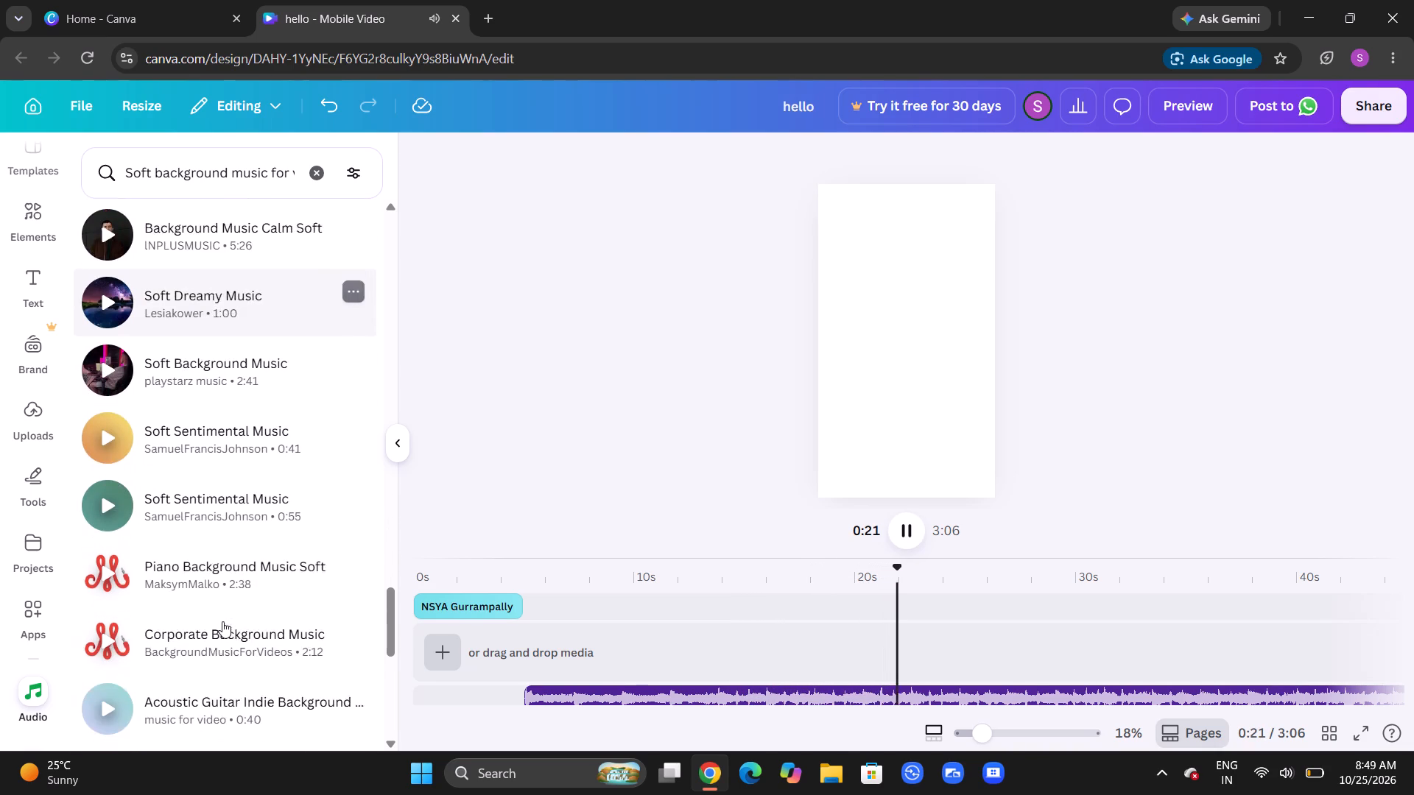
{"action": "left_click", "coordinate": [861, 301]}
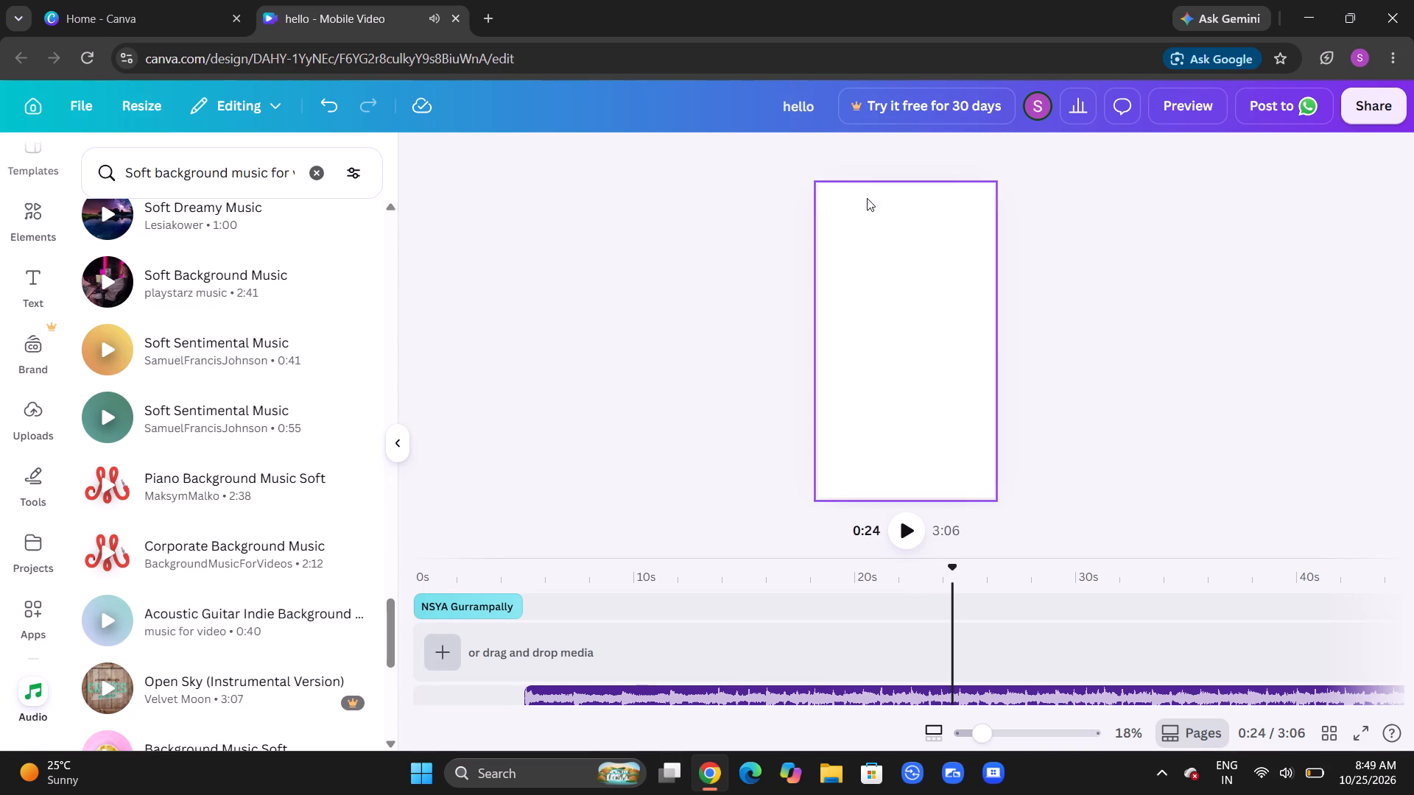
{"action": "scroll", "coordinate": [204, 372], "scroll_direction": "up", "scroll_amount": 7}
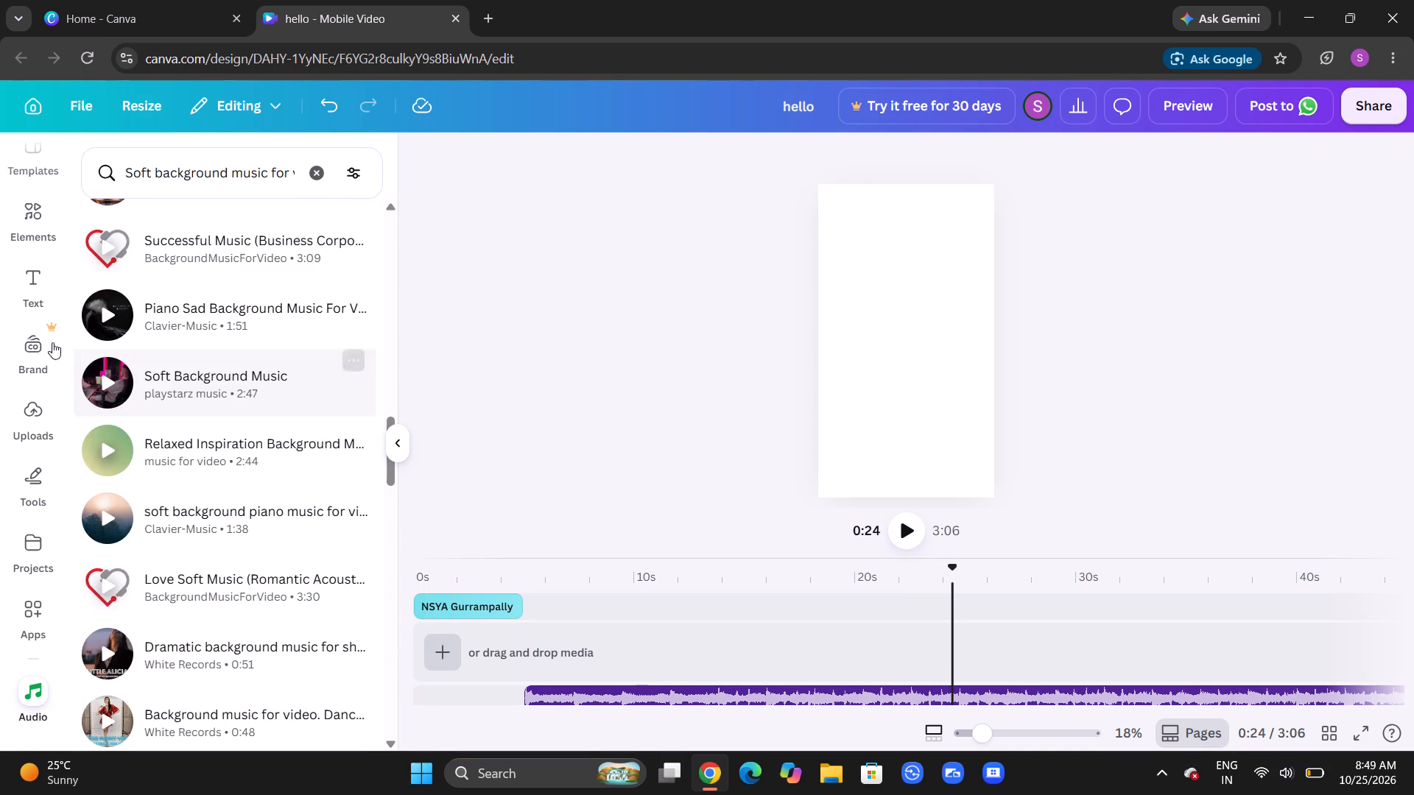
Move the "NSYA Gurrampally" heading slightly lower on the page, keeping it horizontally centred, and deselect it.
{"action": "left_click", "coordinate": [35, 291]}
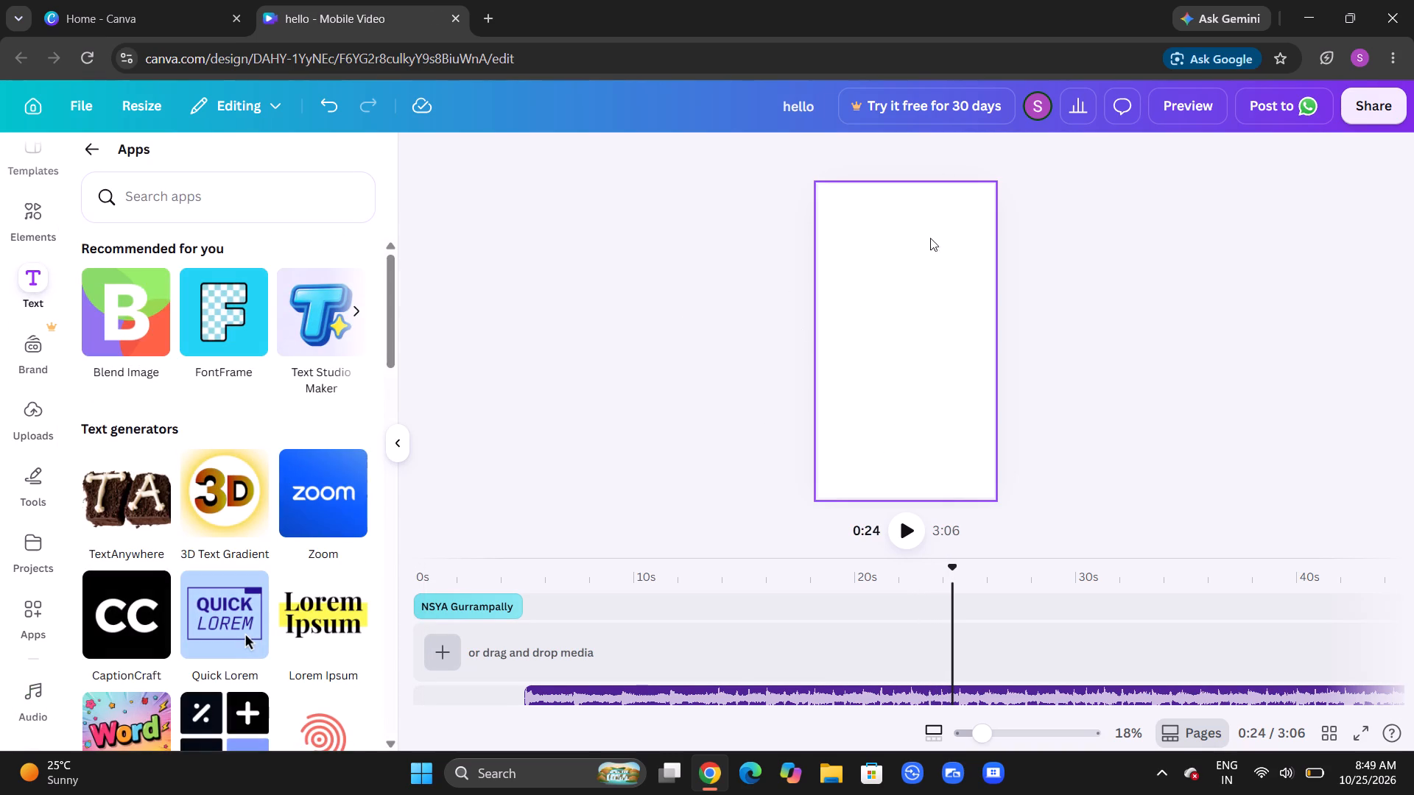
{"action": "left_click", "coordinate": [934, 233]}
{"action": "left_click", "coordinate": [488, 604]}
{"action": "left_click", "coordinate": [926, 358]}
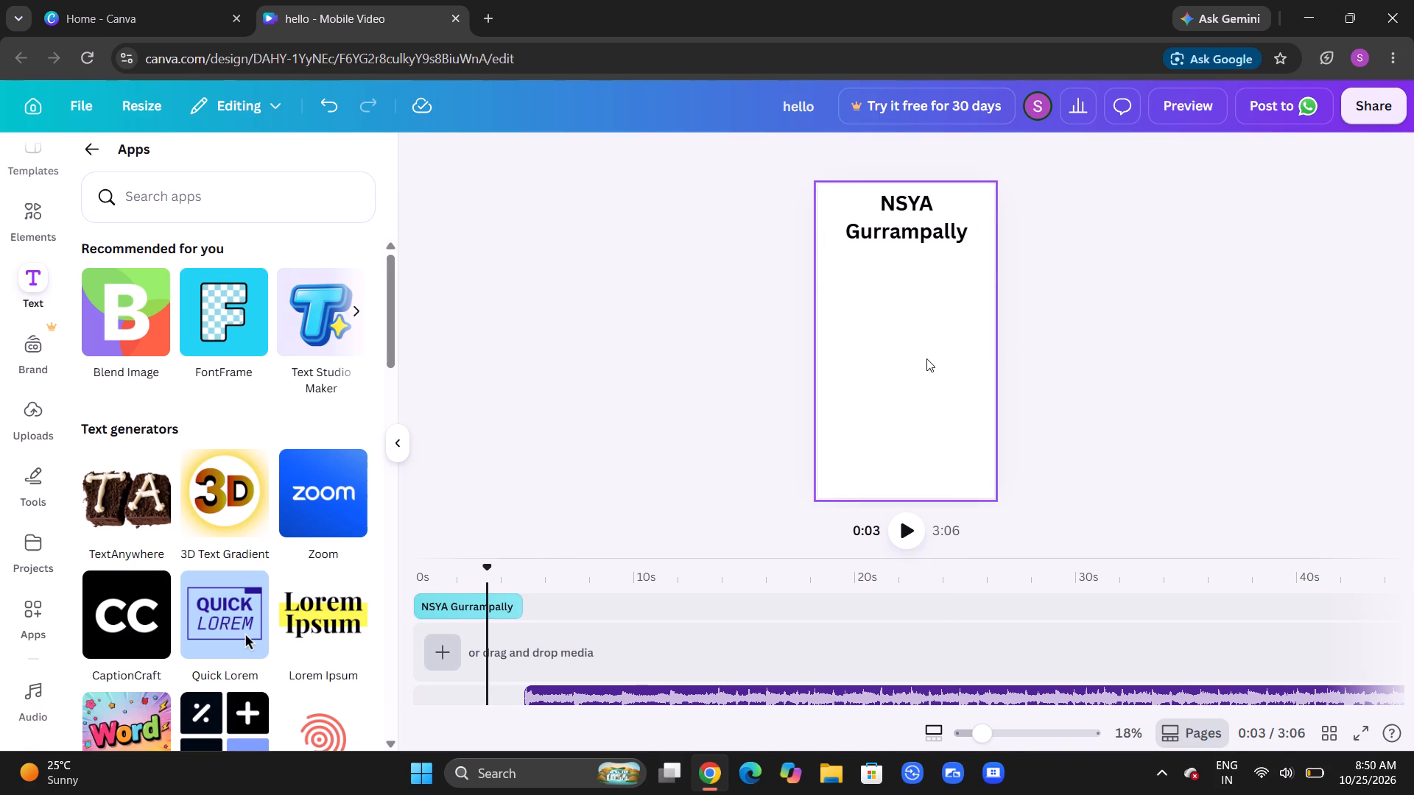
{"action": "left_click", "coordinate": [925, 241]}
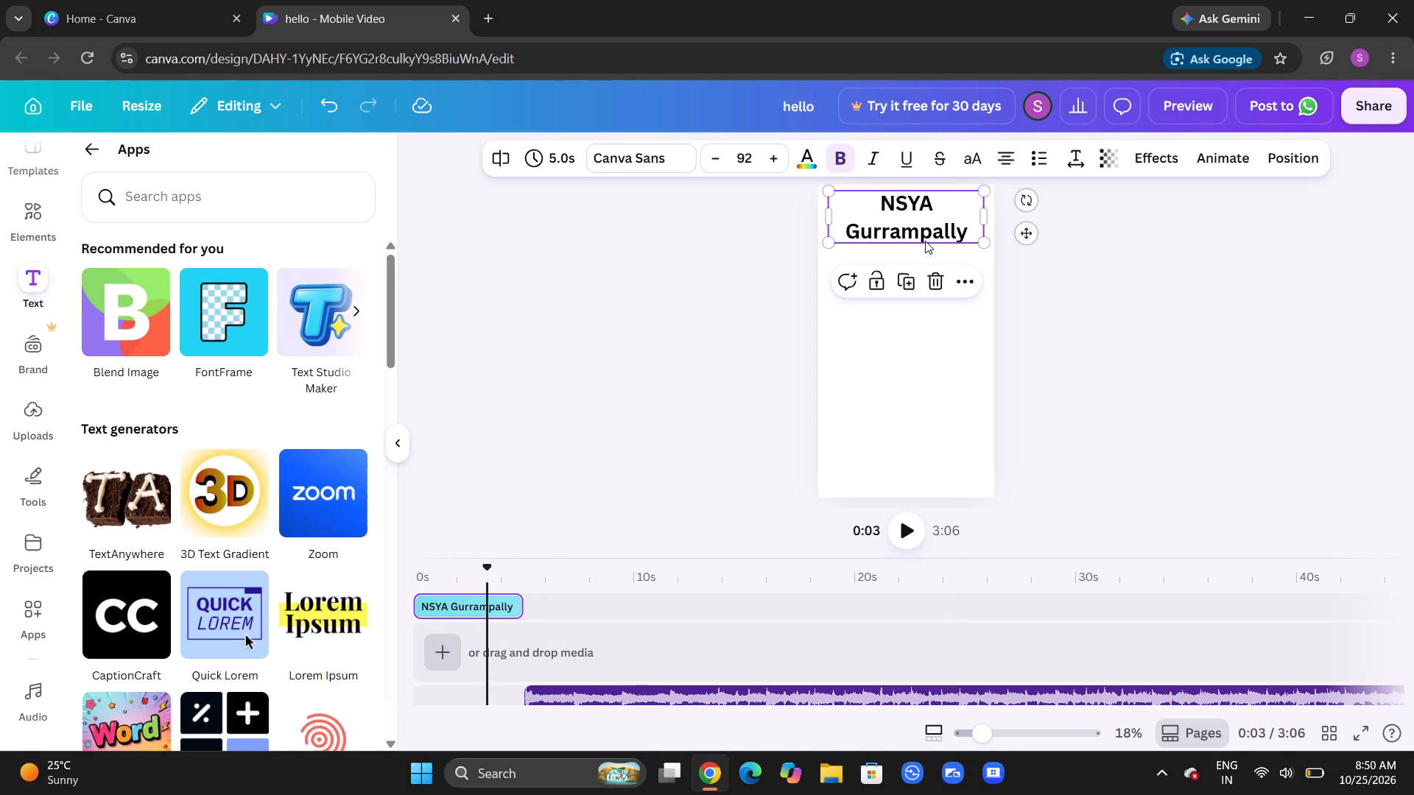
{"action": "left_click_drag", "start_coordinate": [925, 241], "coordinate": [924, 252]}
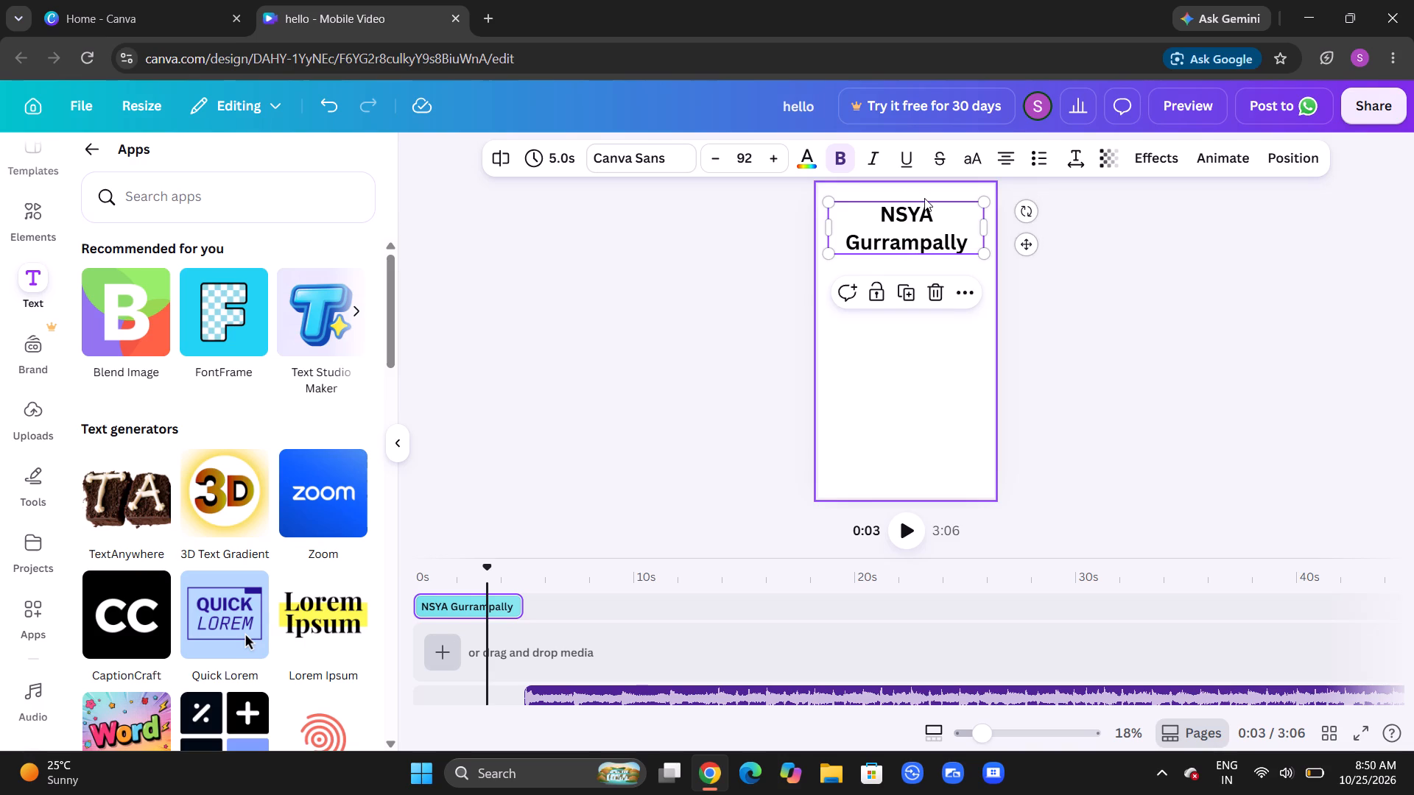
{"action": "left_click", "coordinate": [926, 199]}
{"action": "left_click_drag", "start_coordinate": [926, 202], "coordinate": [926, 195]}
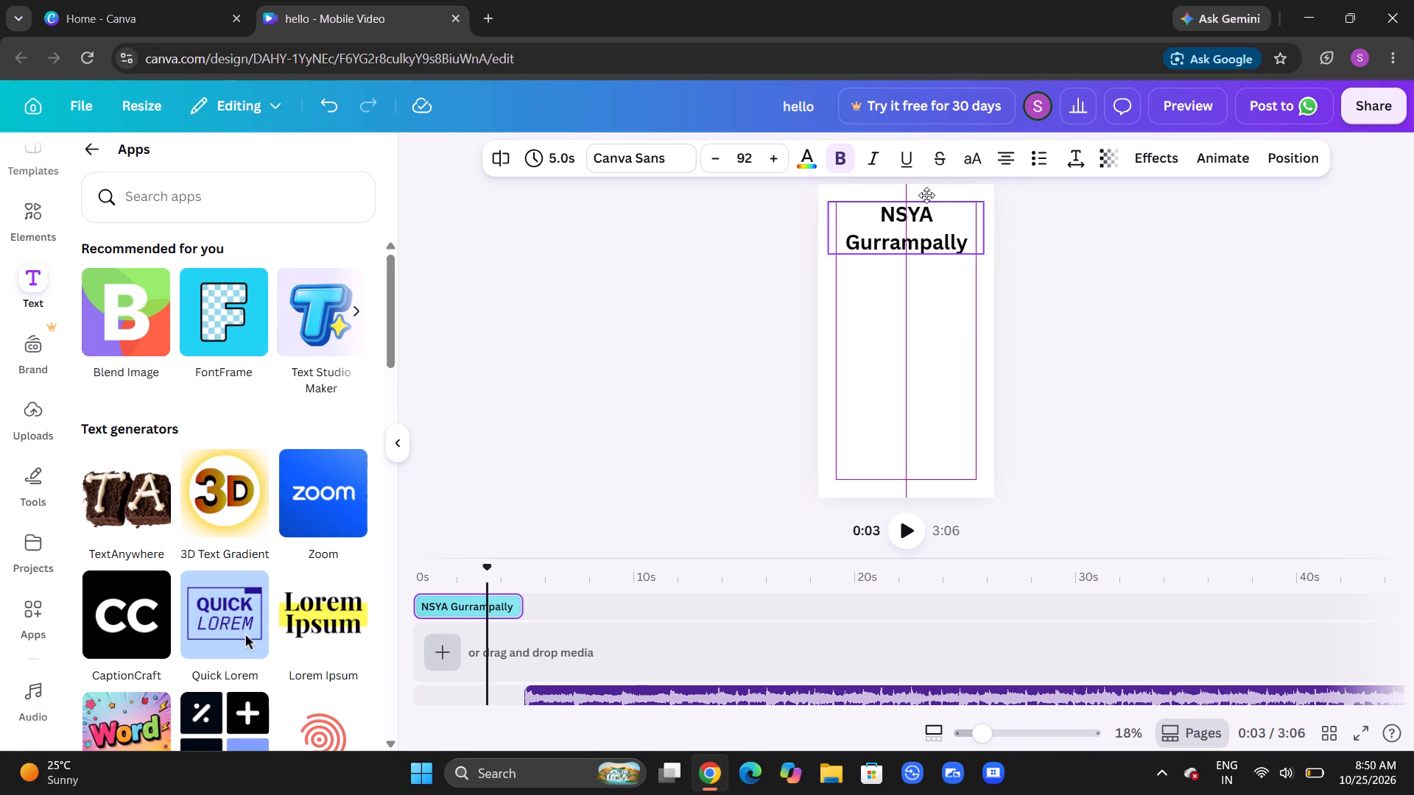
{"action": "left_click_drag", "start_coordinate": [926, 195], "coordinate": [926, 194]}
{"action": "left_click", "coordinate": [870, 375]}
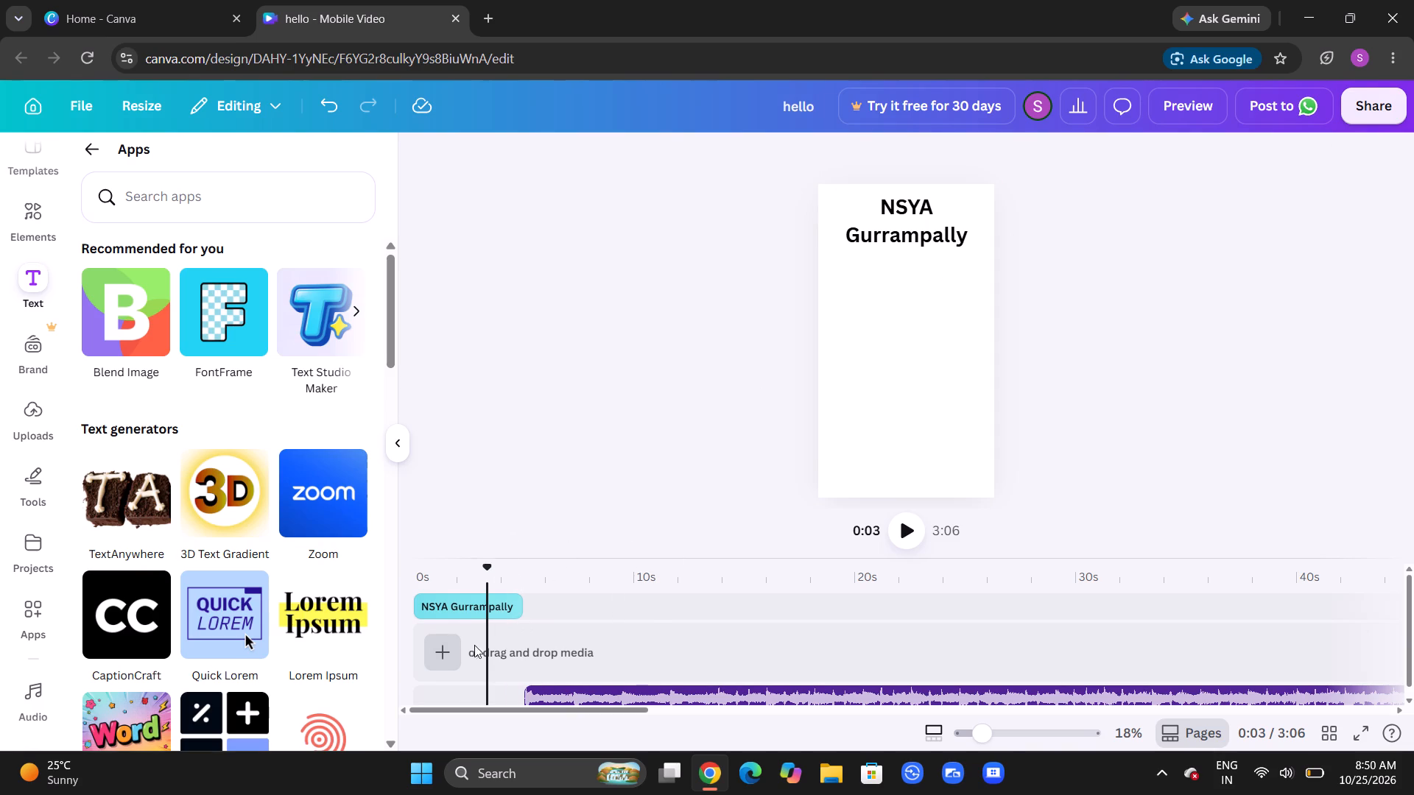
Play the video from about 3 s, 10 s and 2 s to check when the heading shows against the music.
{"action": "left_click", "coordinate": [904, 529]}
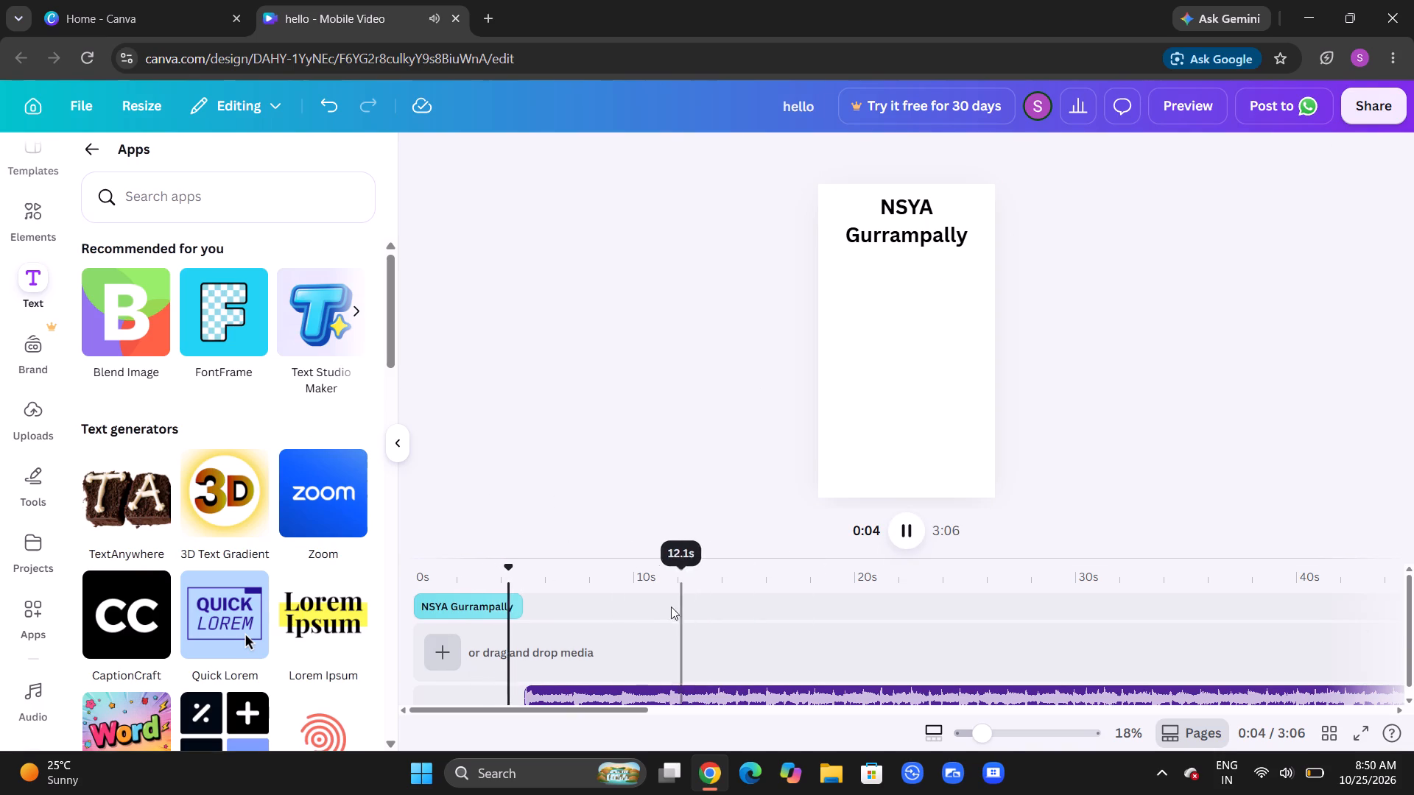
{"action": "left_click", "coordinate": [643, 593]}
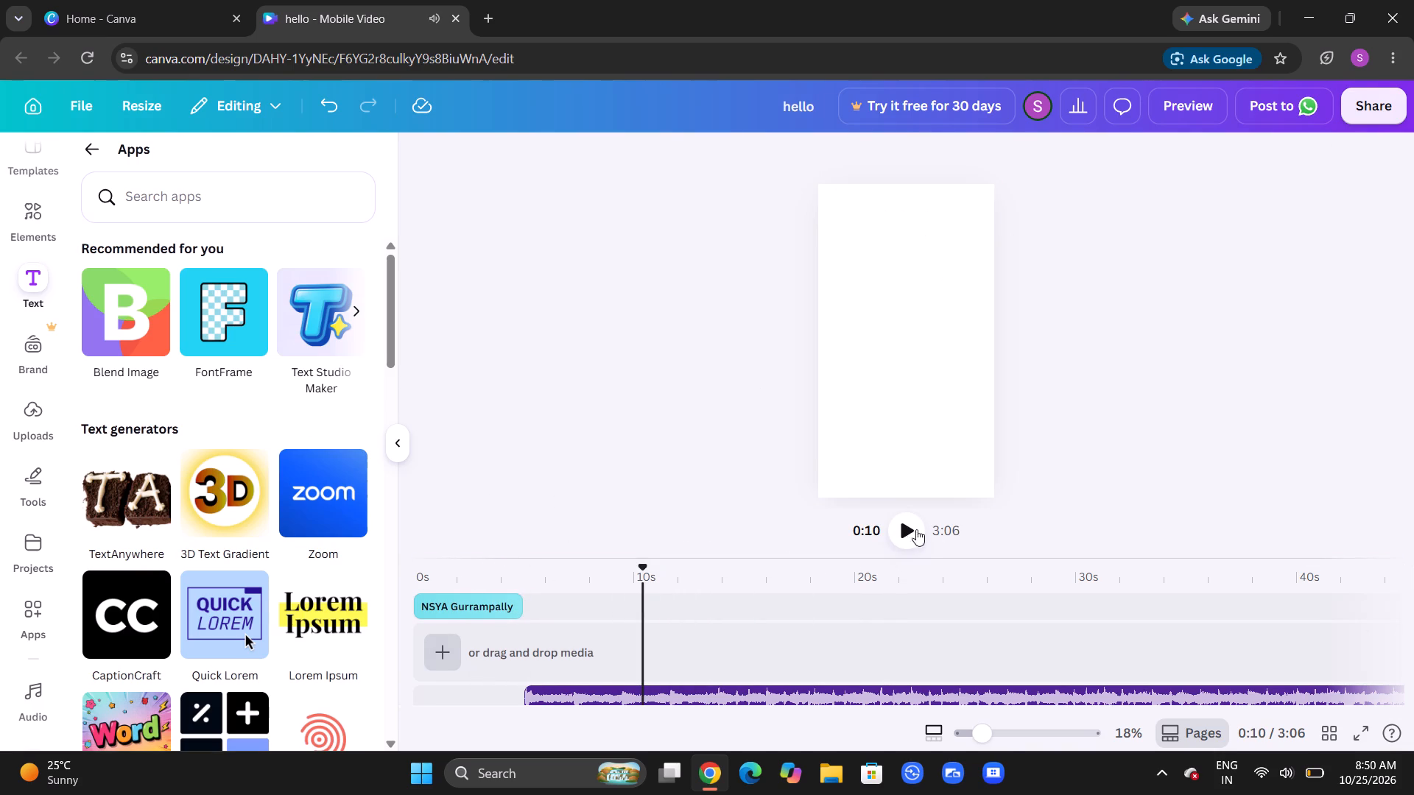
{"action": "left_click", "coordinate": [892, 534]}
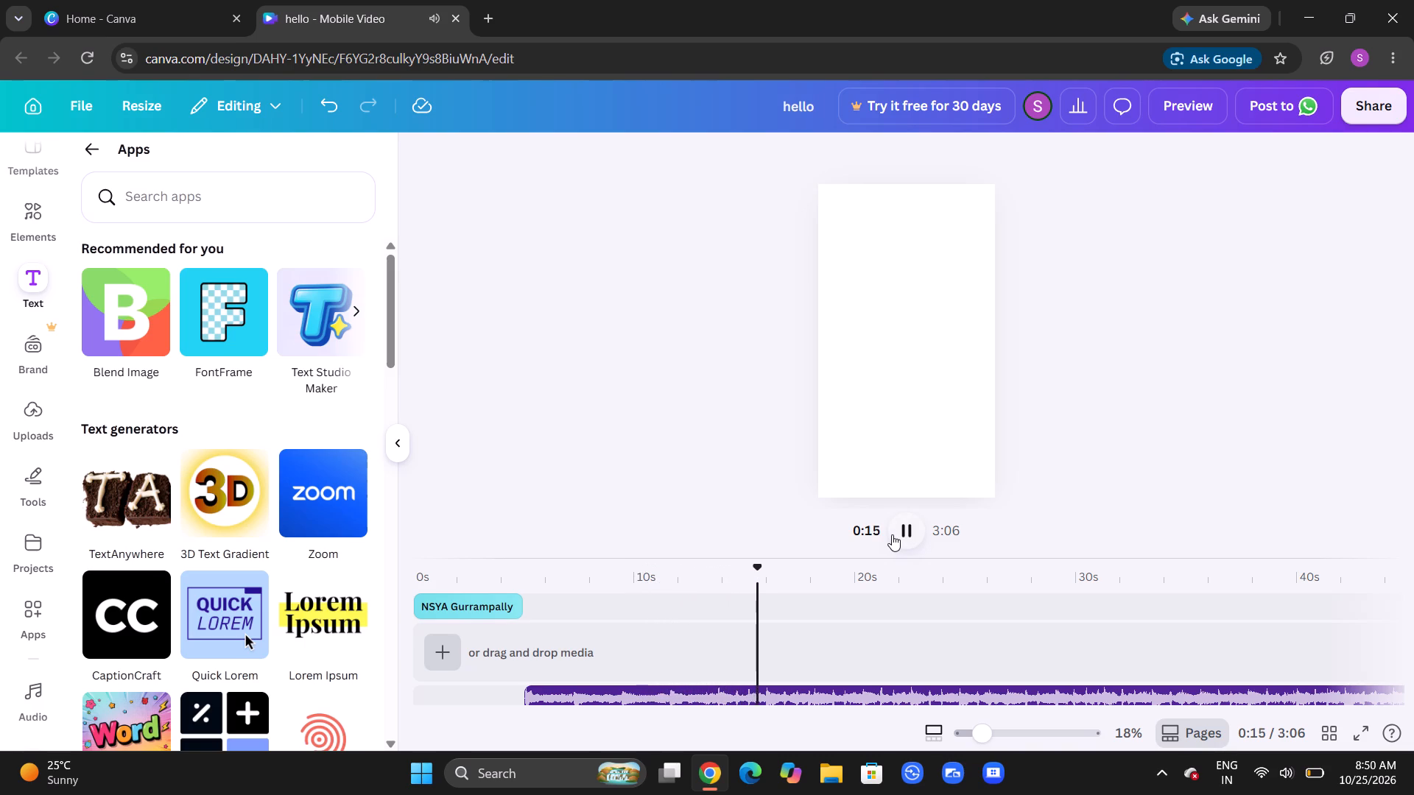
{"action": "left_click", "coordinate": [474, 609]}
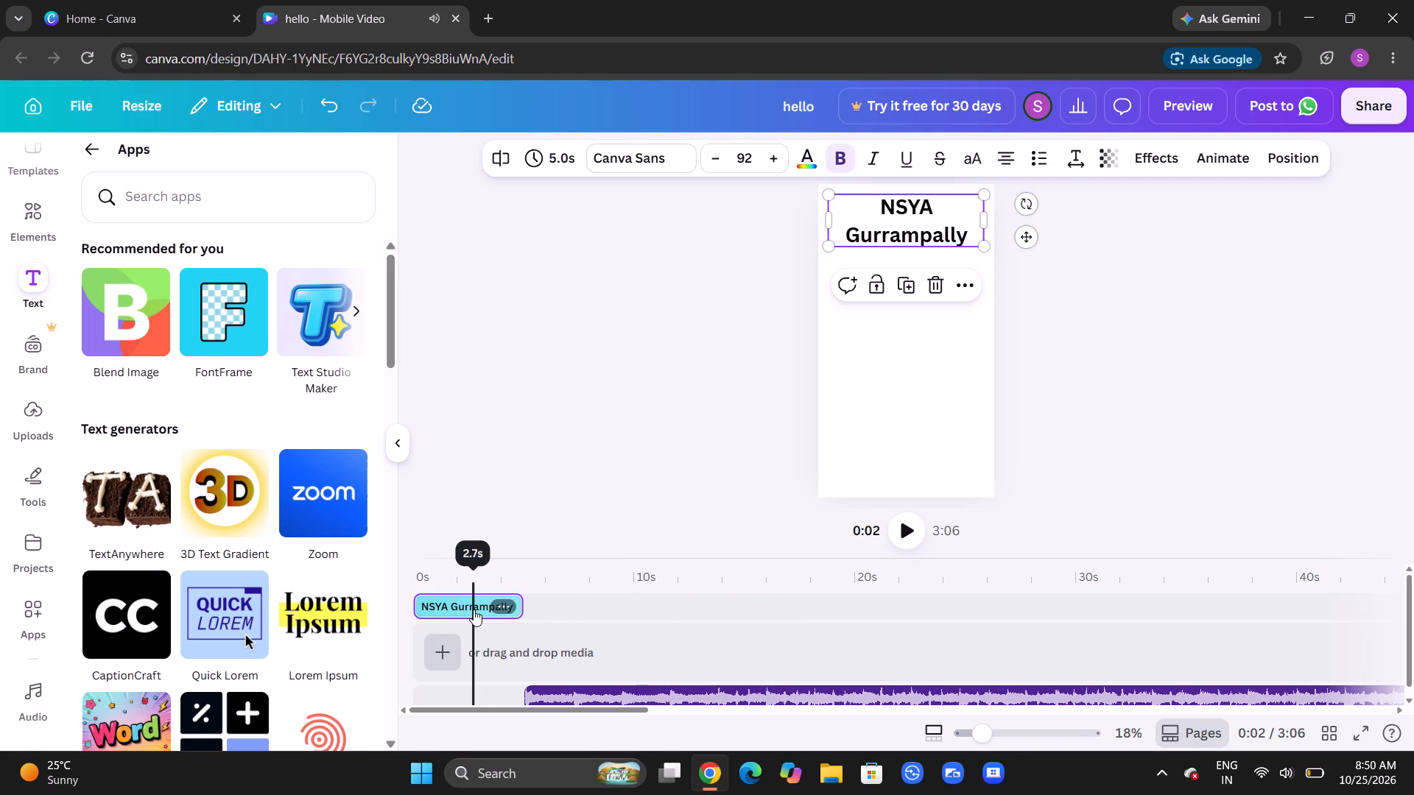
{"action": "left_click", "coordinate": [833, 352]}
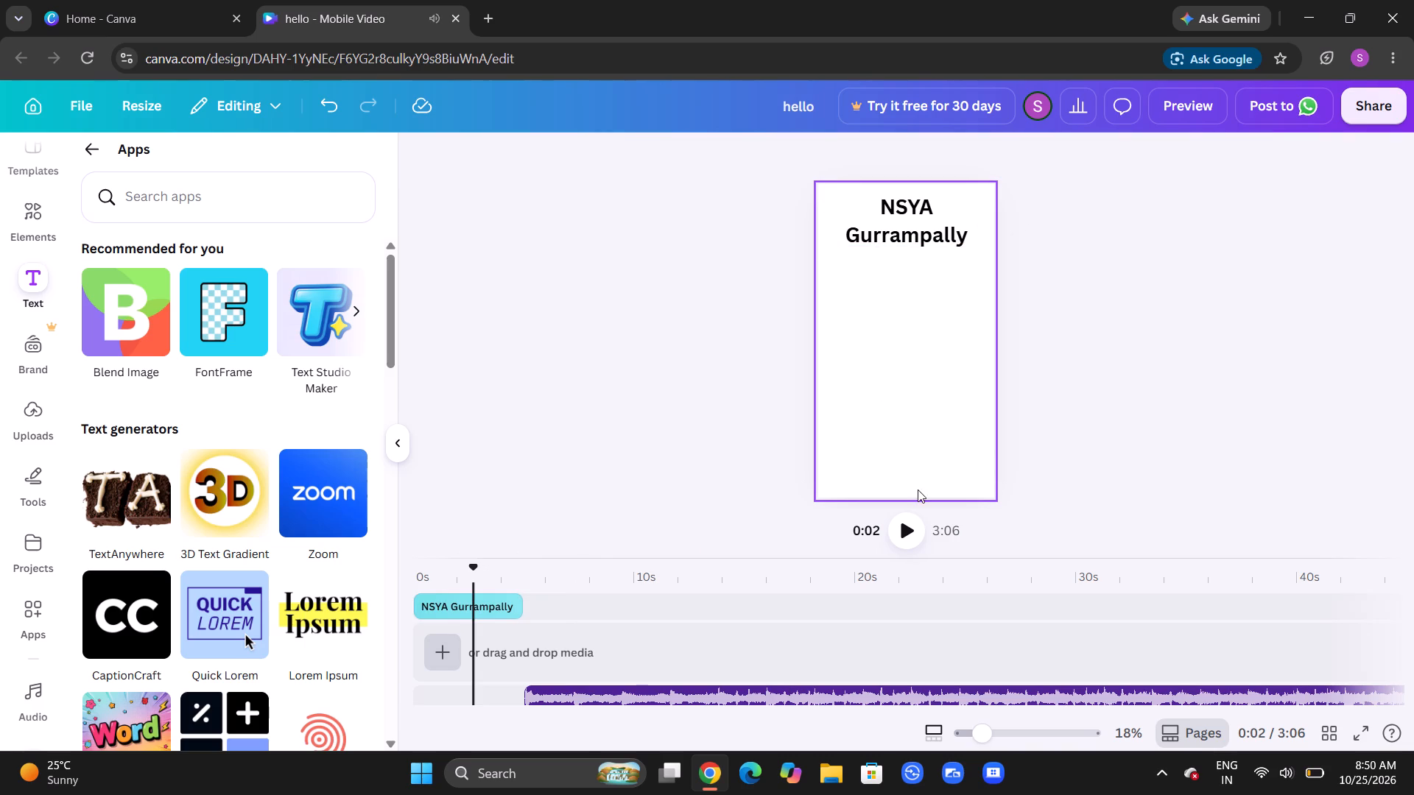
{"action": "left_click", "coordinate": [898, 534]}
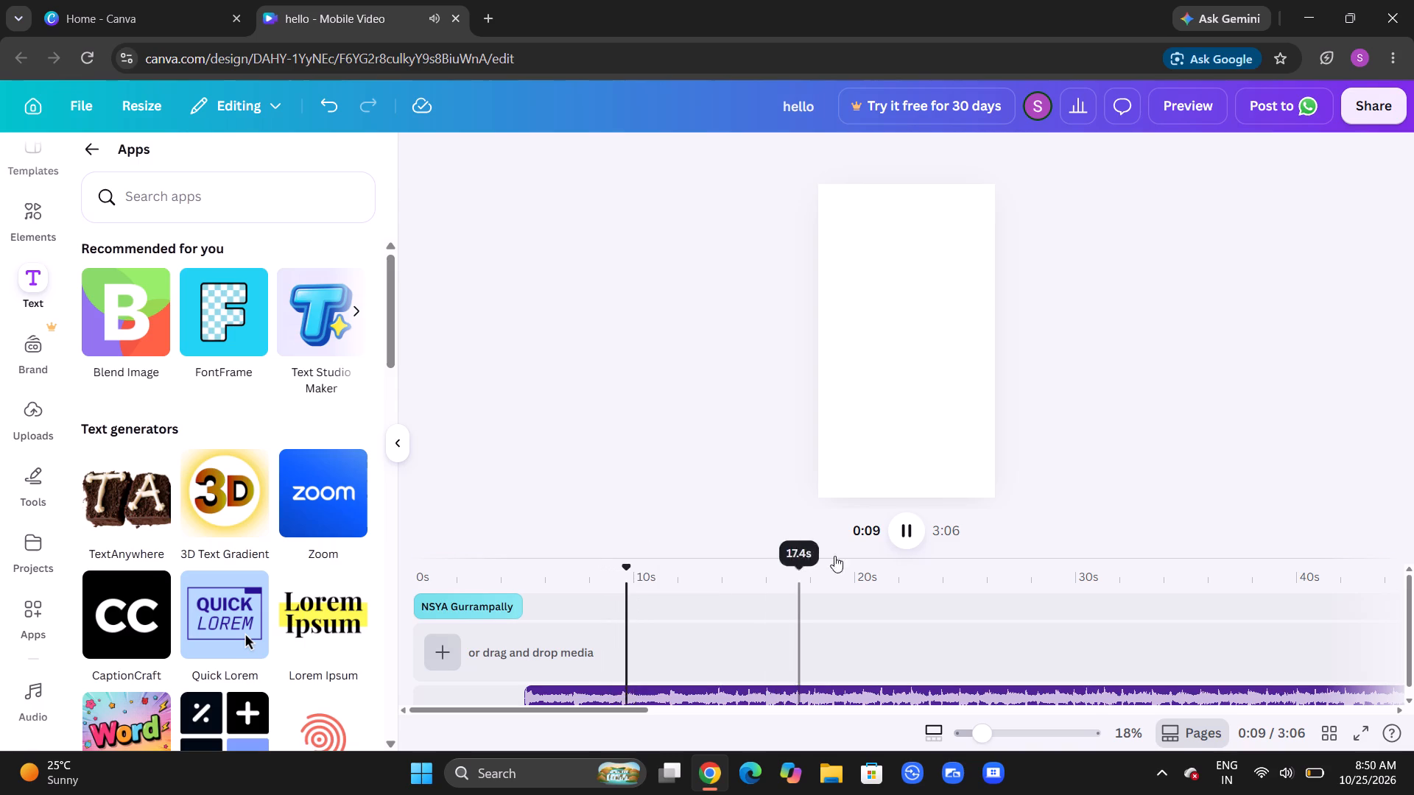
Extend the "NSYA Gurrampally" heading's duration on the timeline to about 30.3 s.
{"action": "left_click", "coordinate": [493, 601]}
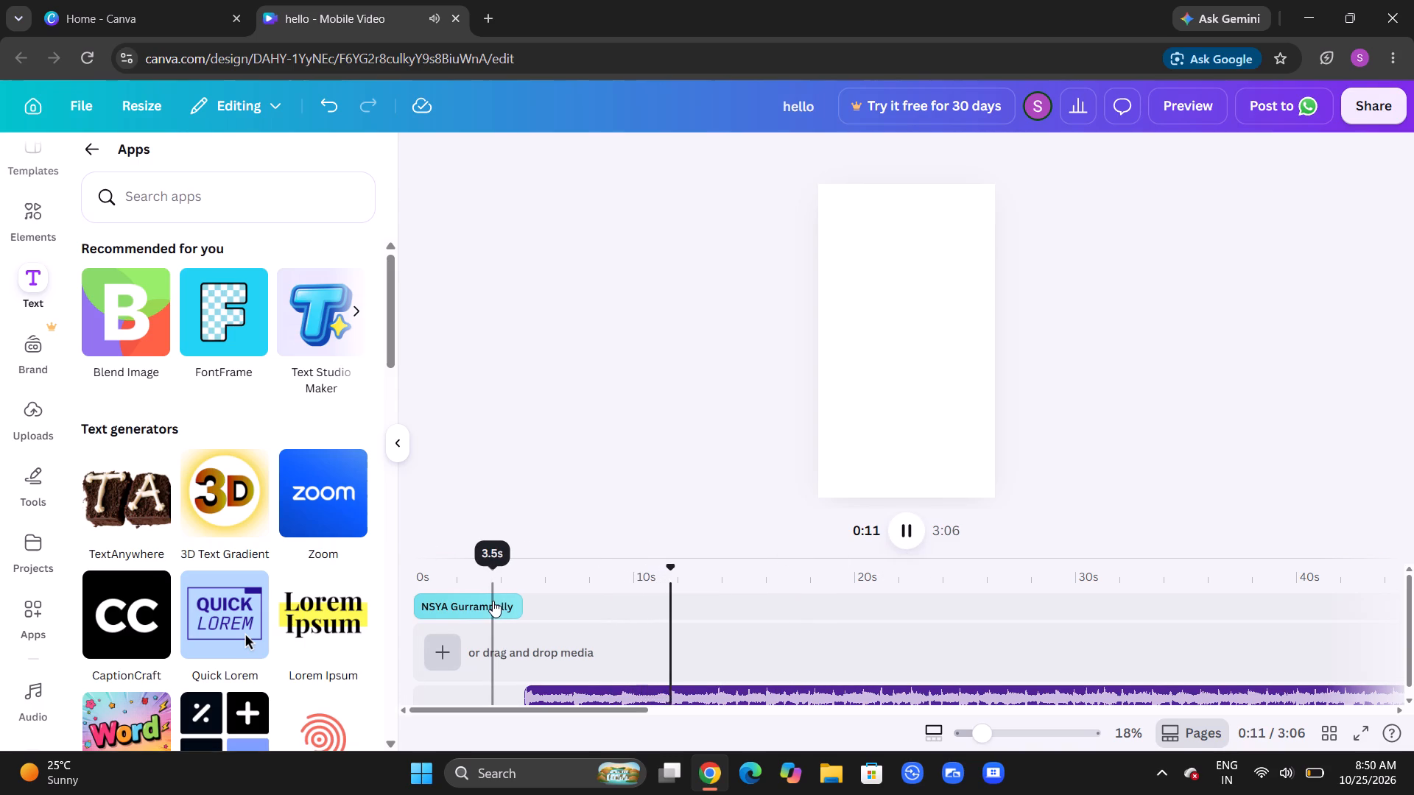
{"action": "left_click_drag", "start_coordinate": [519, 607], "coordinate": [549, 605]}
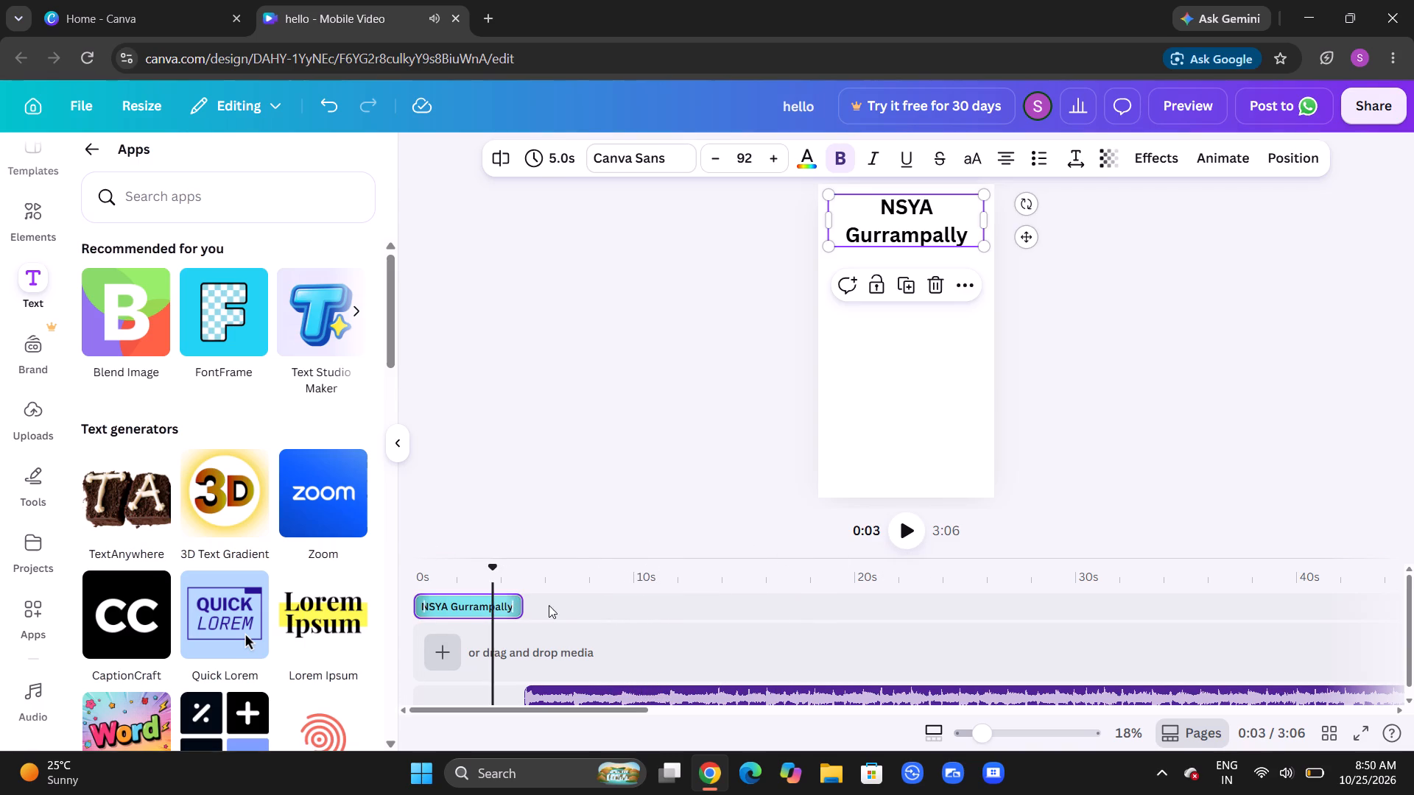
{"action": "left_click_drag", "start_coordinate": [549, 605], "coordinate": [904, 608]}
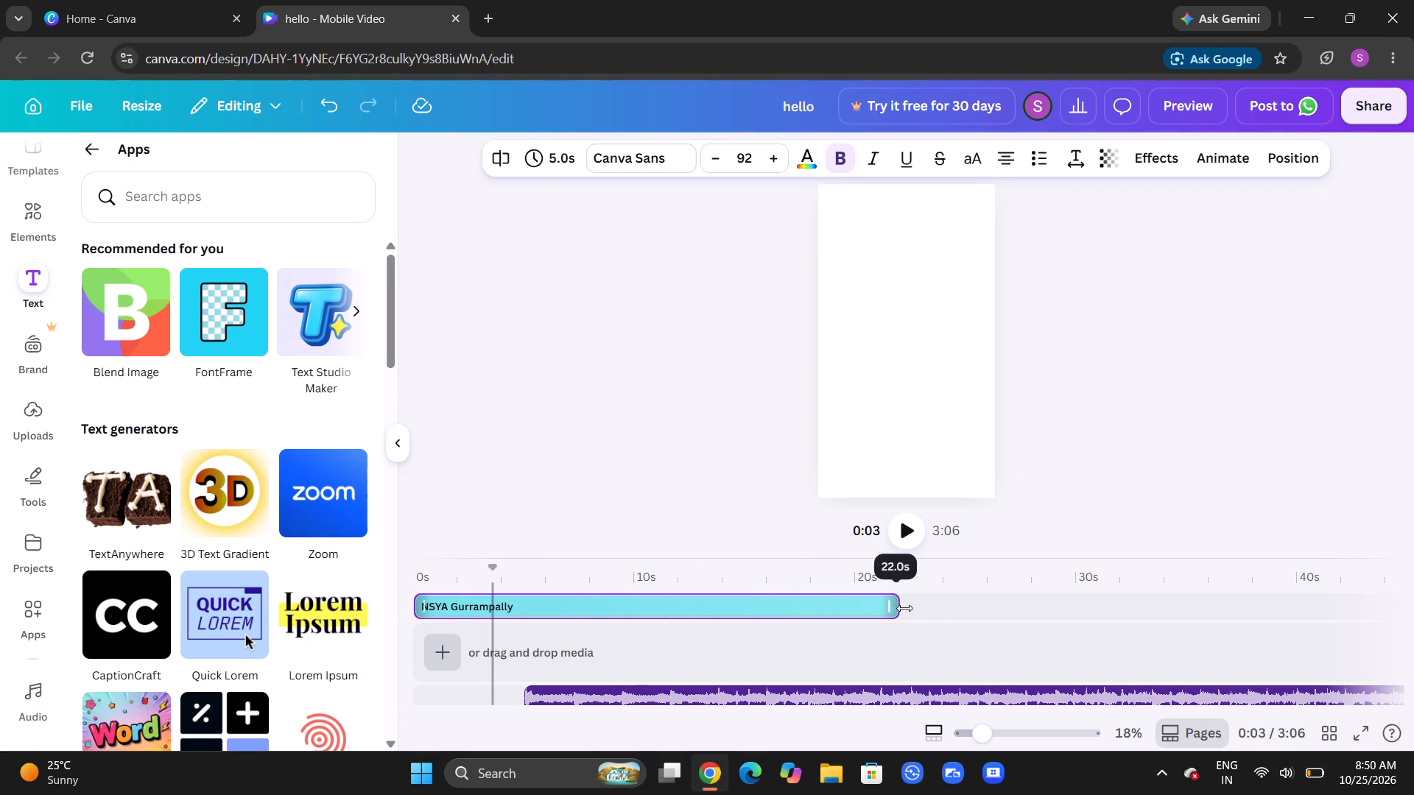
{"action": "left_click_drag", "start_coordinate": [904, 608], "coordinate": [1080, 608]}
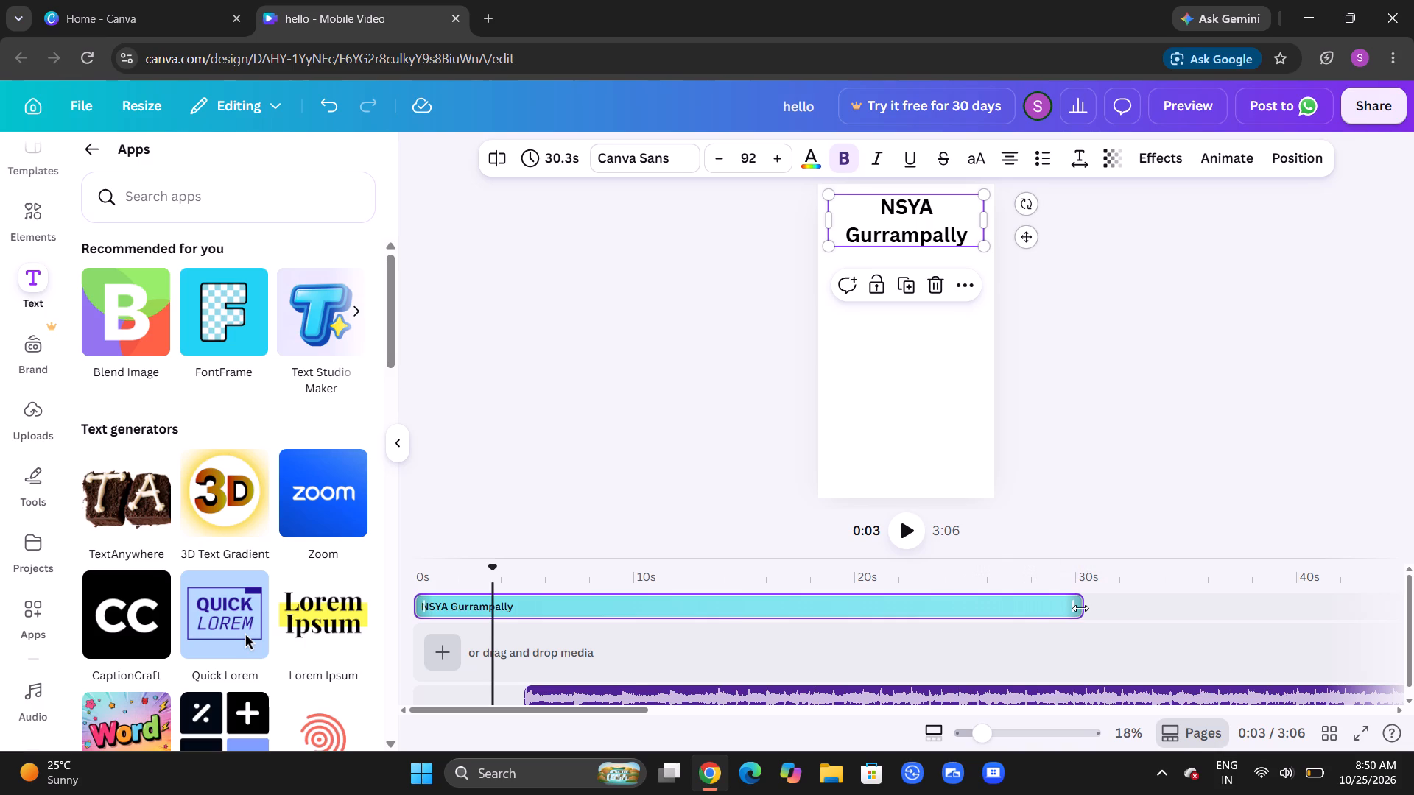
Play the video from about 3 s and stop it at about 26 s, leaving the heading deselected.
{"action": "left_click", "coordinate": [909, 532]}
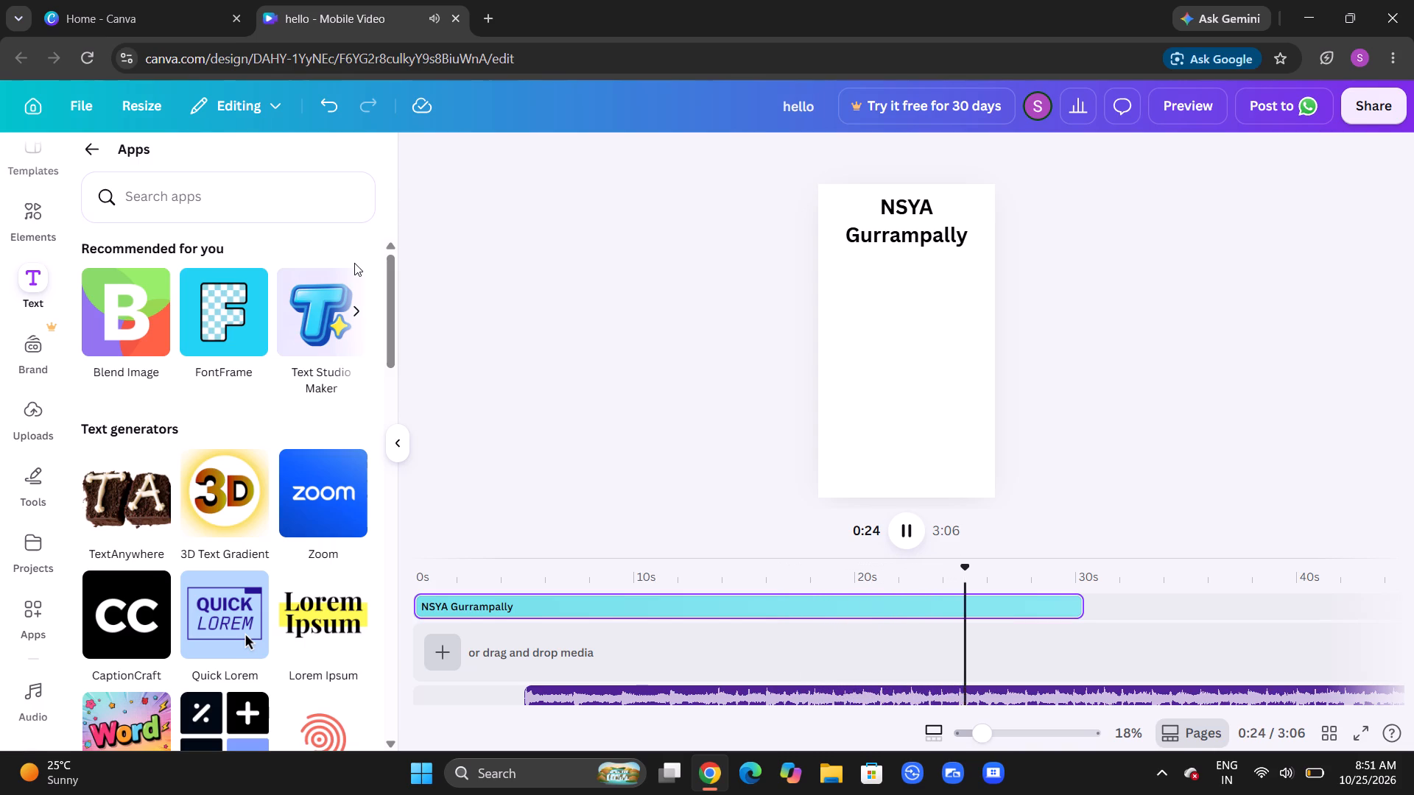
{"action": "left_click", "coordinate": [598, 411]}
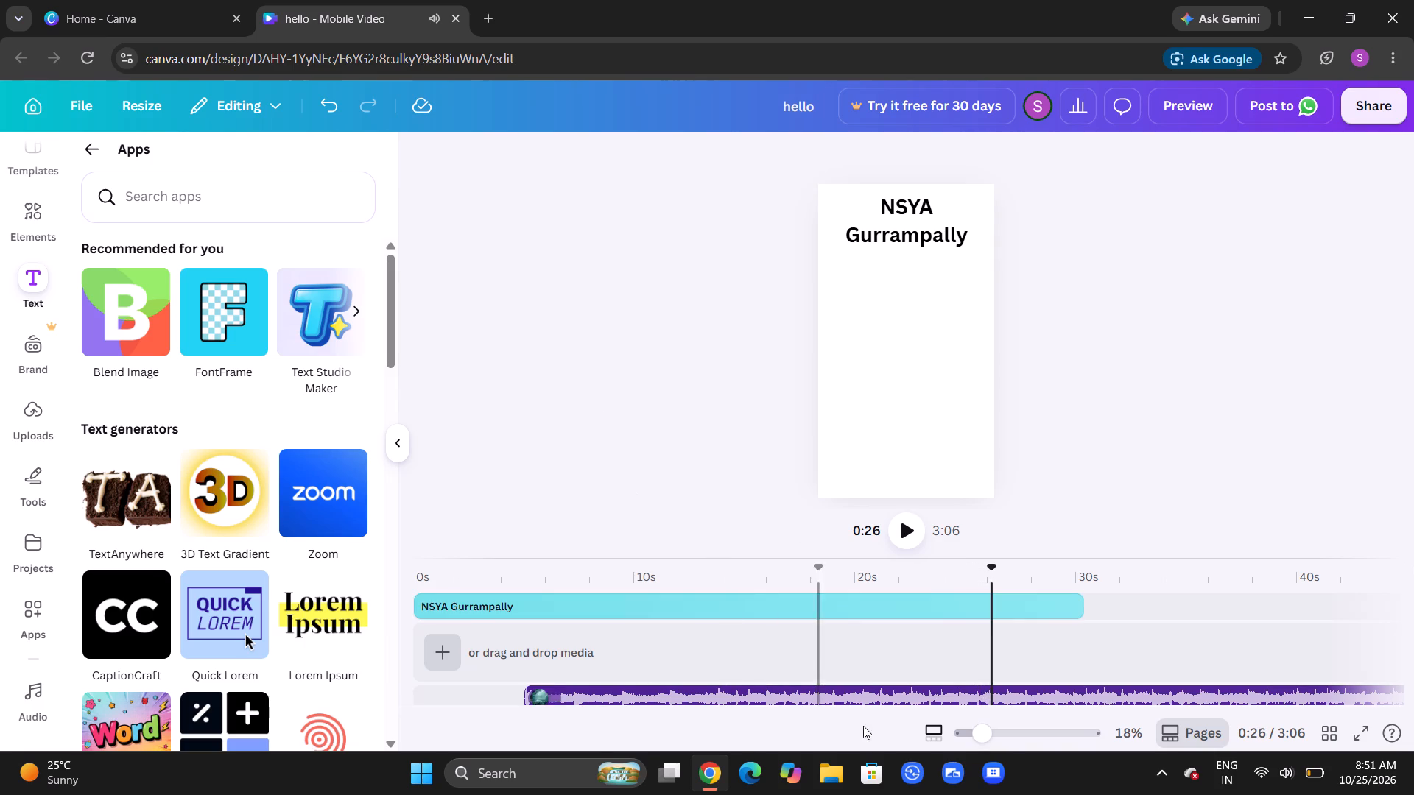
Minimise the browser window and launch Kuro from the desktop.
{"action": "left_click", "coordinate": [1306, 2]}
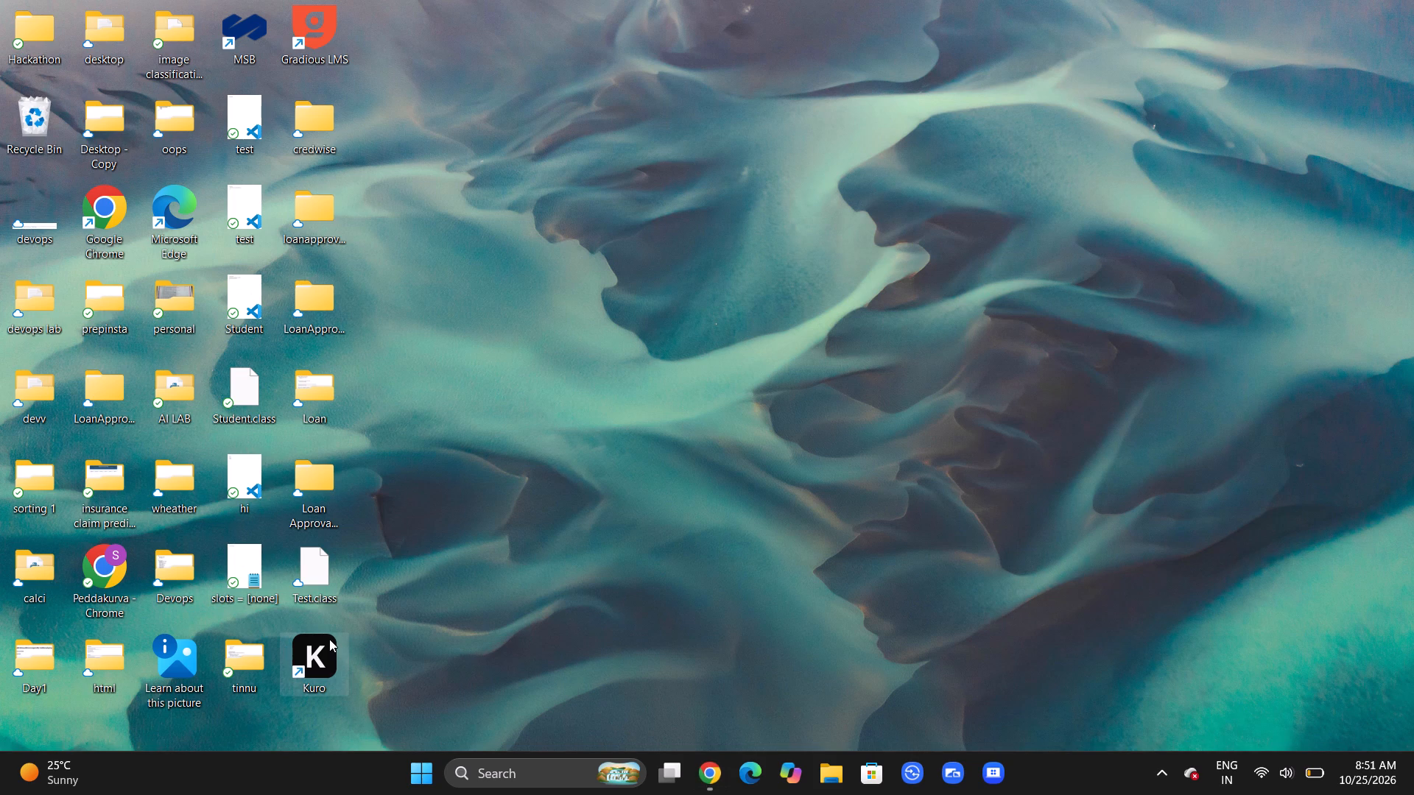
{"action": "double_click", "coordinate": [329, 639]}
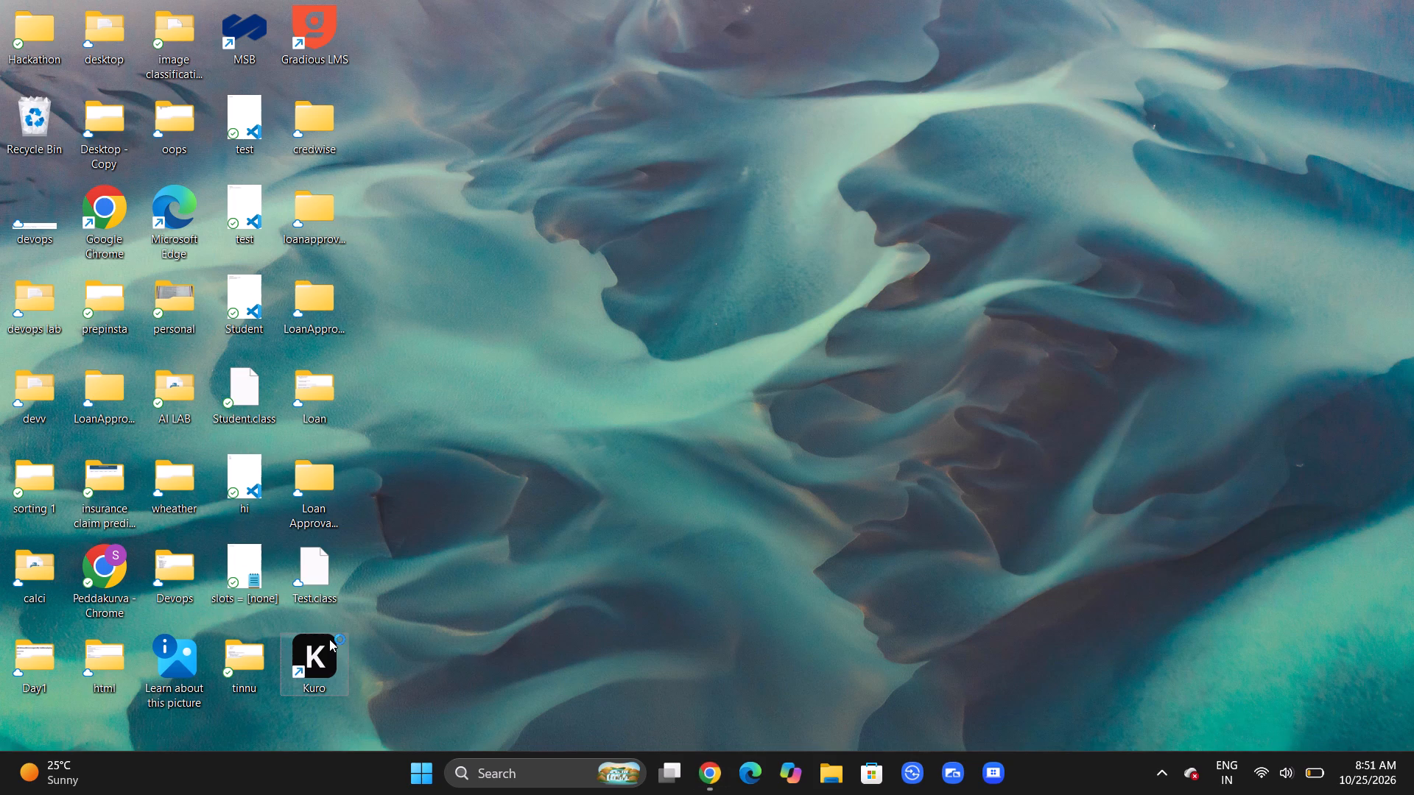
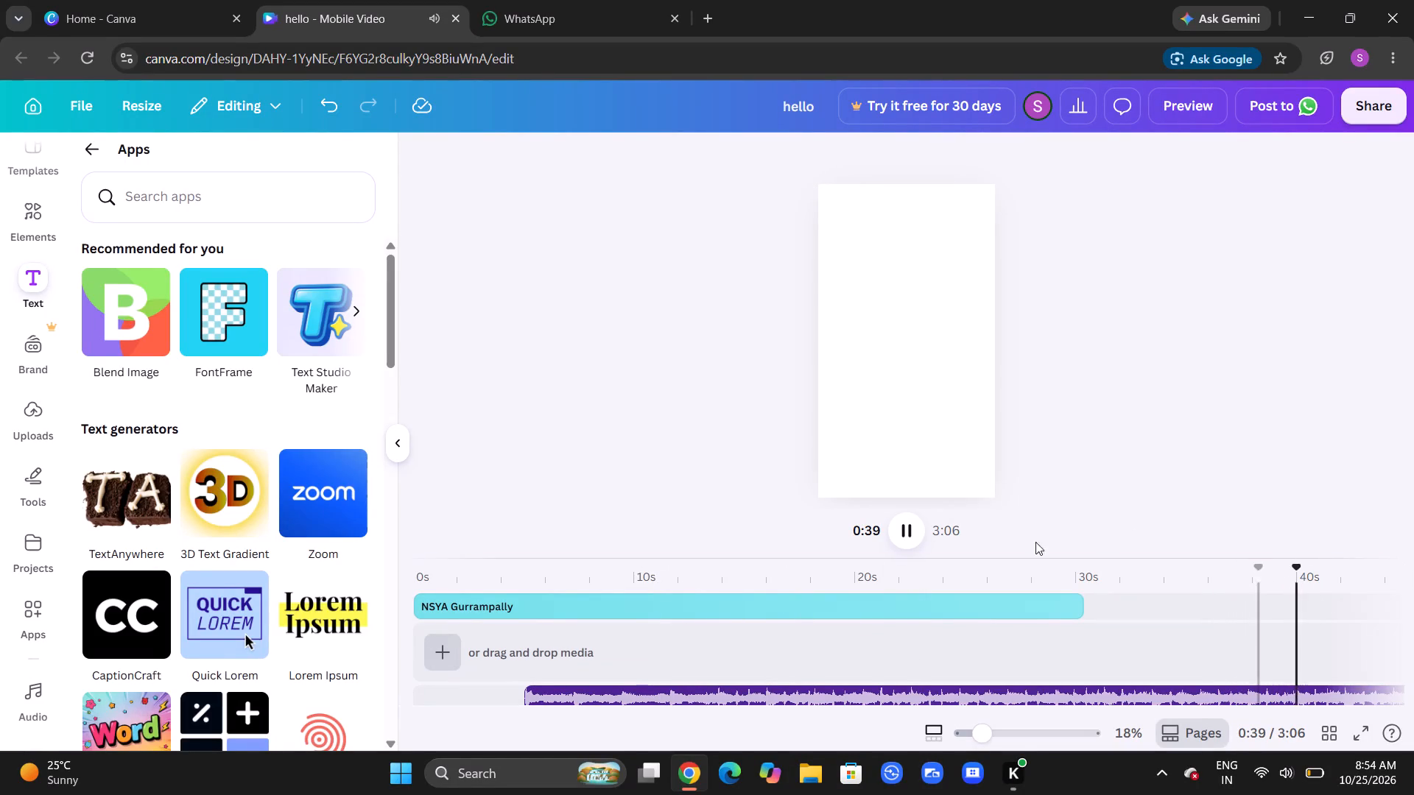
Pause the video and move the playhead back to about 30 s, near the end of the heading.
{"action": "left_click", "coordinate": [895, 528]}
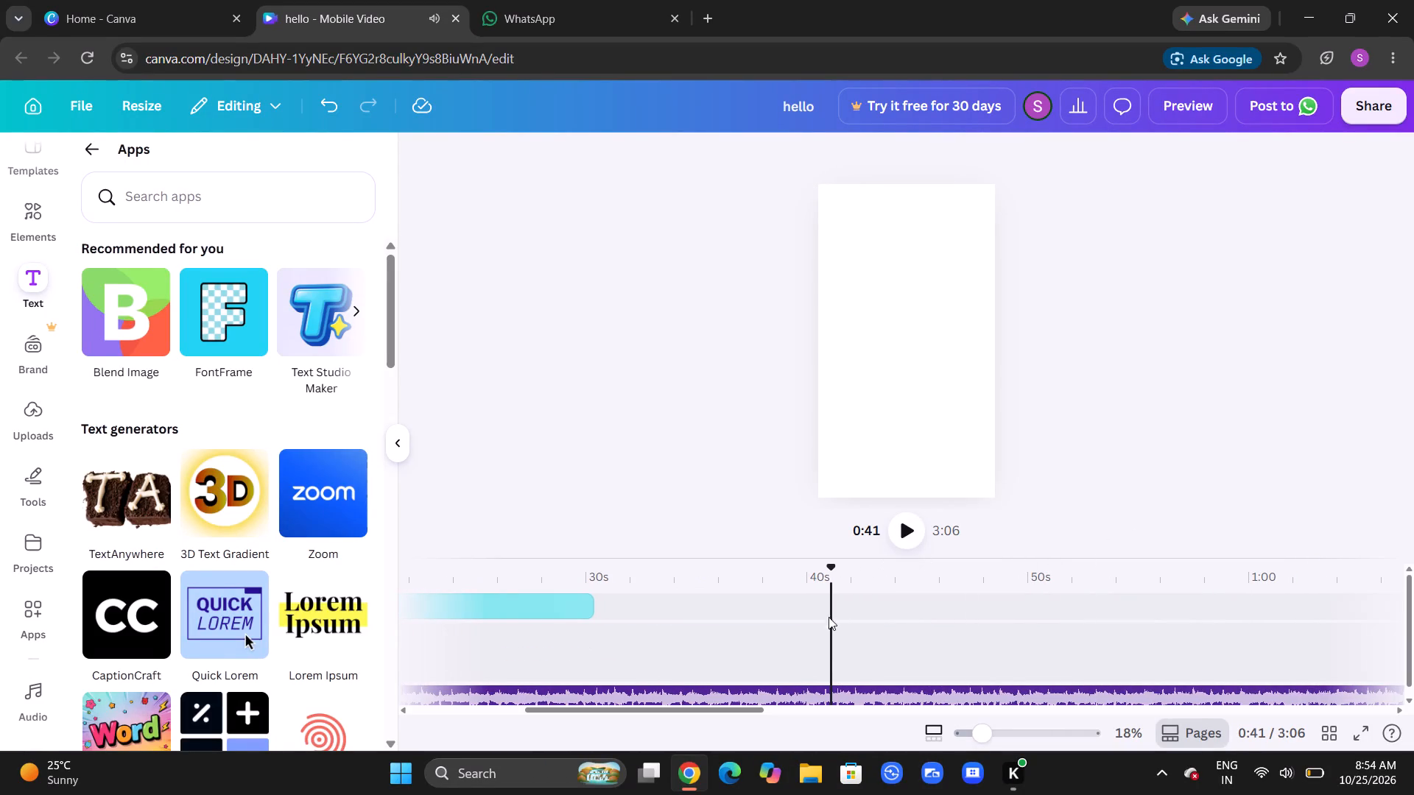
{"action": "left_click_drag", "start_coordinate": [834, 567], "coordinate": [719, 570]}
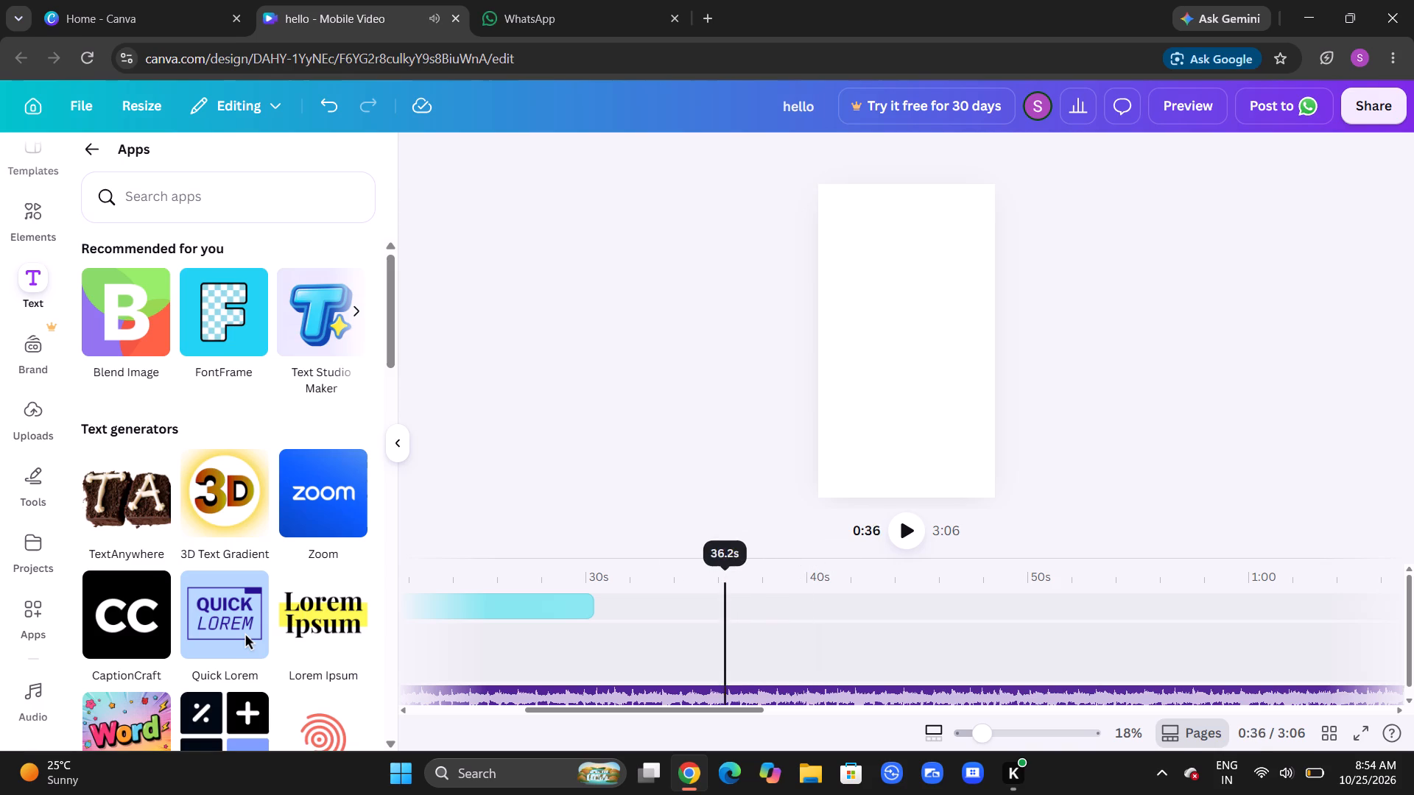
{"action": "left_click_drag", "start_coordinate": [719, 570], "coordinate": [592, 562]}
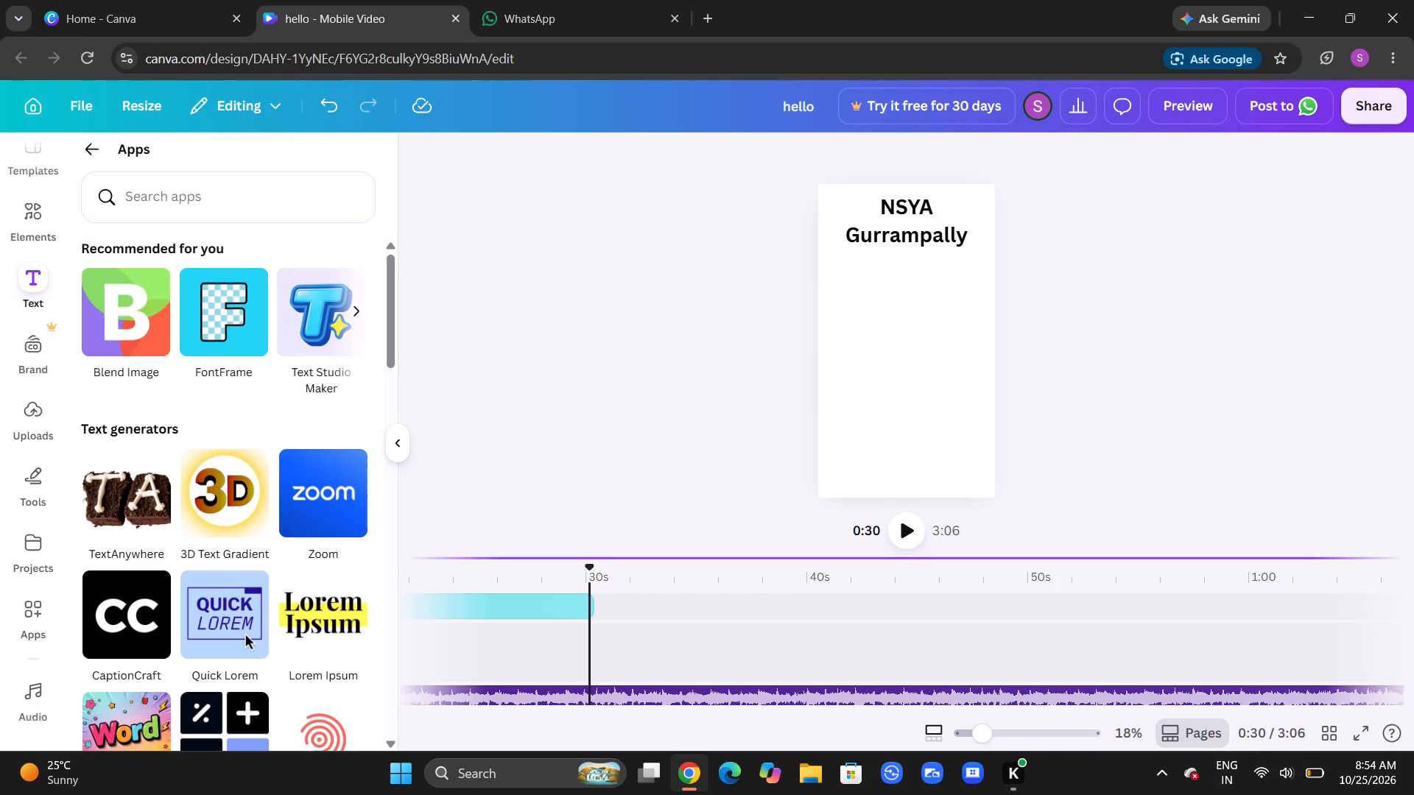
Trim the start of the "NSYA Gurrampally" heading to about 5 s, aligned with the music's start, for a 25.4 s duration.
{"action": "scroll", "coordinate": [886, 628], "scroll_direction": "right", "scroll_amount": 5}
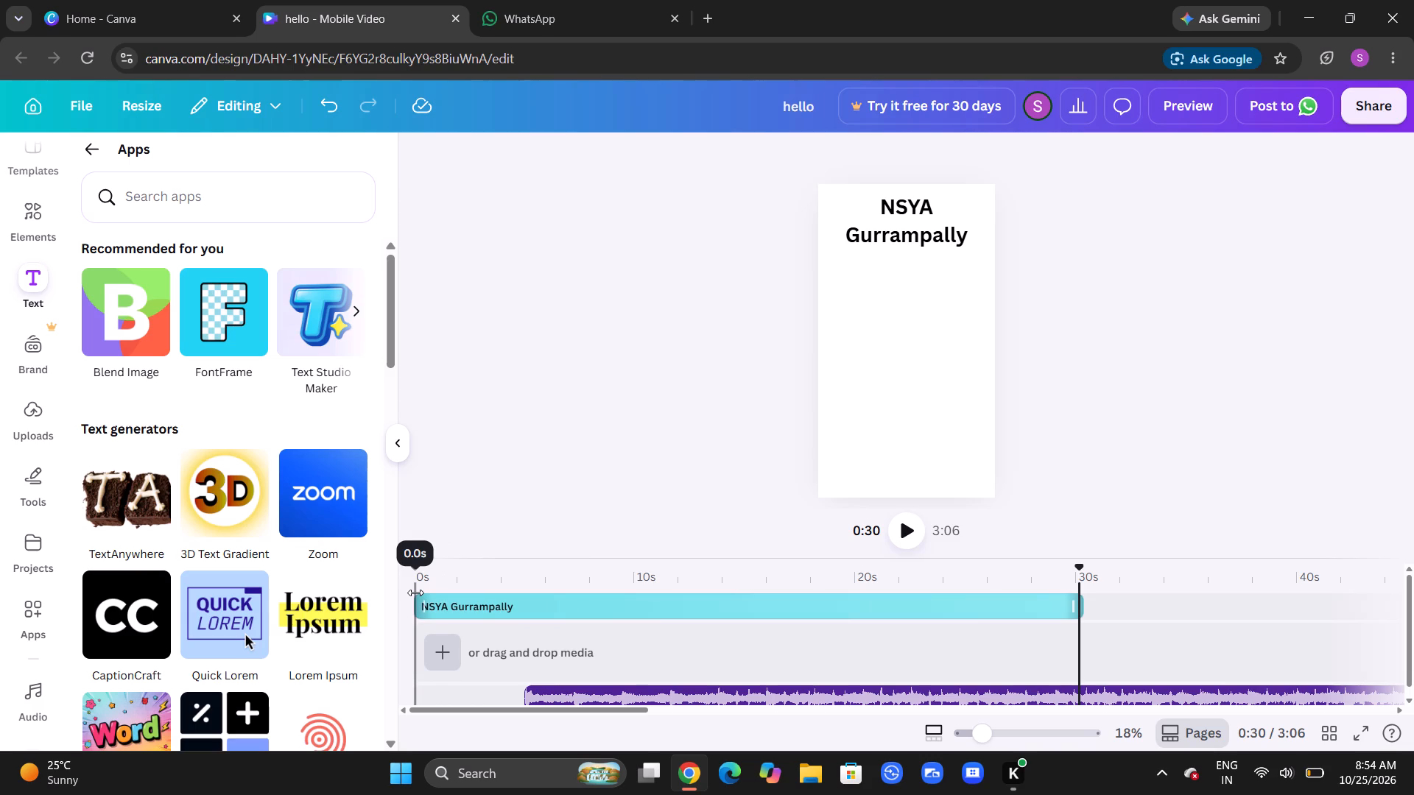
{"action": "left_click_drag", "start_coordinate": [415, 593], "coordinate": [535, 595]}
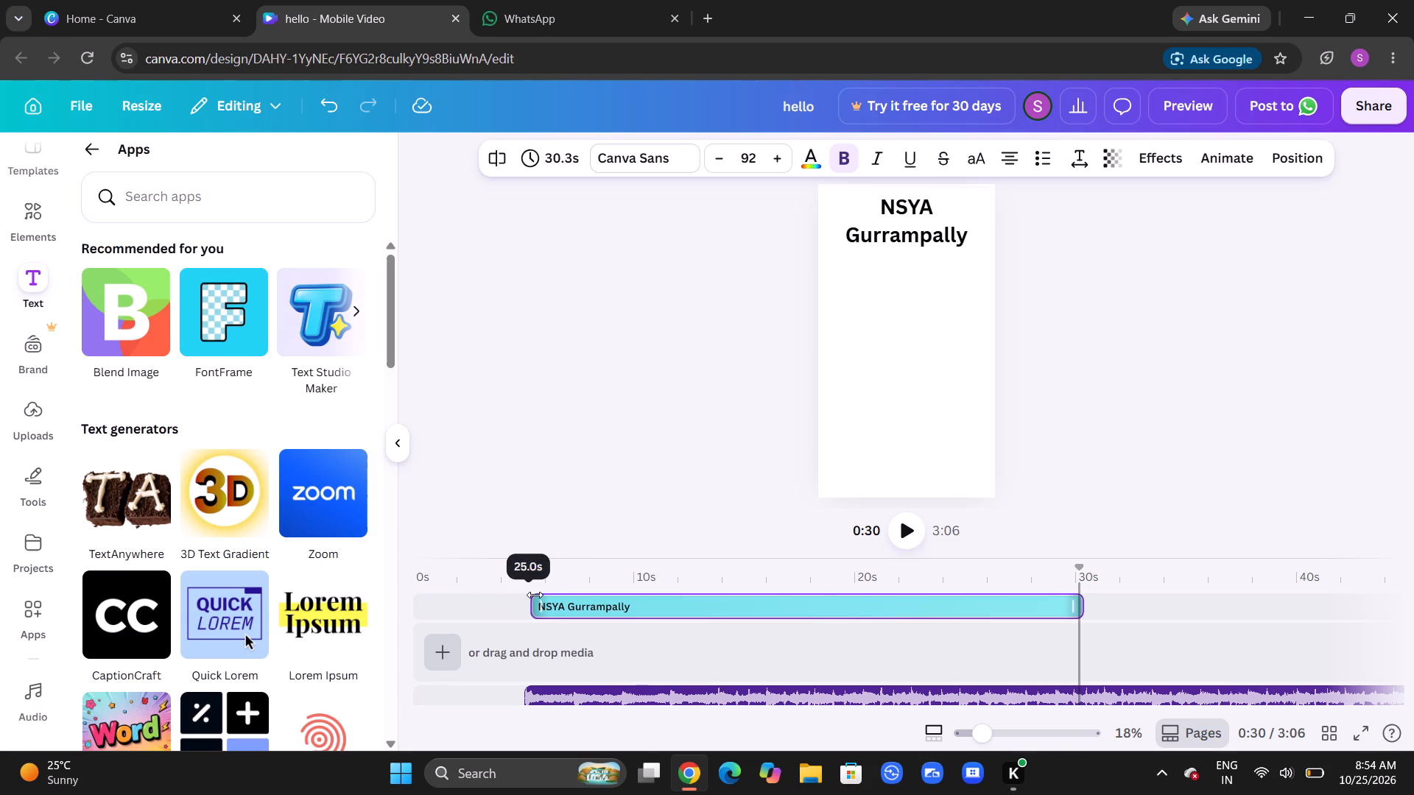
{"action": "left_click_drag", "start_coordinate": [535, 595], "coordinate": [521, 595]}
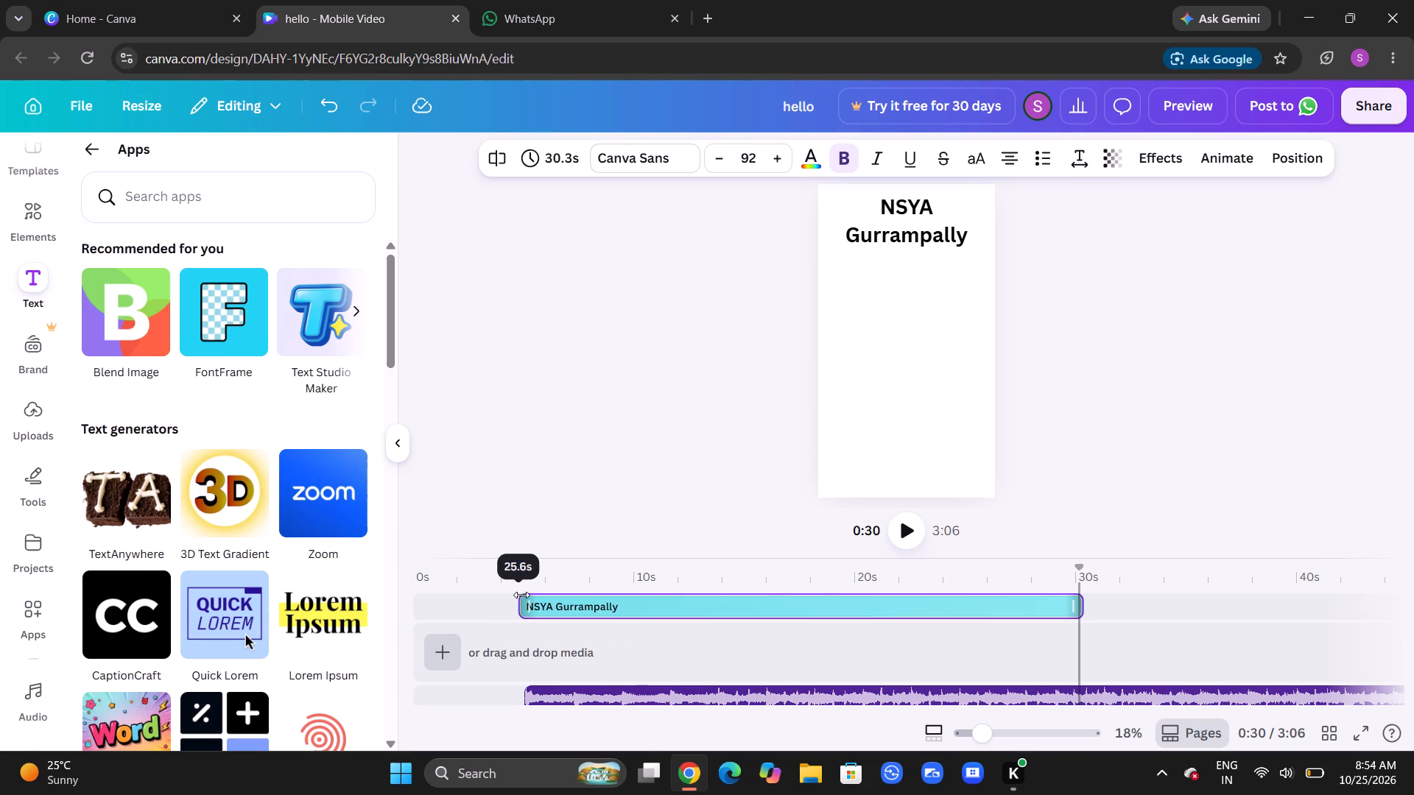
{"action": "left_click_drag", "start_coordinate": [521, 595], "coordinate": [525, 595]}
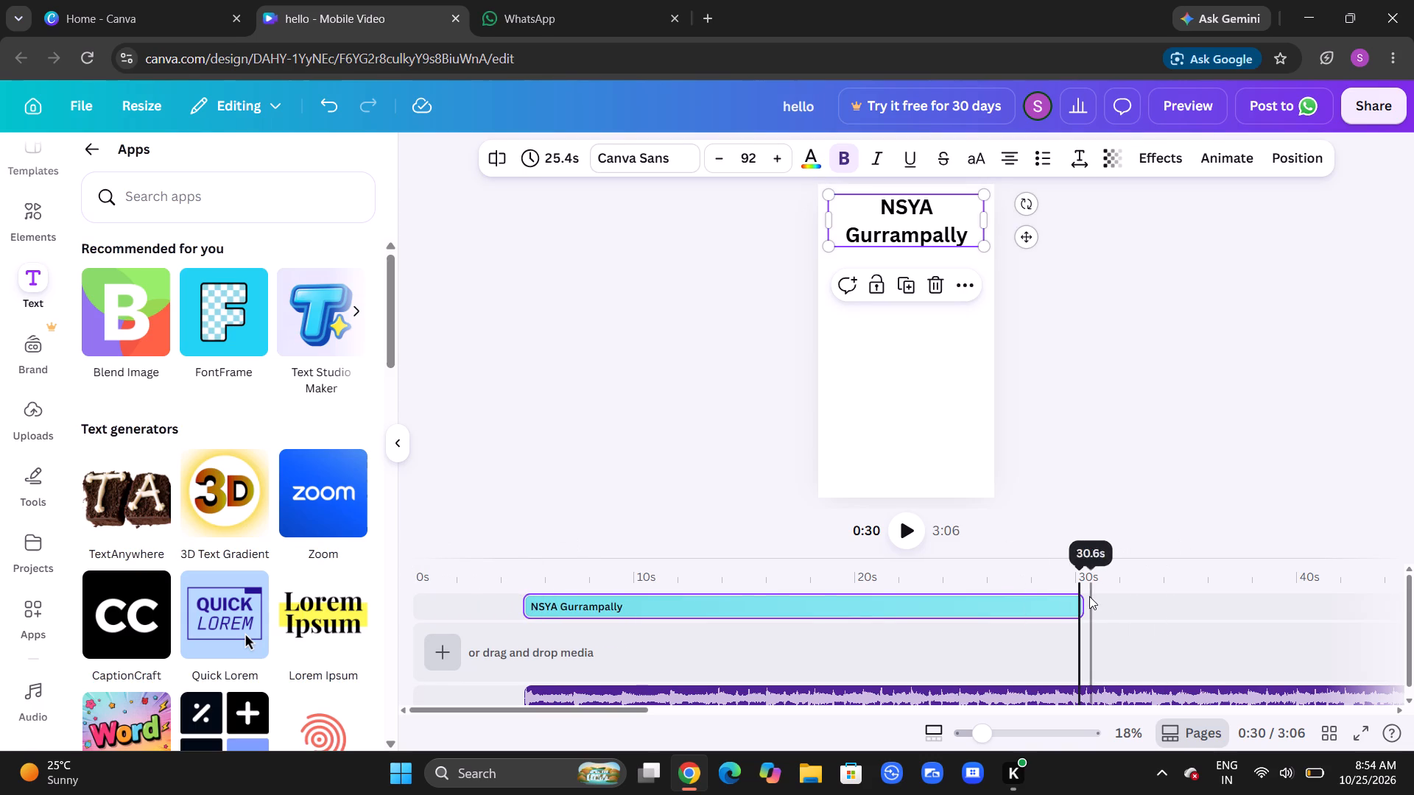
Extend the end of the "NSYA Gurrampally" heading on the timeline to give it a duration of 31.0 s.
{"action": "left_click_drag", "start_coordinate": [1079, 596], "coordinate": [1217, 593]}
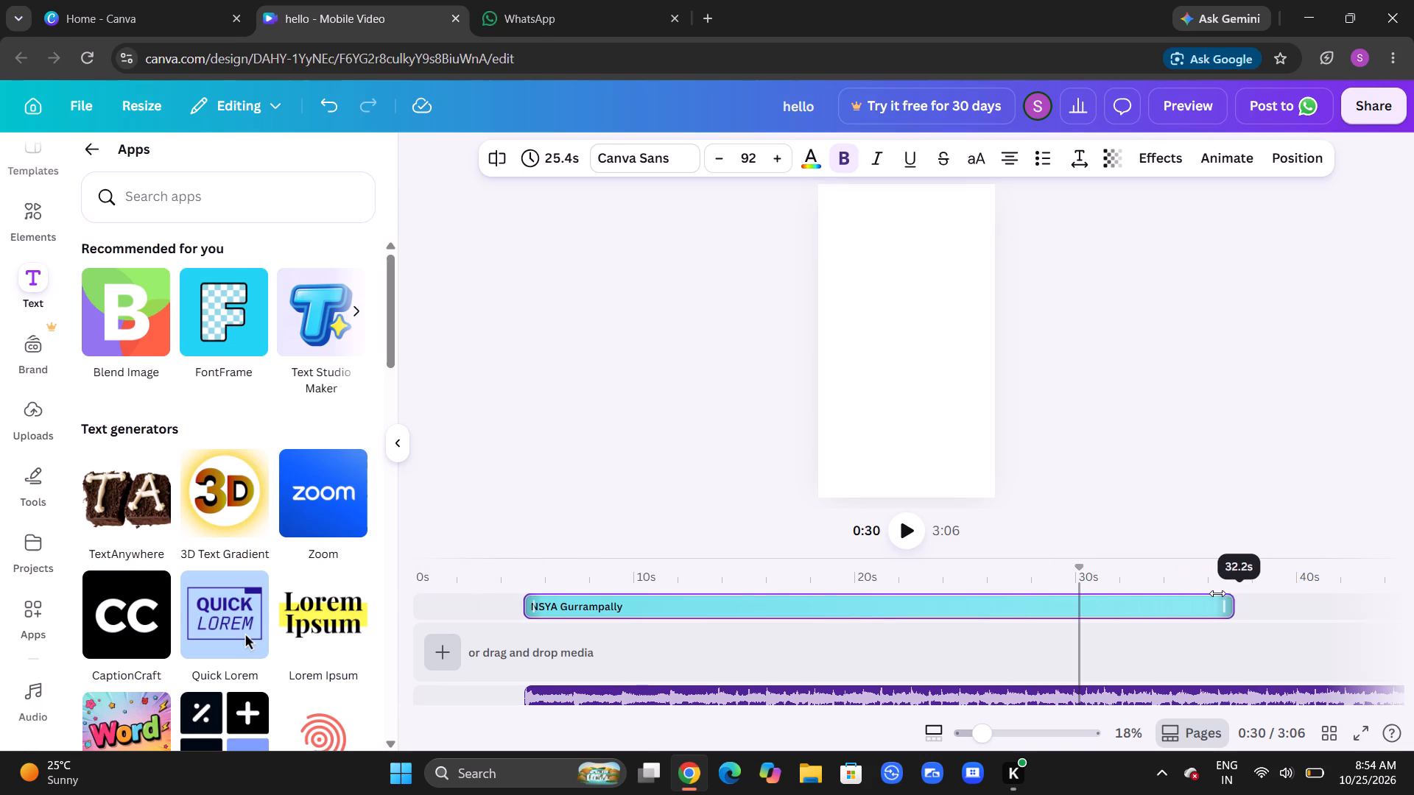
{"action": "left_click_drag", "start_coordinate": [1217, 593], "coordinate": [1204, 592]}
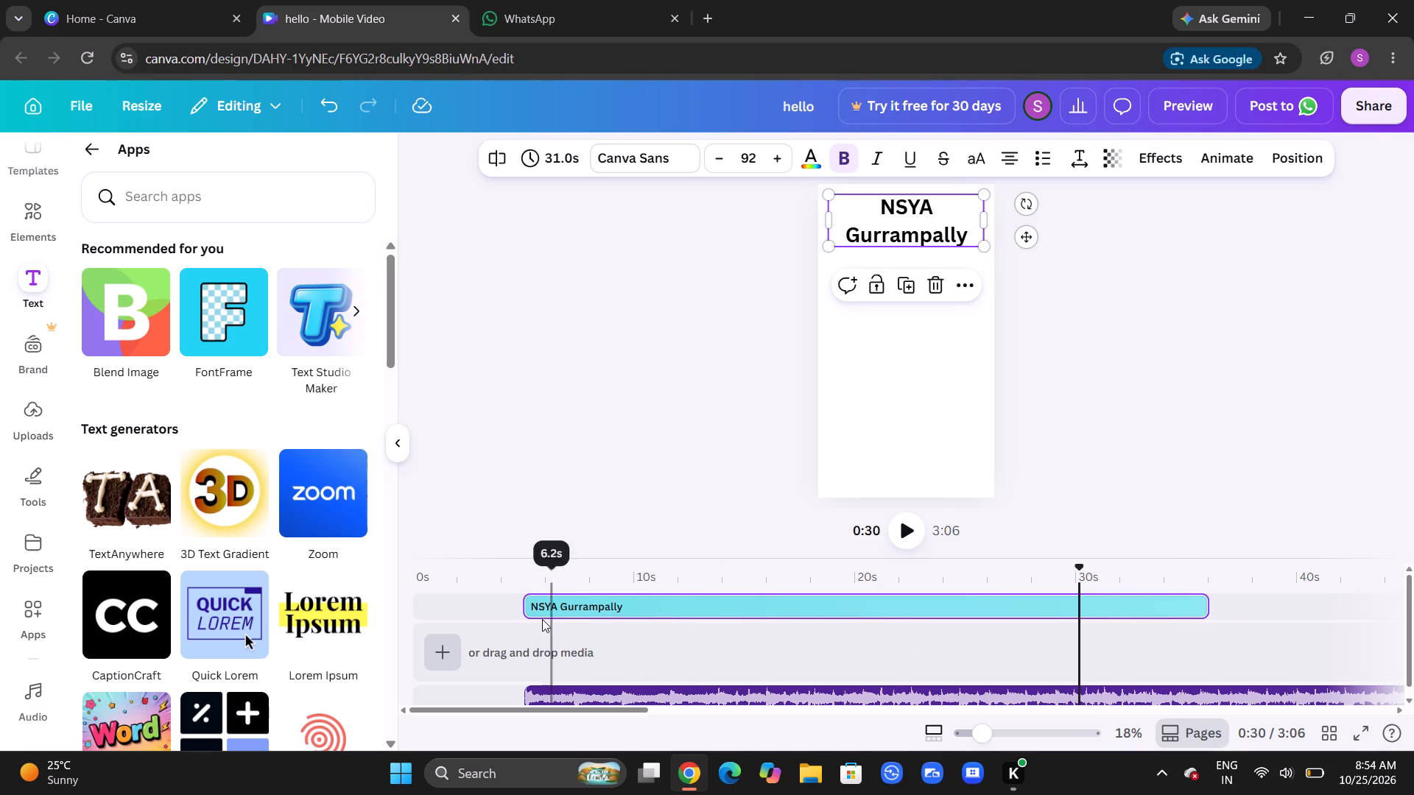
Play the video from about 5 s, where the heading and music begin, to check their timing.
{"action": "left_click", "coordinate": [527, 617]}
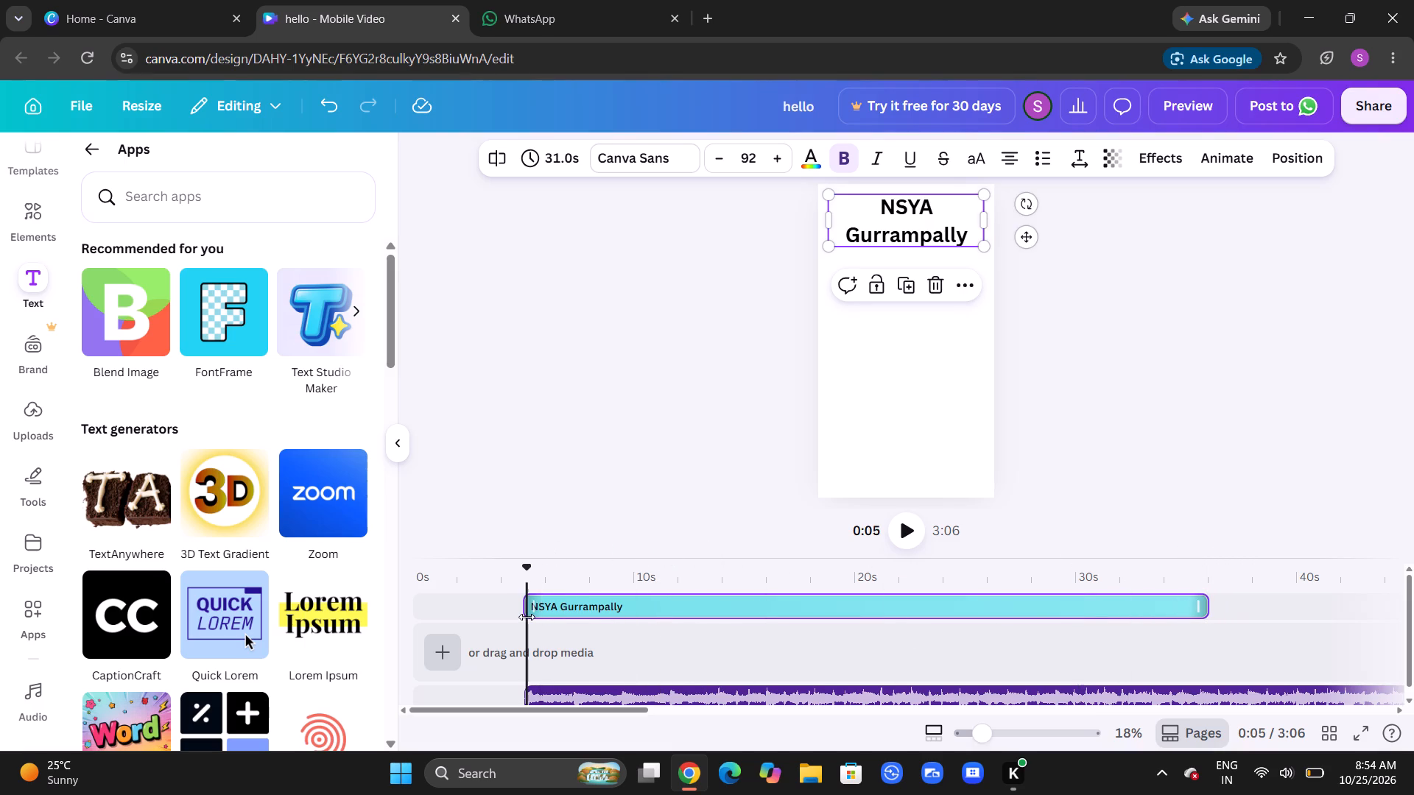
{"action": "left_click", "coordinate": [901, 534]}
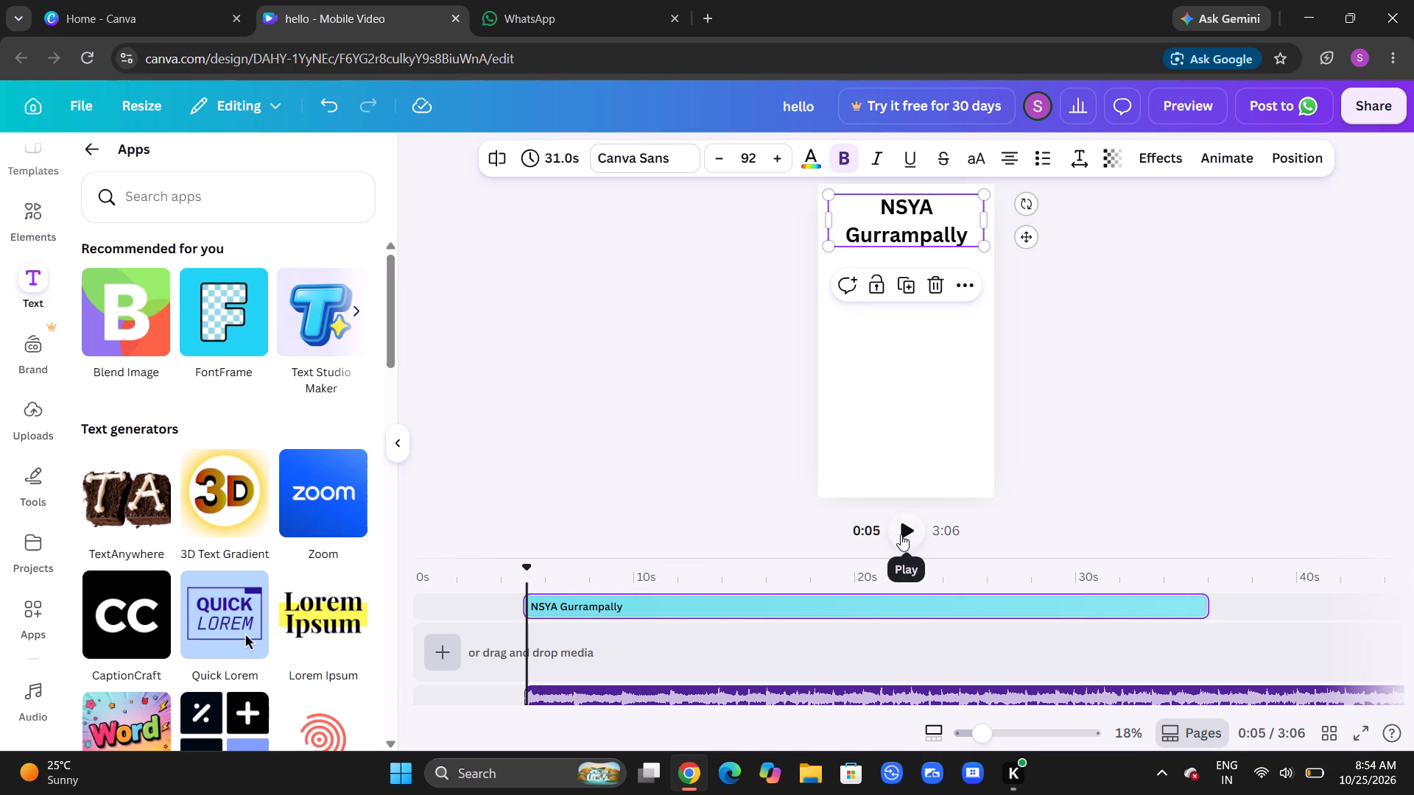
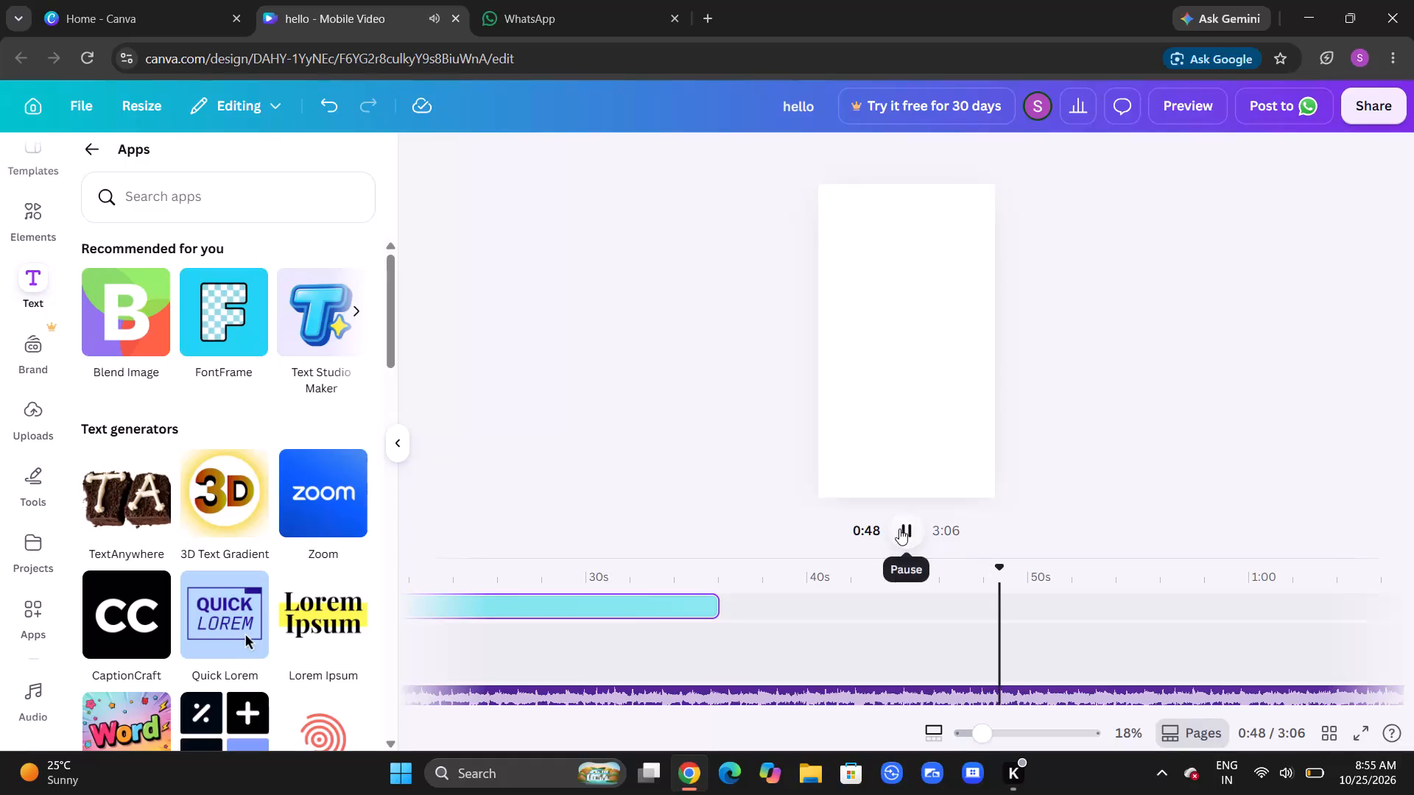
Pause the video and move the playhead back to about 8.5 s, selecting the "NSYA Gurrampally" heading on the timeline.
{"action": "left_click", "coordinate": [904, 529]}
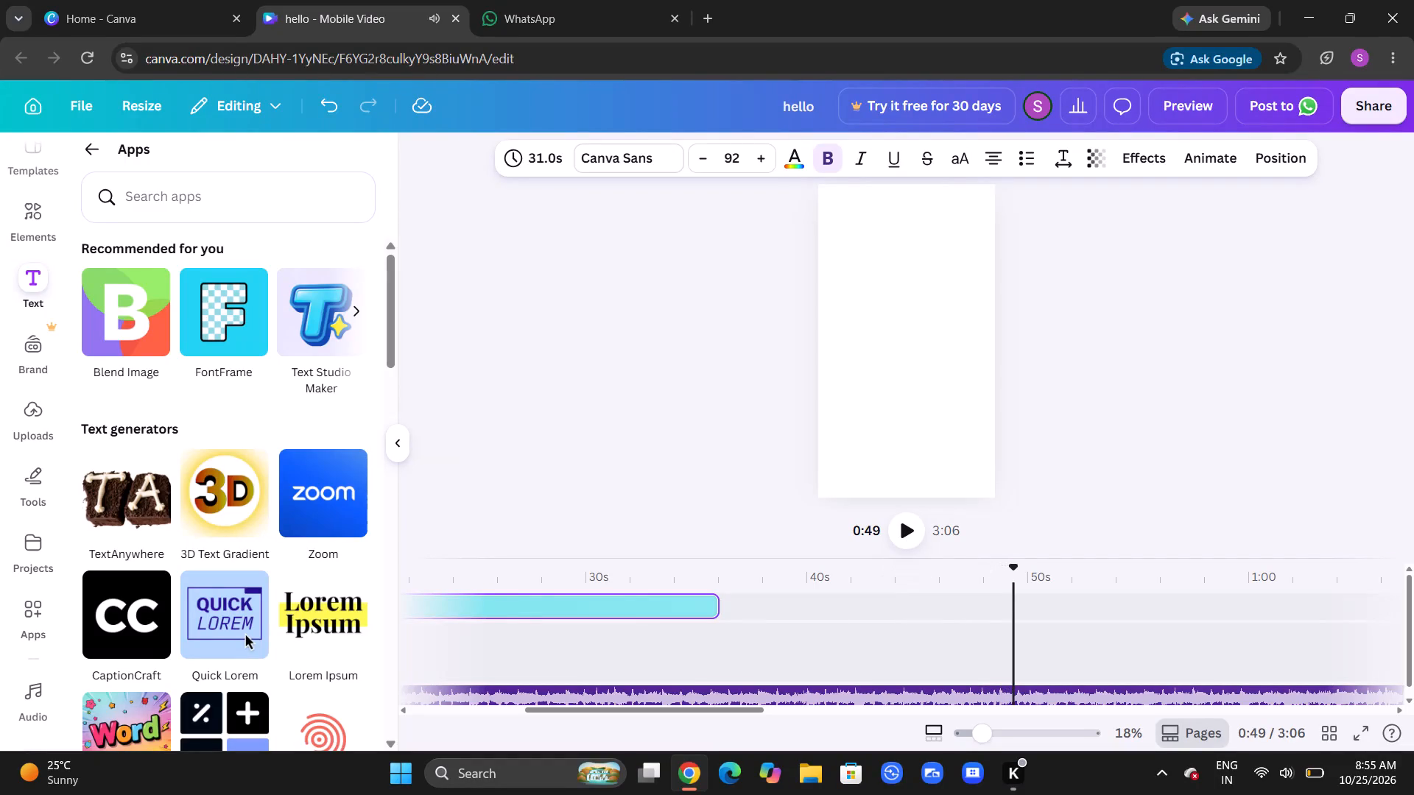
{"action": "left_click_drag", "start_coordinate": [1015, 570], "coordinate": [720, 597]}
{"action": "left_click", "coordinate": [908, 615]}
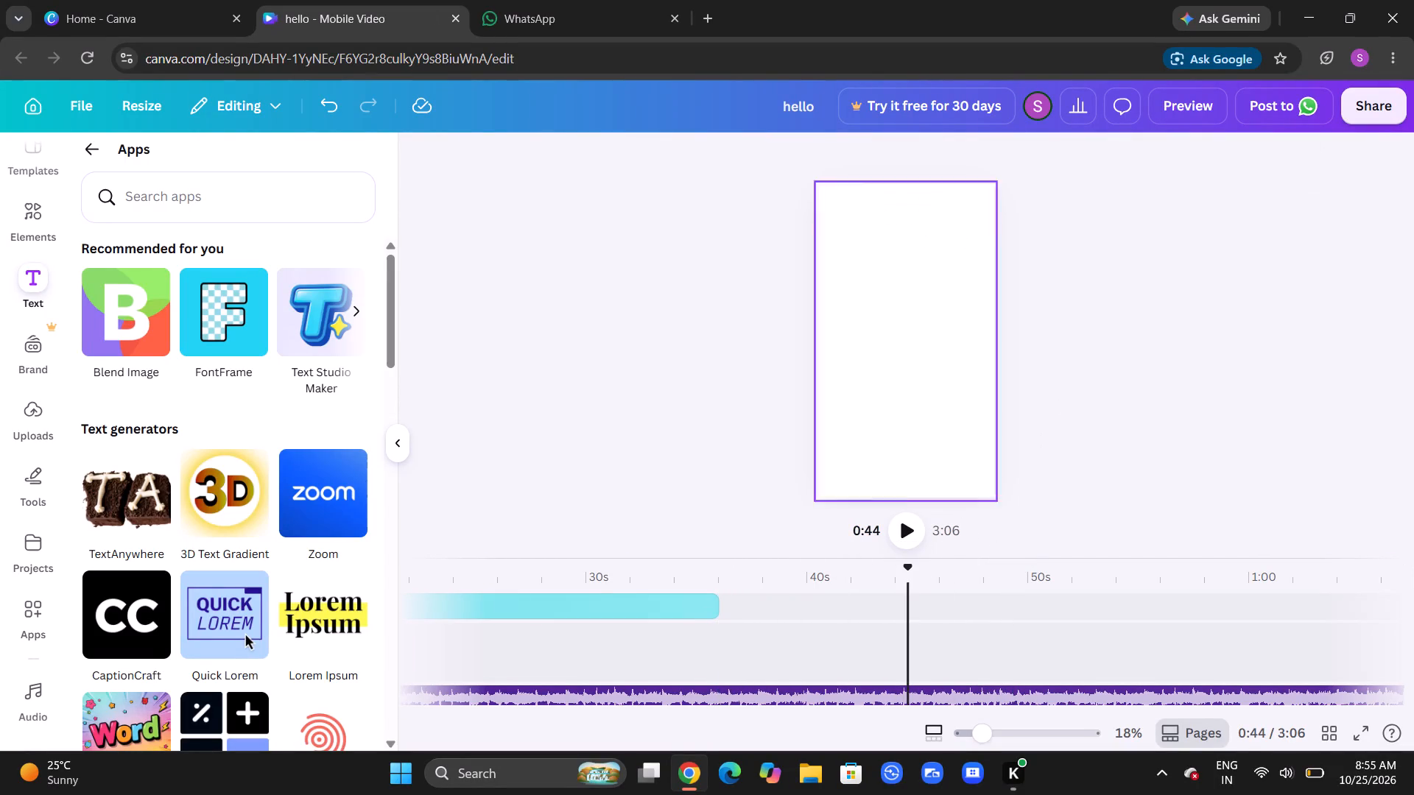
{"action": "scroll", "coordinate": [776, 640], "scroll_direction": "right", "scroll_amount": 3}
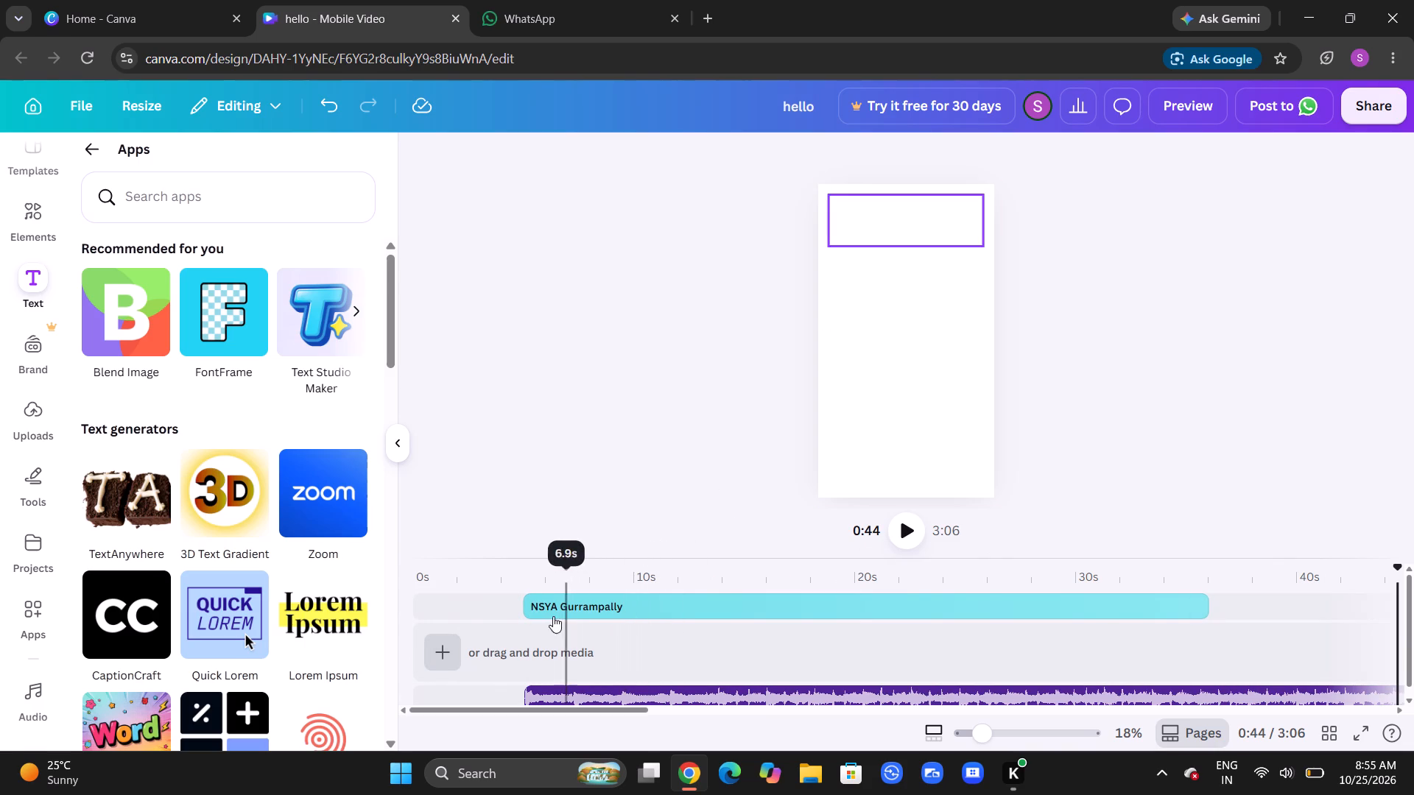
{"action": "left_click", "coordinate": [602, 608]}
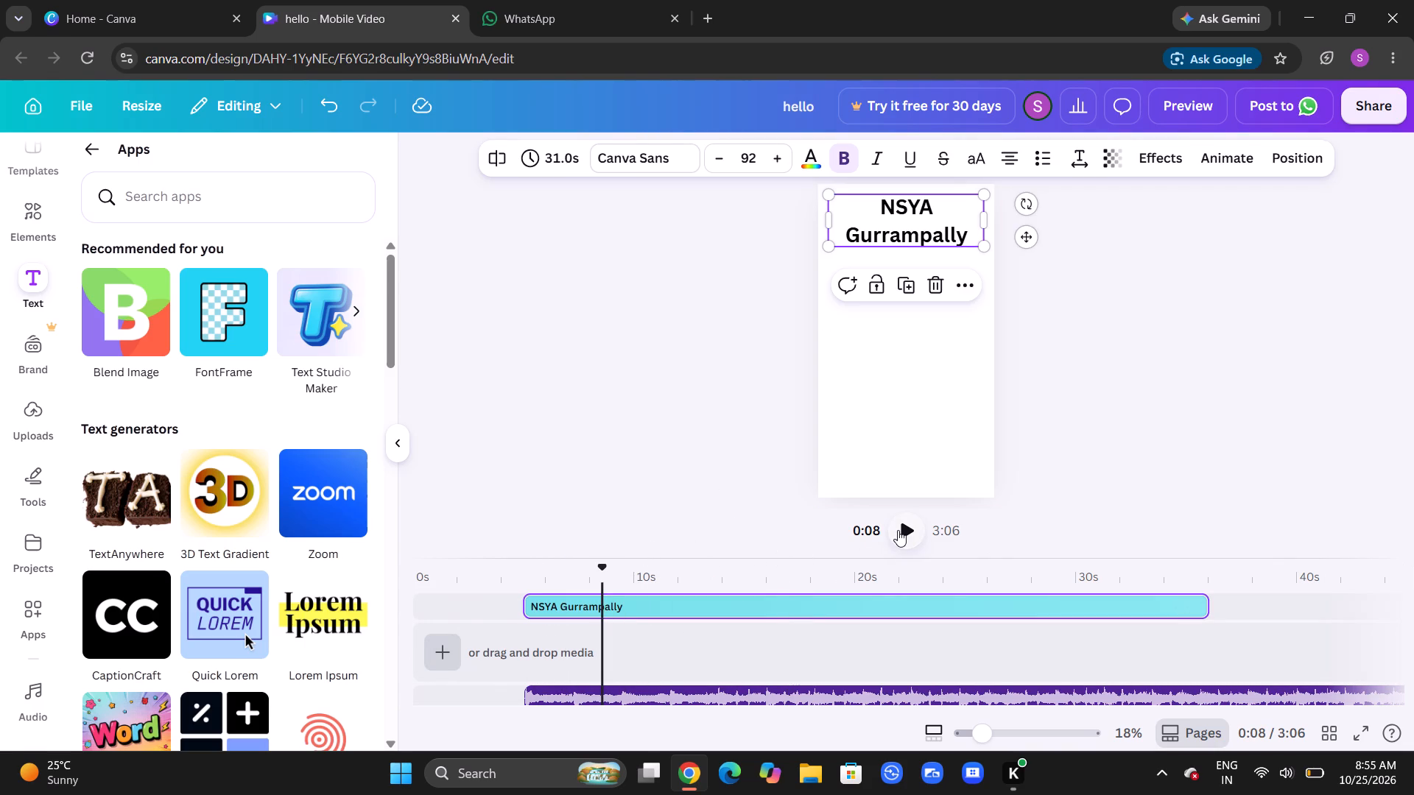
Play the video from about 8.5 s to check the heading against the music.
{"action": "left_click", "coordinate": [904, 529]}
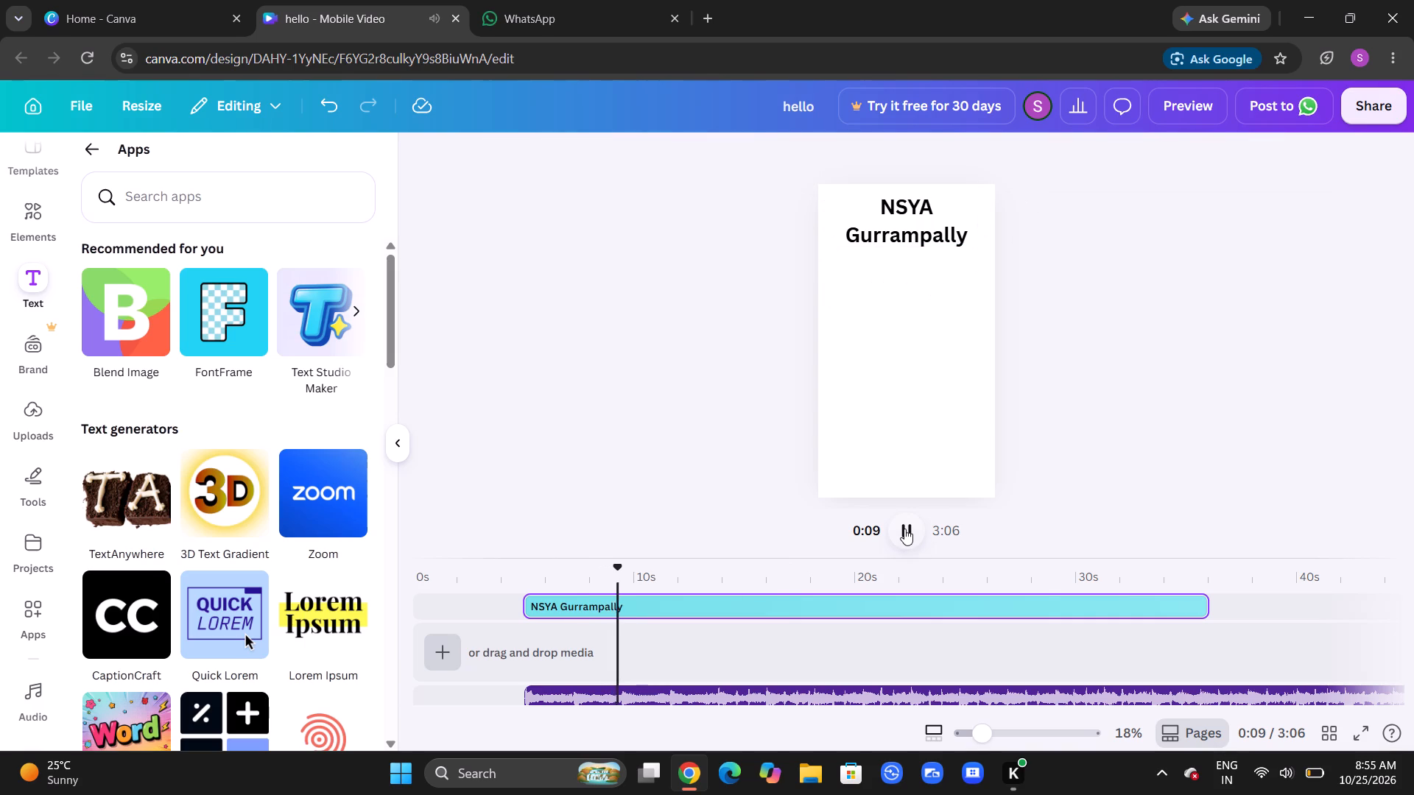
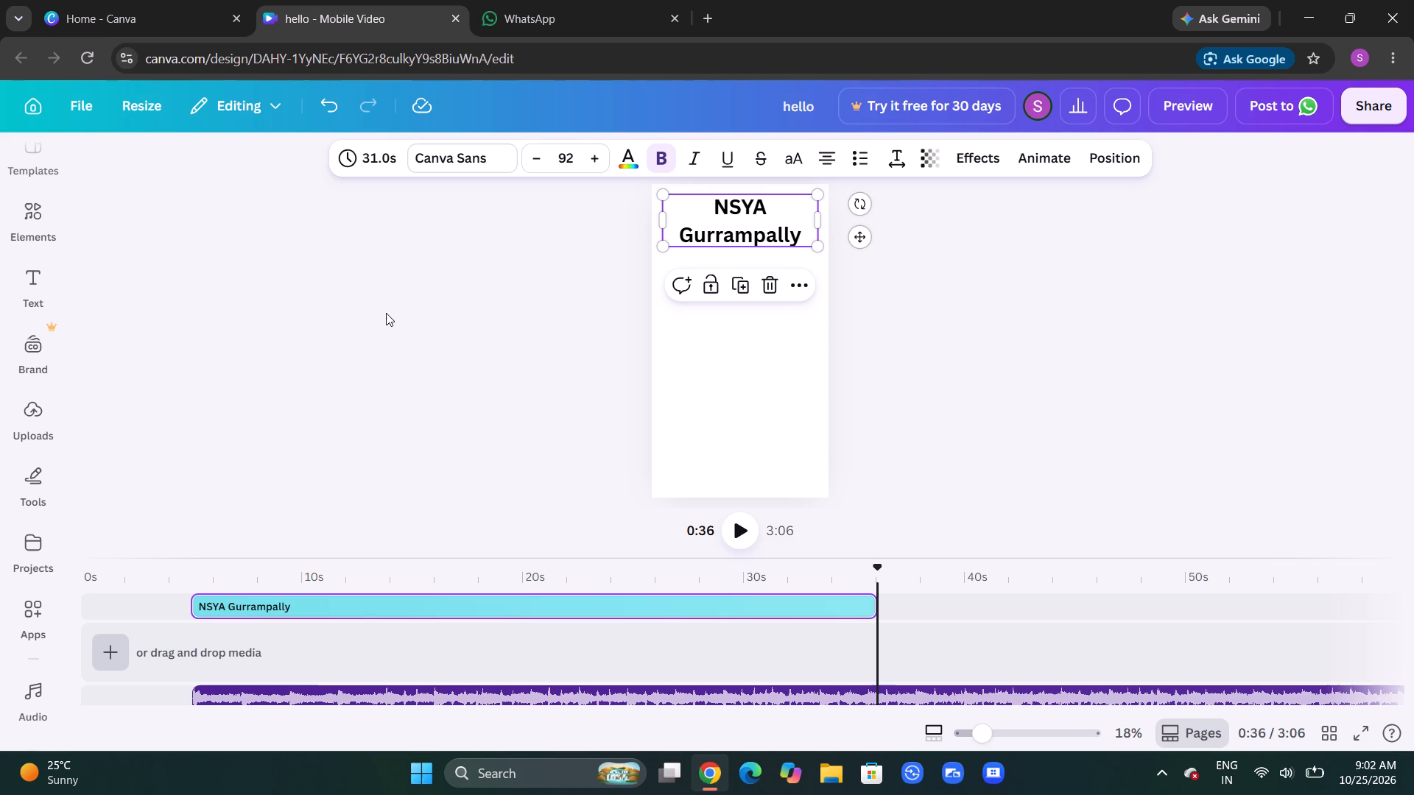
Open the audio library to browse background music tracks for the video.
{"action": "left_click", "coordinate": [41, 697]}
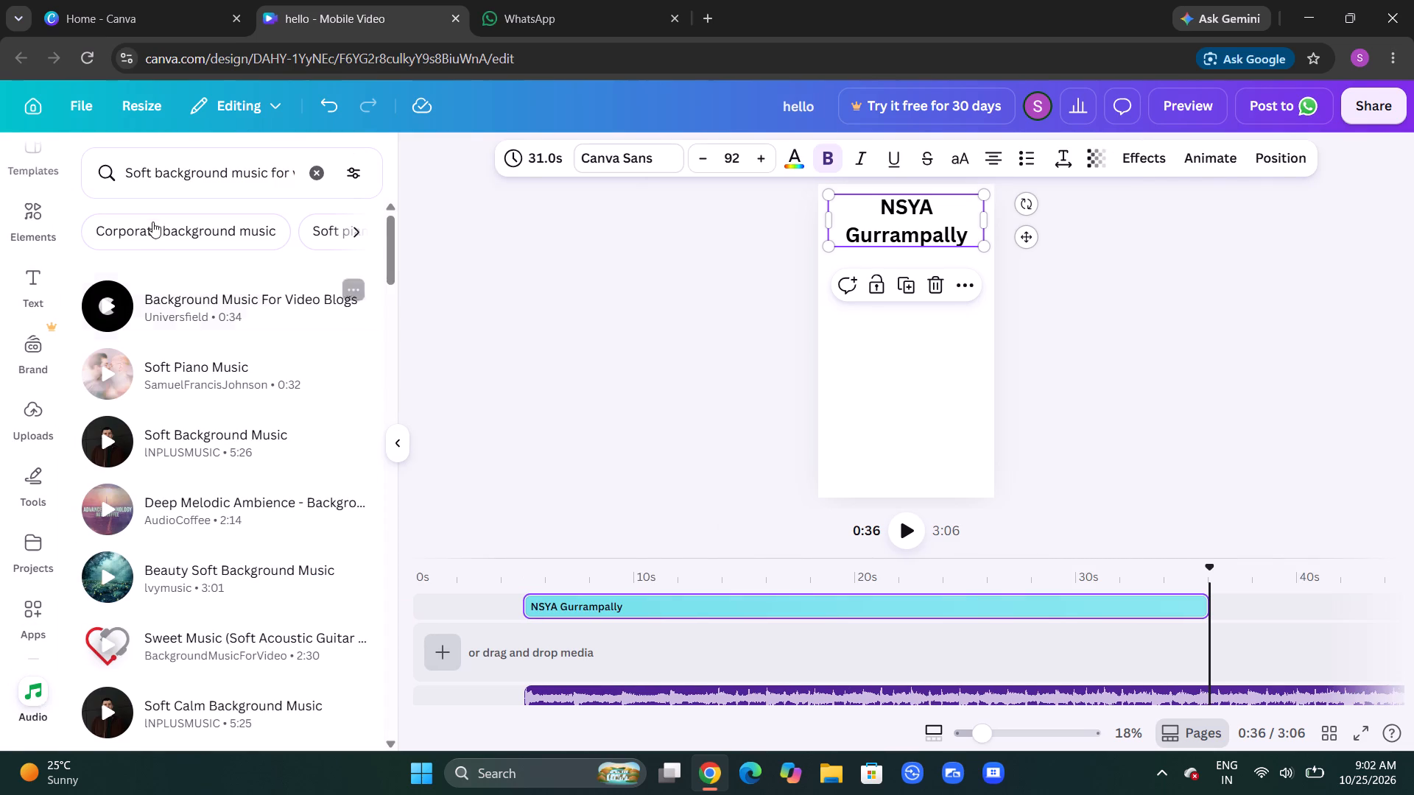
Search the audio library for "Calm happy", preview the "Happy Calming Positive" track and browse the related music suggestions.
{"action": "left_click", "coordinate": [359, 233]}
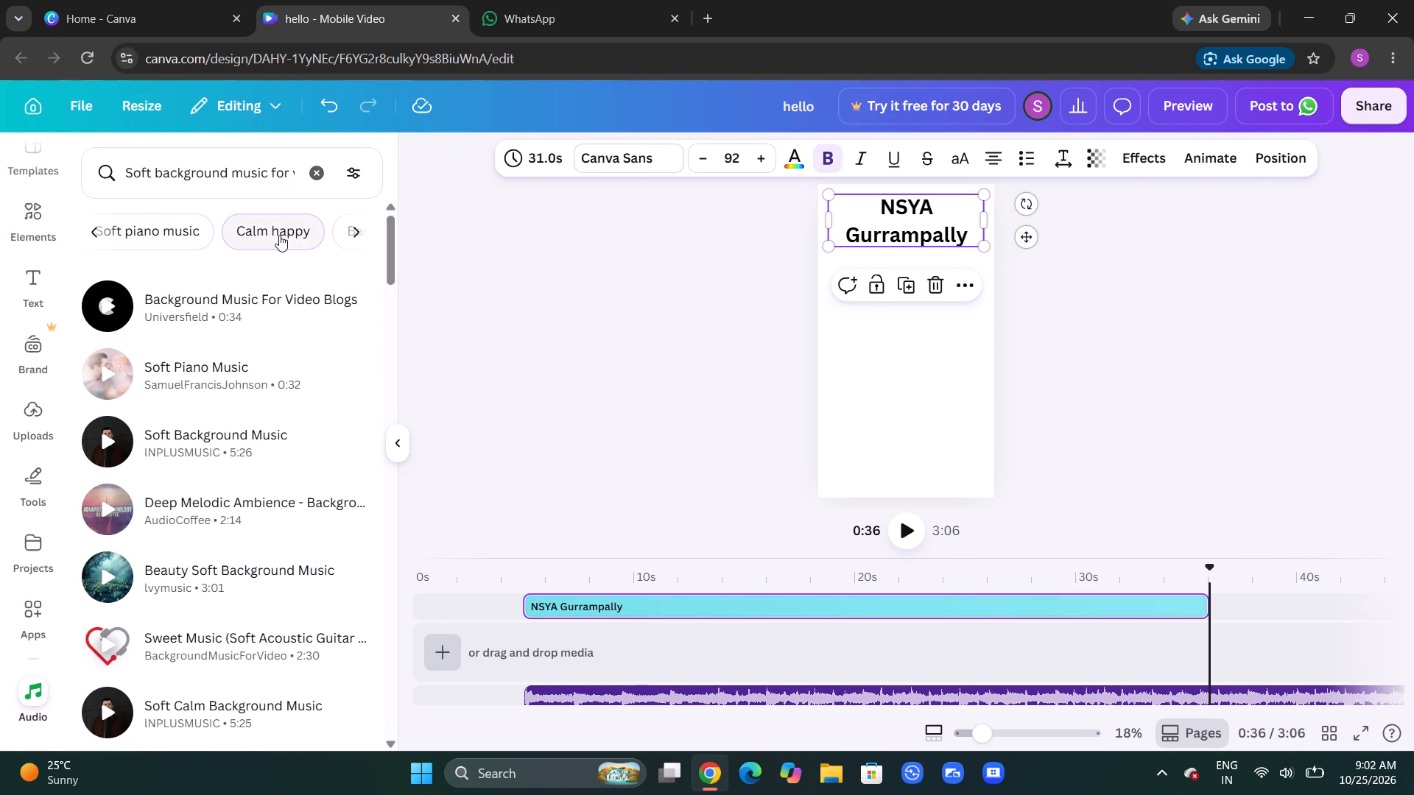
{"action": "left_click", "coordinate": [279, 235]}
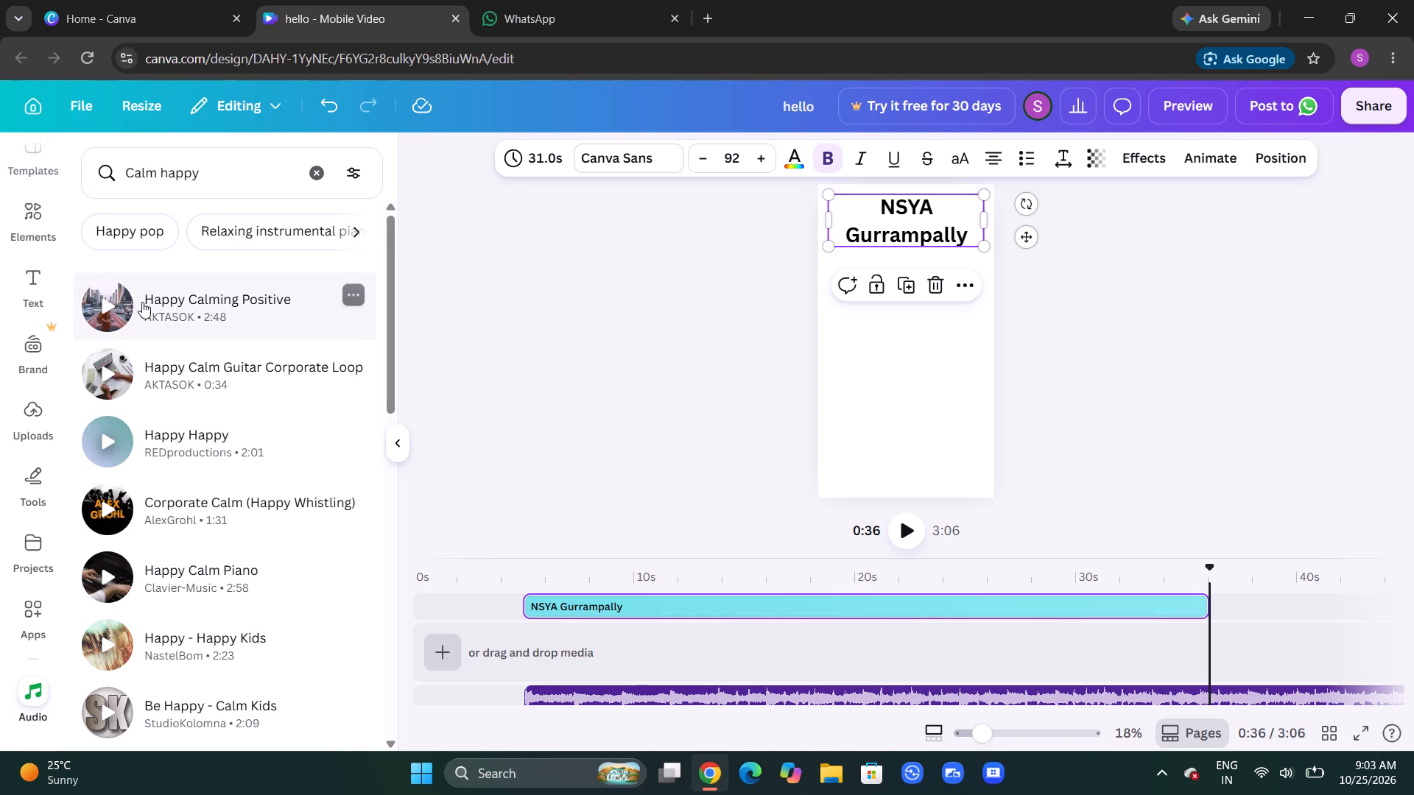
{"action": "left_click", "coordinate": [110, 300]}
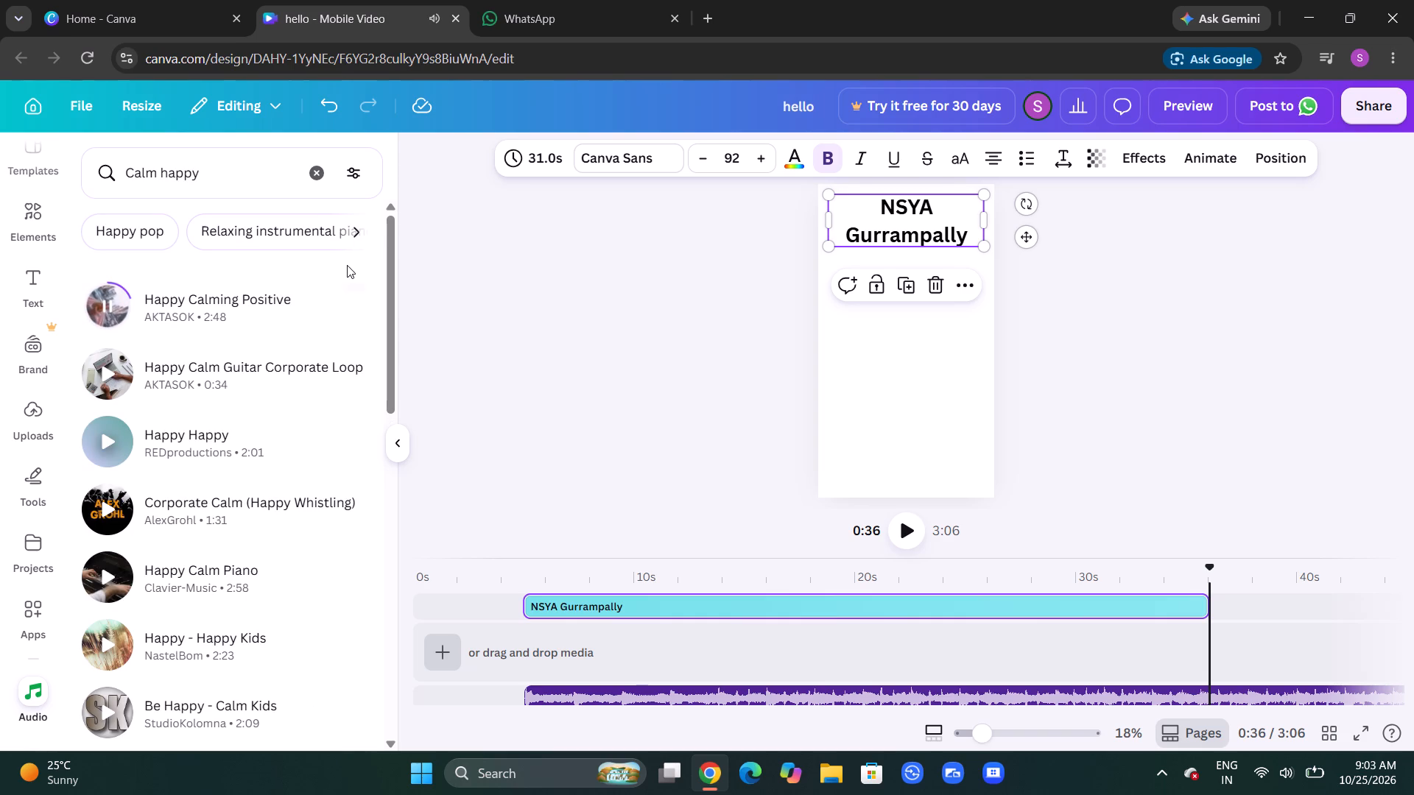
{"action": "left_click", "coordinate": [353, 236]}
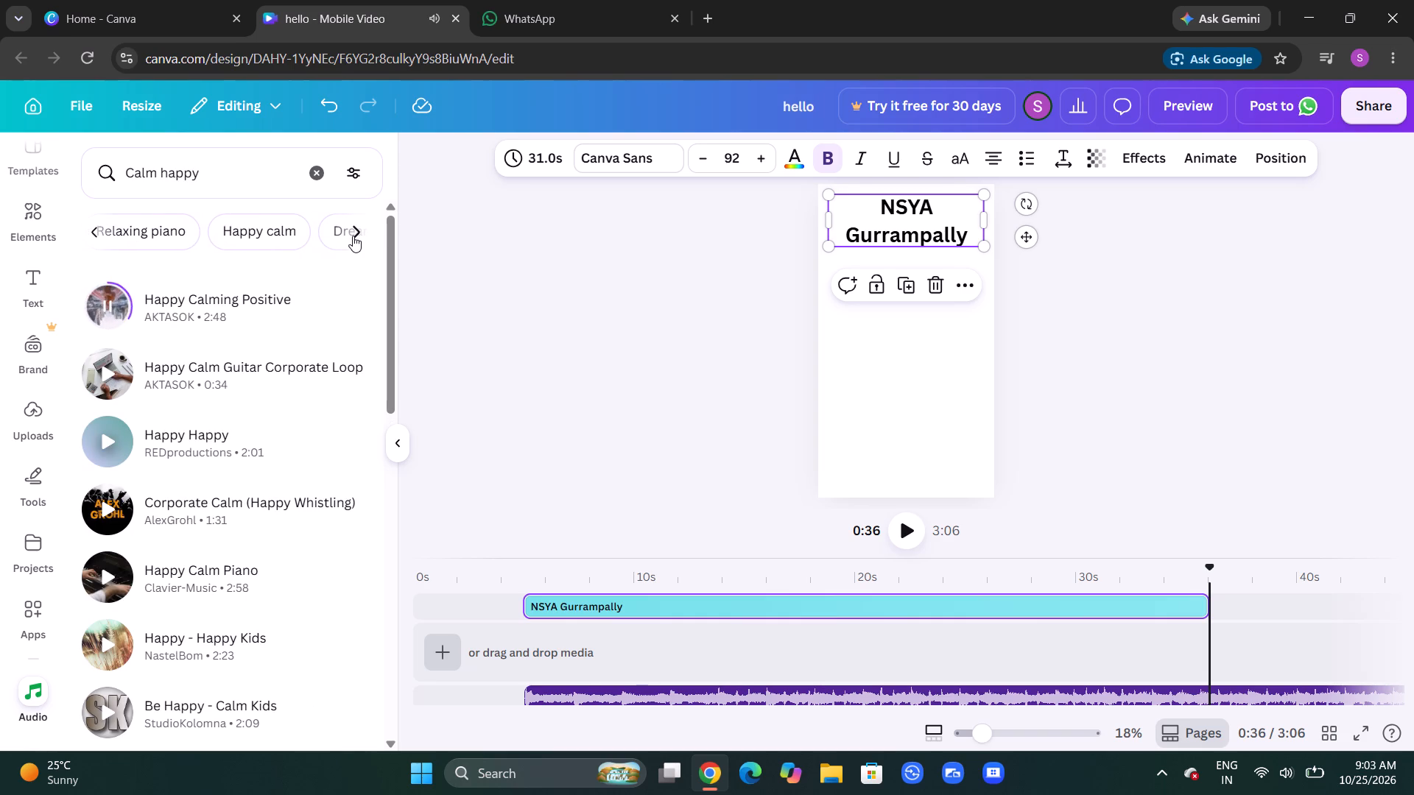
{"action": "left_click", "coordinate": [353, 236]}
{"action": "left_click", "coordinate": [353, 236]}
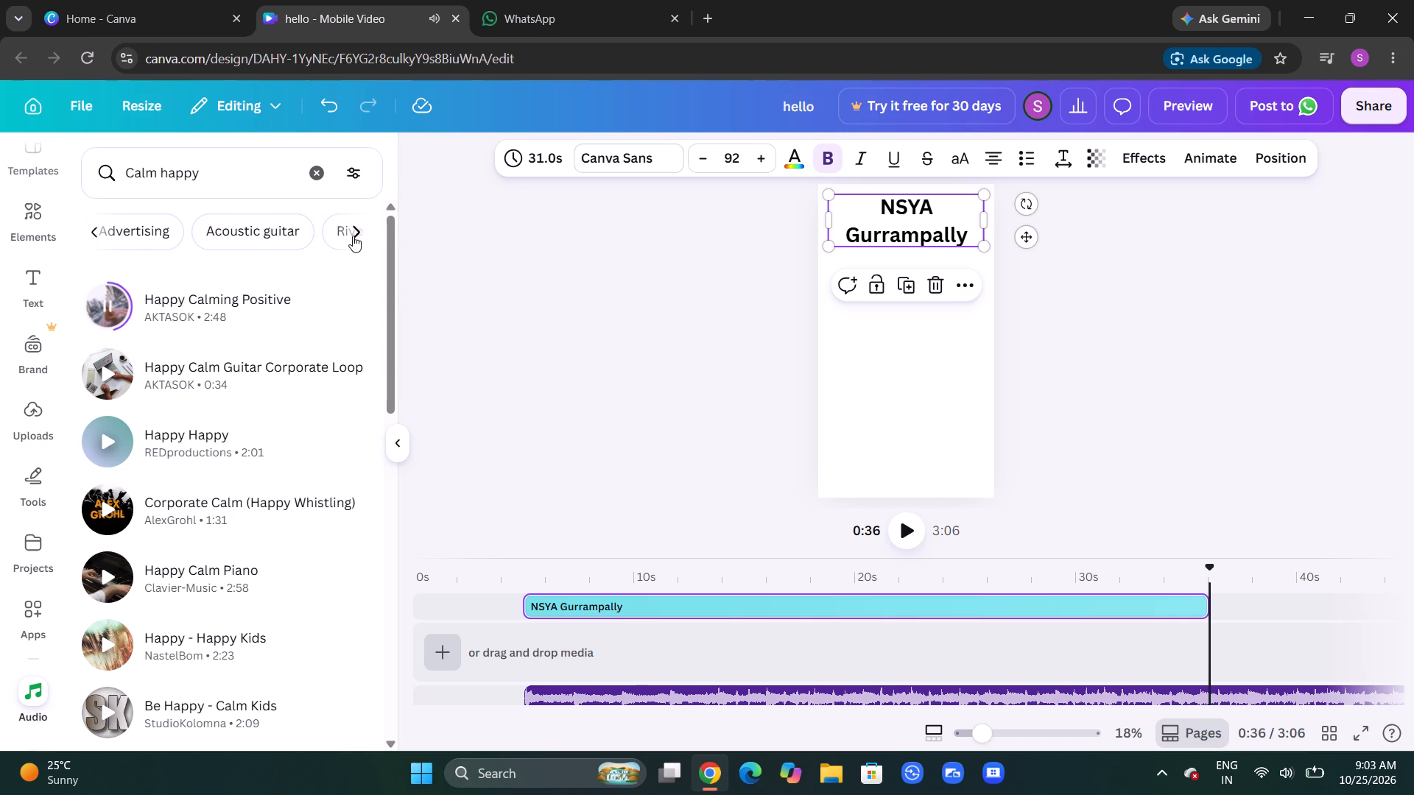
{"action": "left_click", "coordinate": [353, 236]}
{"action": "left_click", "coordinate": [353, 236]}
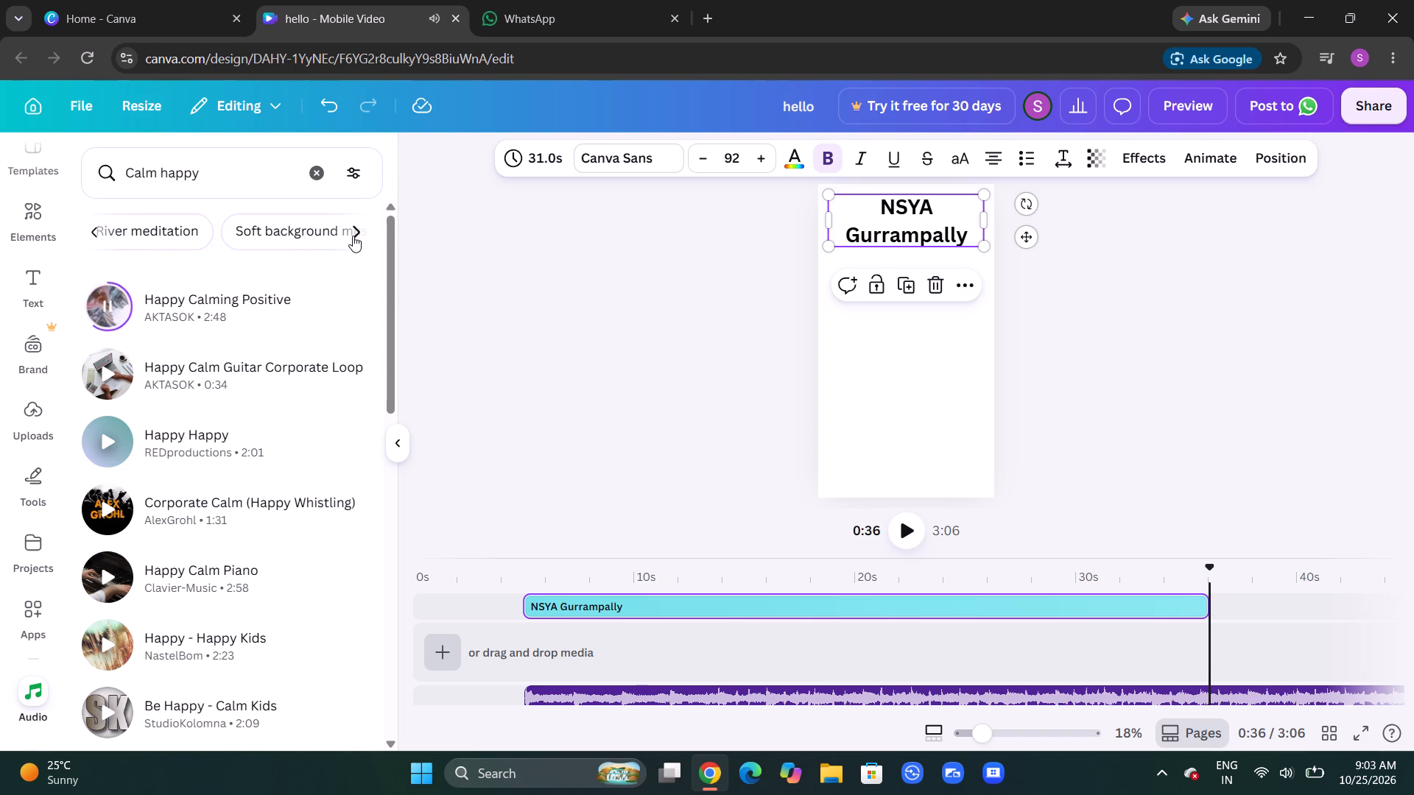
{"action": "left_click", "coordinate": [353, 236]}
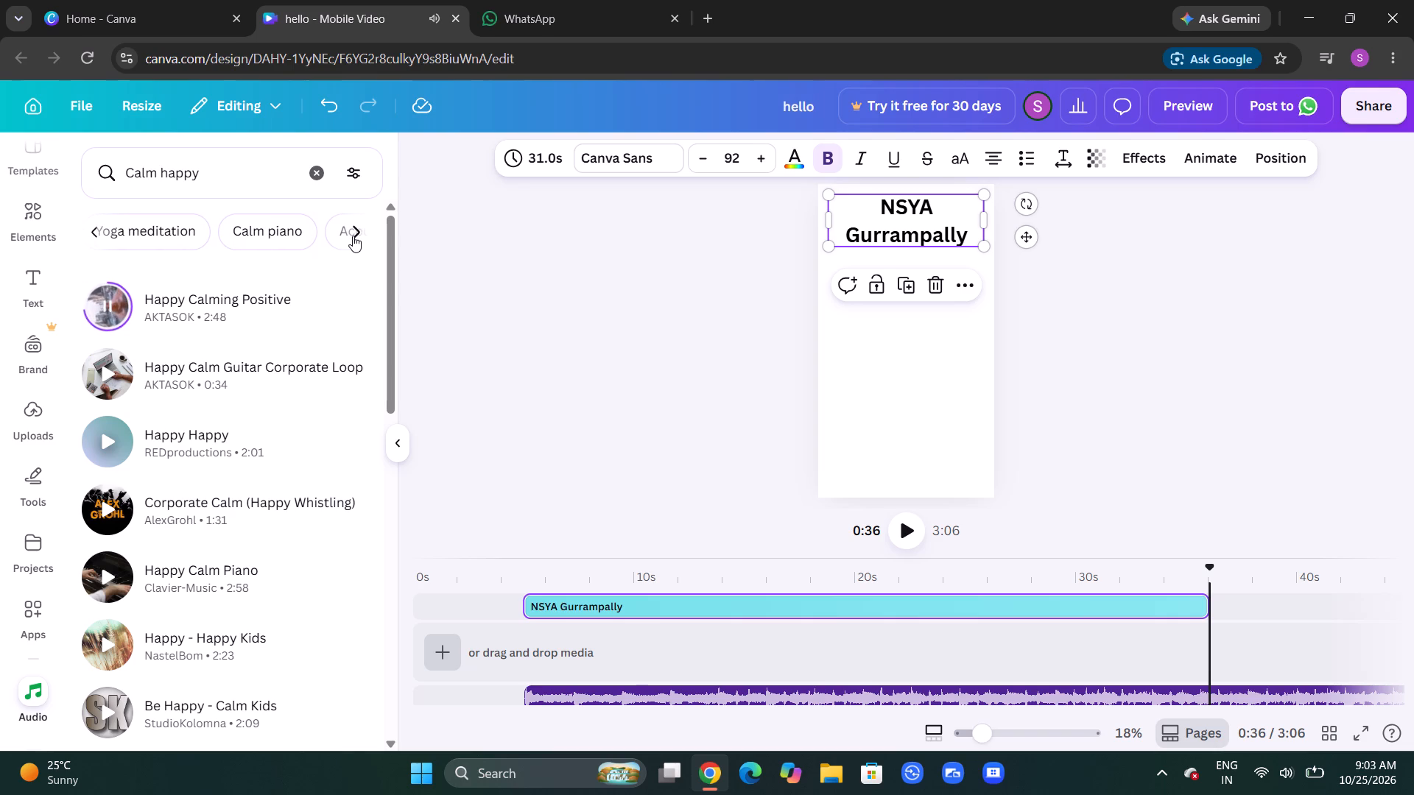
{"action": "left_click", "coordinate": [353, 236]}
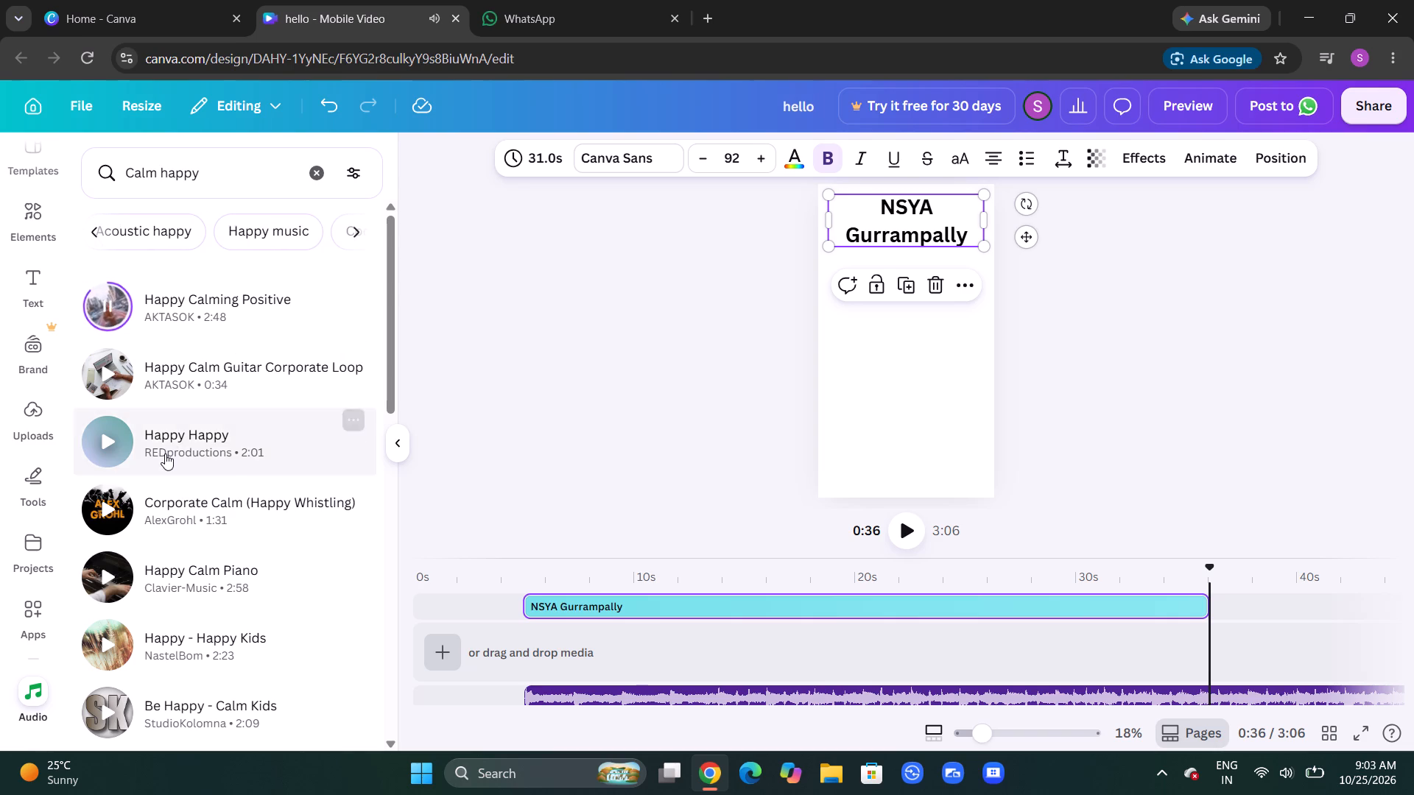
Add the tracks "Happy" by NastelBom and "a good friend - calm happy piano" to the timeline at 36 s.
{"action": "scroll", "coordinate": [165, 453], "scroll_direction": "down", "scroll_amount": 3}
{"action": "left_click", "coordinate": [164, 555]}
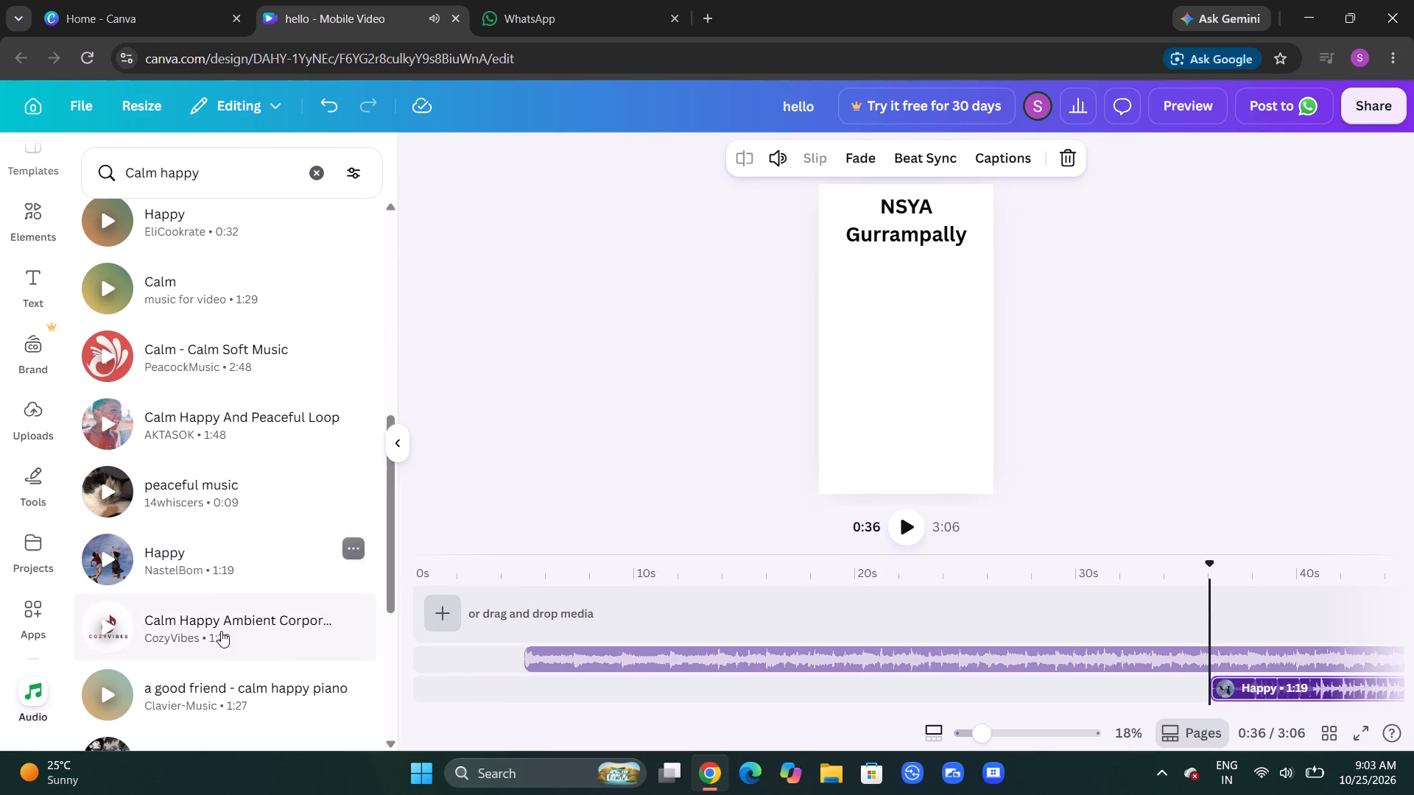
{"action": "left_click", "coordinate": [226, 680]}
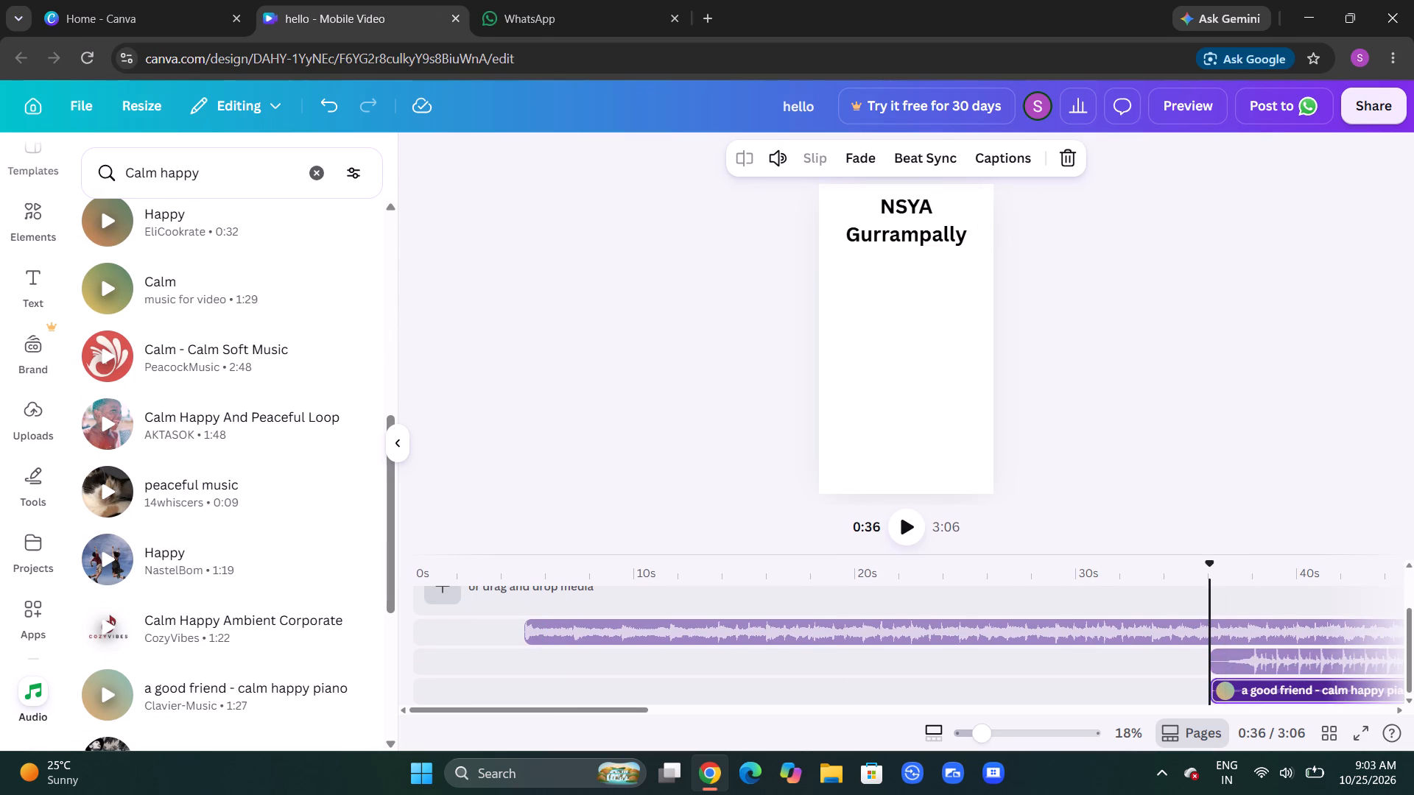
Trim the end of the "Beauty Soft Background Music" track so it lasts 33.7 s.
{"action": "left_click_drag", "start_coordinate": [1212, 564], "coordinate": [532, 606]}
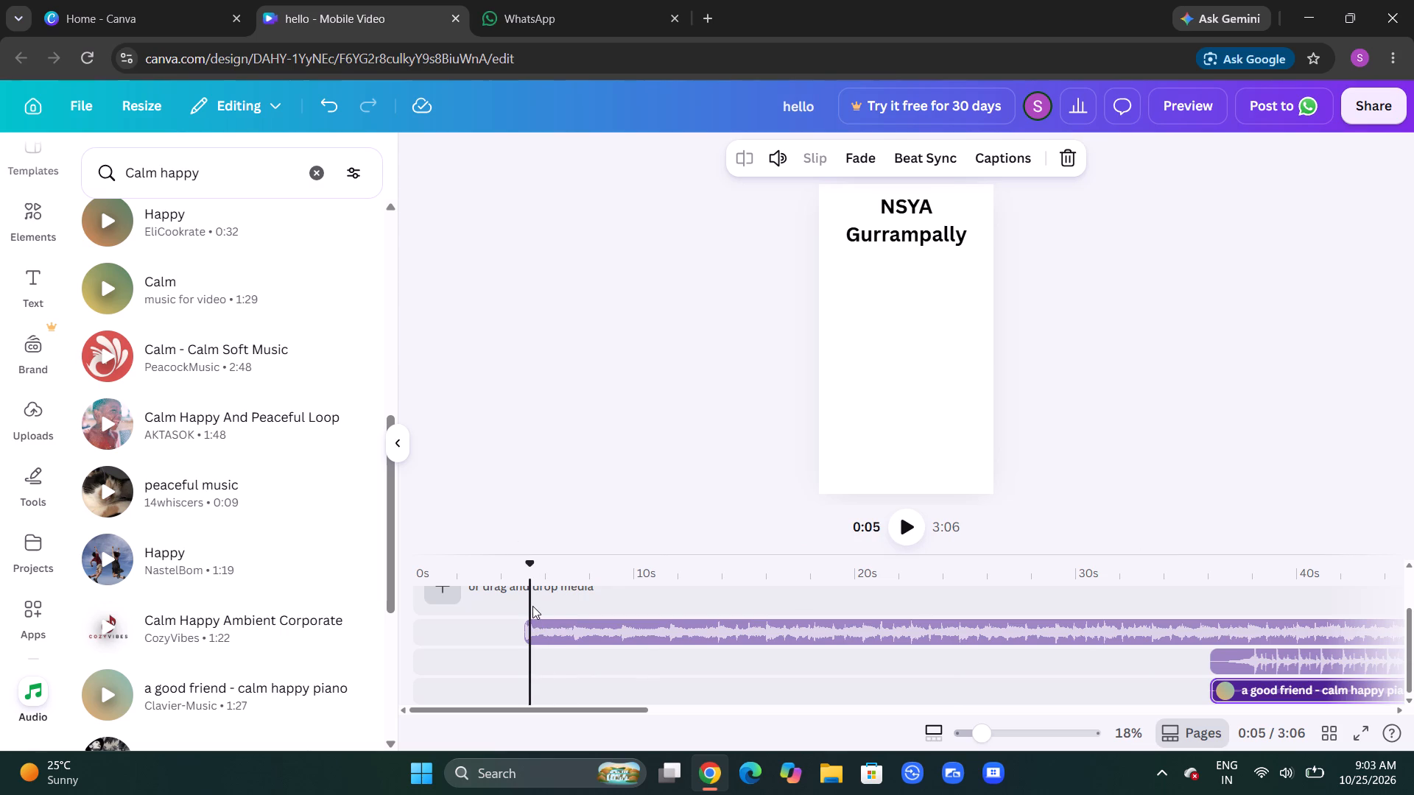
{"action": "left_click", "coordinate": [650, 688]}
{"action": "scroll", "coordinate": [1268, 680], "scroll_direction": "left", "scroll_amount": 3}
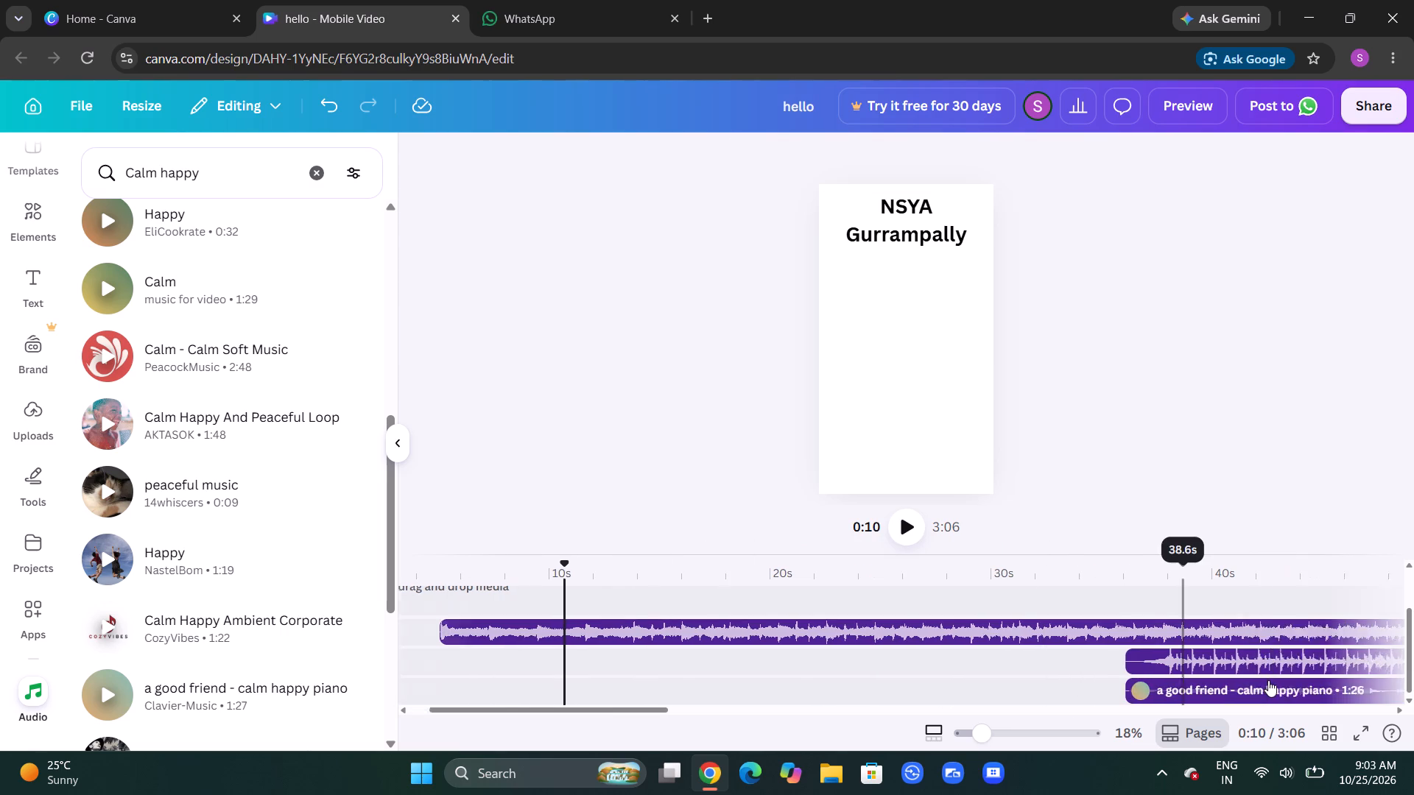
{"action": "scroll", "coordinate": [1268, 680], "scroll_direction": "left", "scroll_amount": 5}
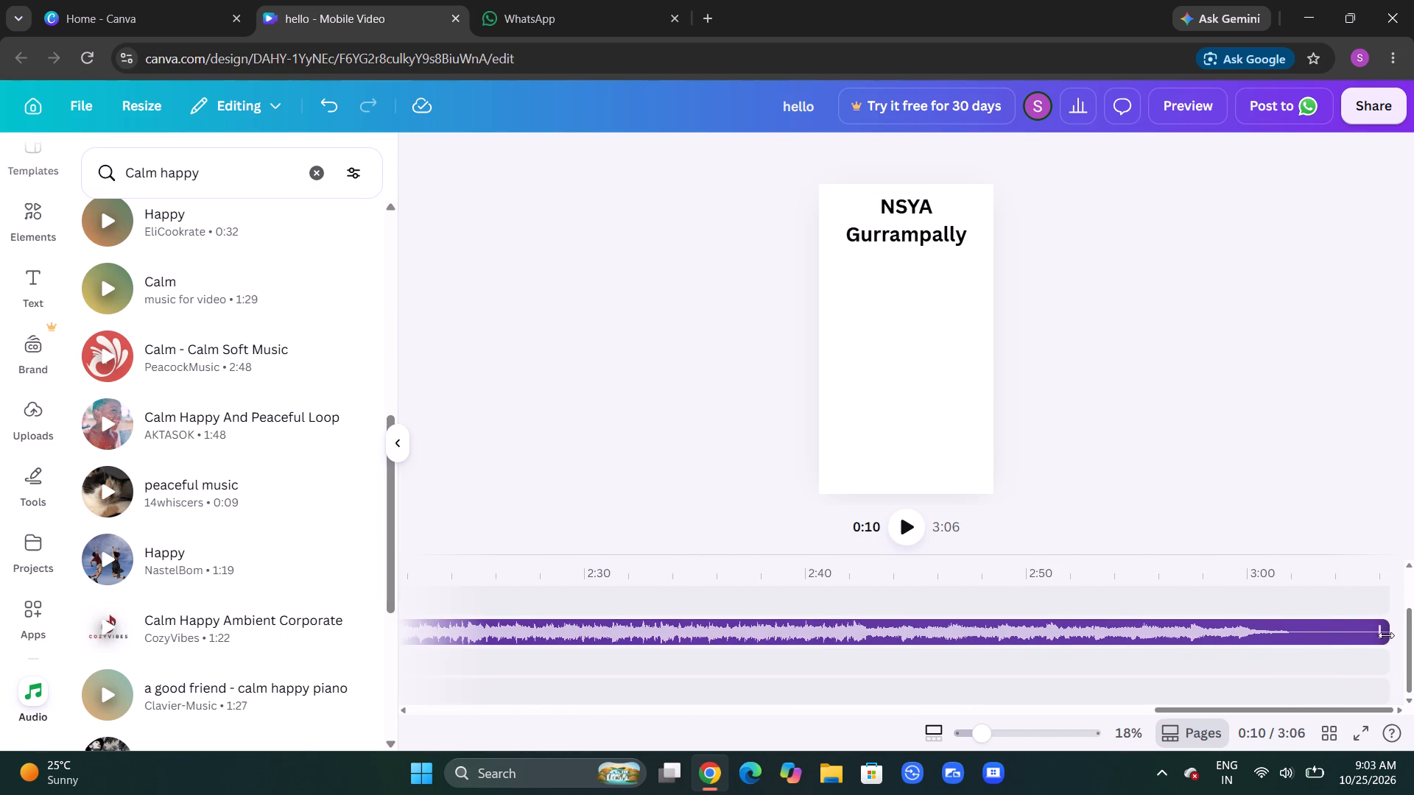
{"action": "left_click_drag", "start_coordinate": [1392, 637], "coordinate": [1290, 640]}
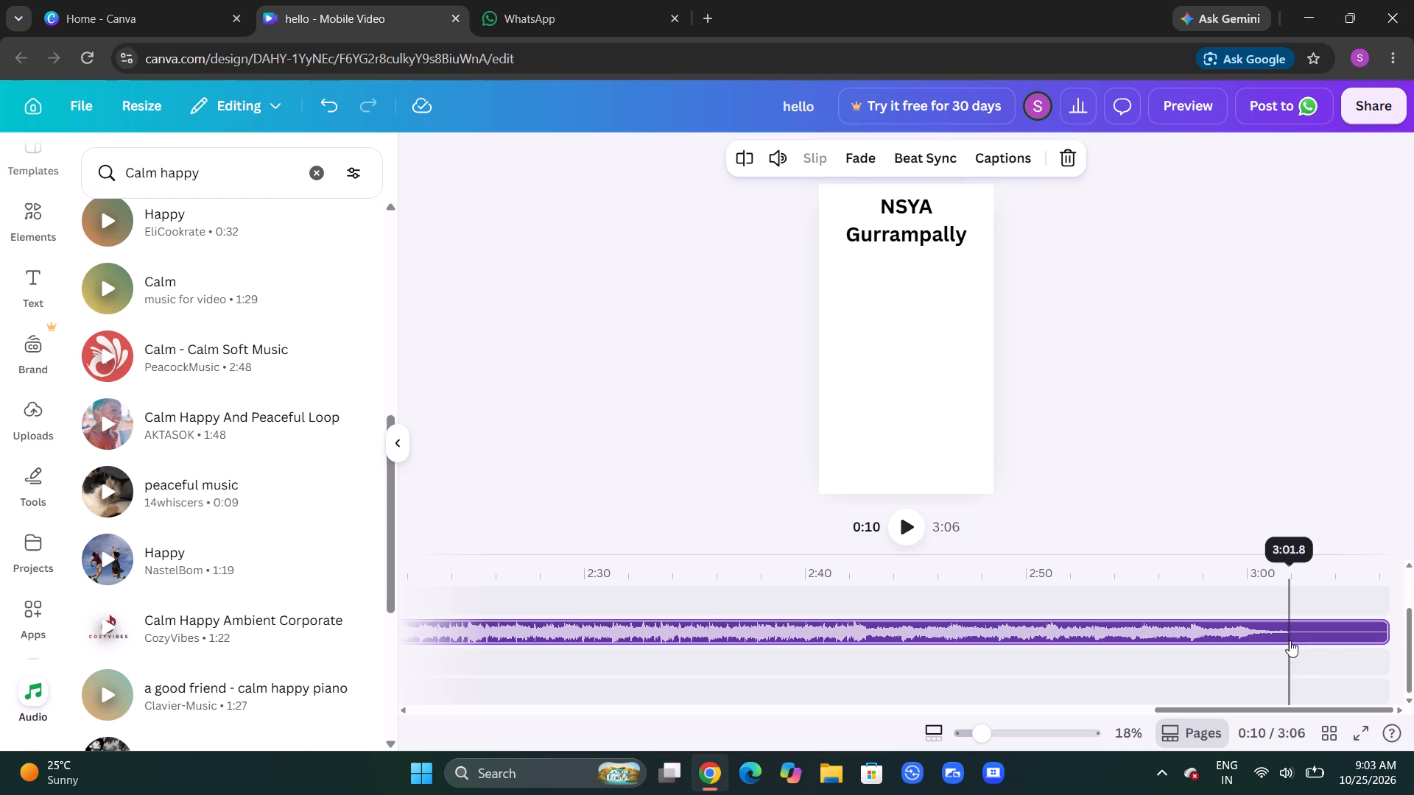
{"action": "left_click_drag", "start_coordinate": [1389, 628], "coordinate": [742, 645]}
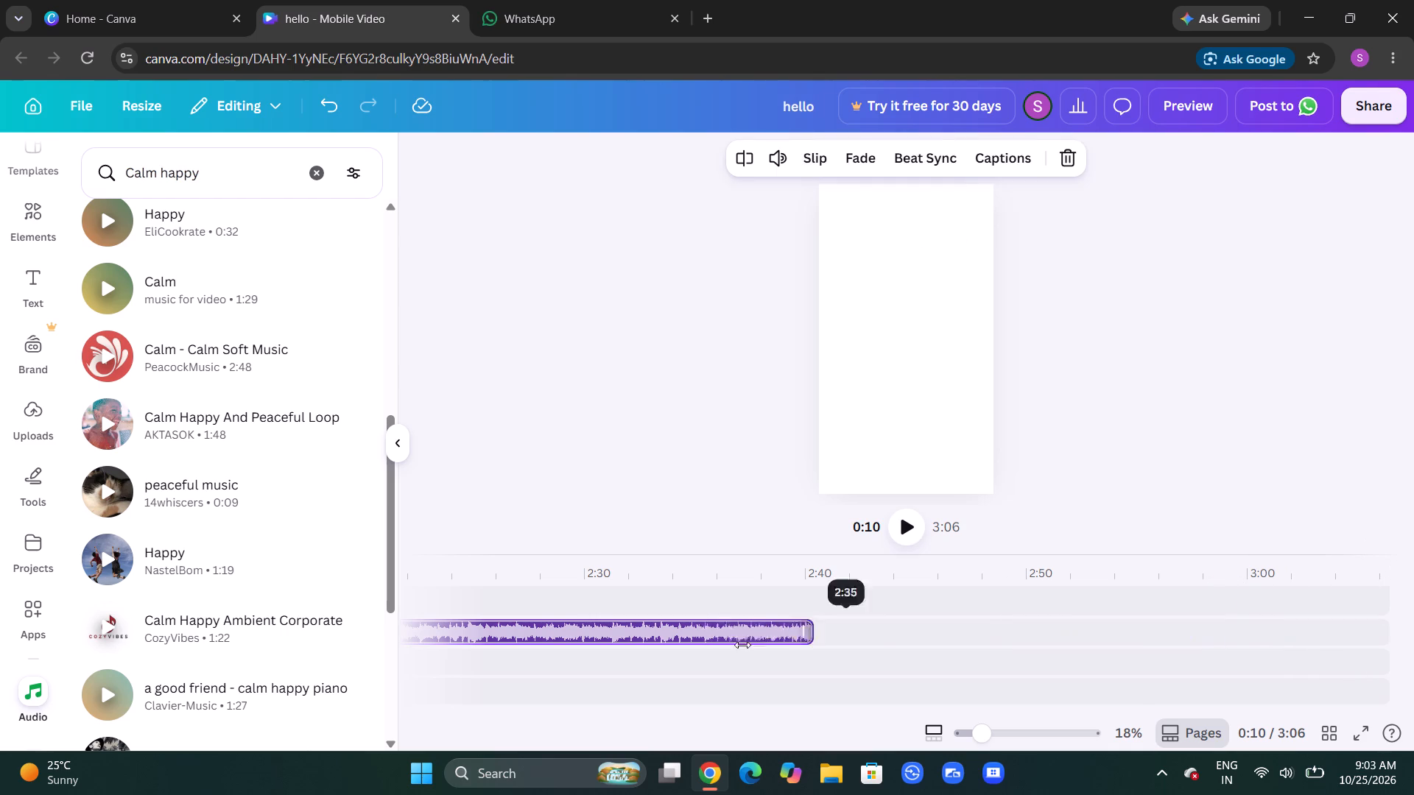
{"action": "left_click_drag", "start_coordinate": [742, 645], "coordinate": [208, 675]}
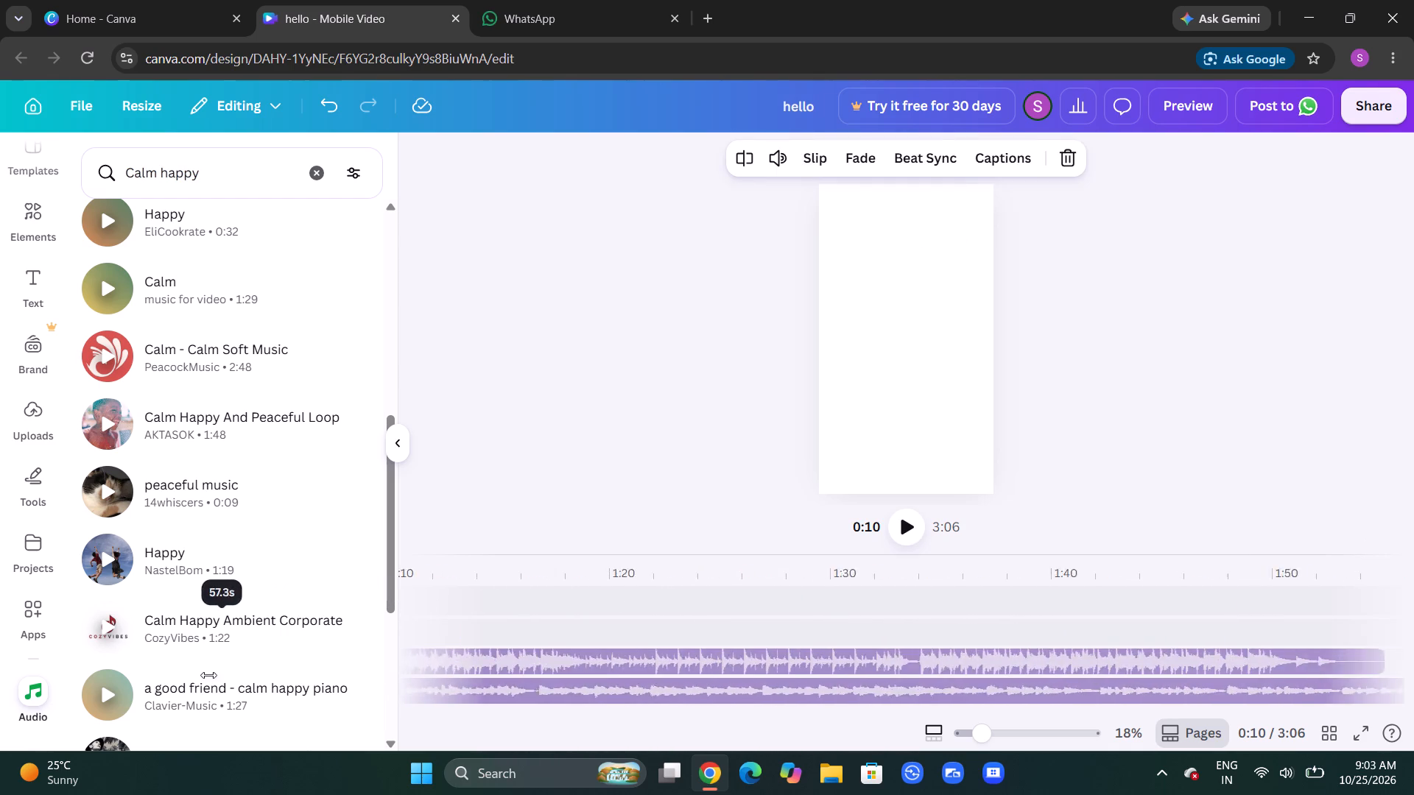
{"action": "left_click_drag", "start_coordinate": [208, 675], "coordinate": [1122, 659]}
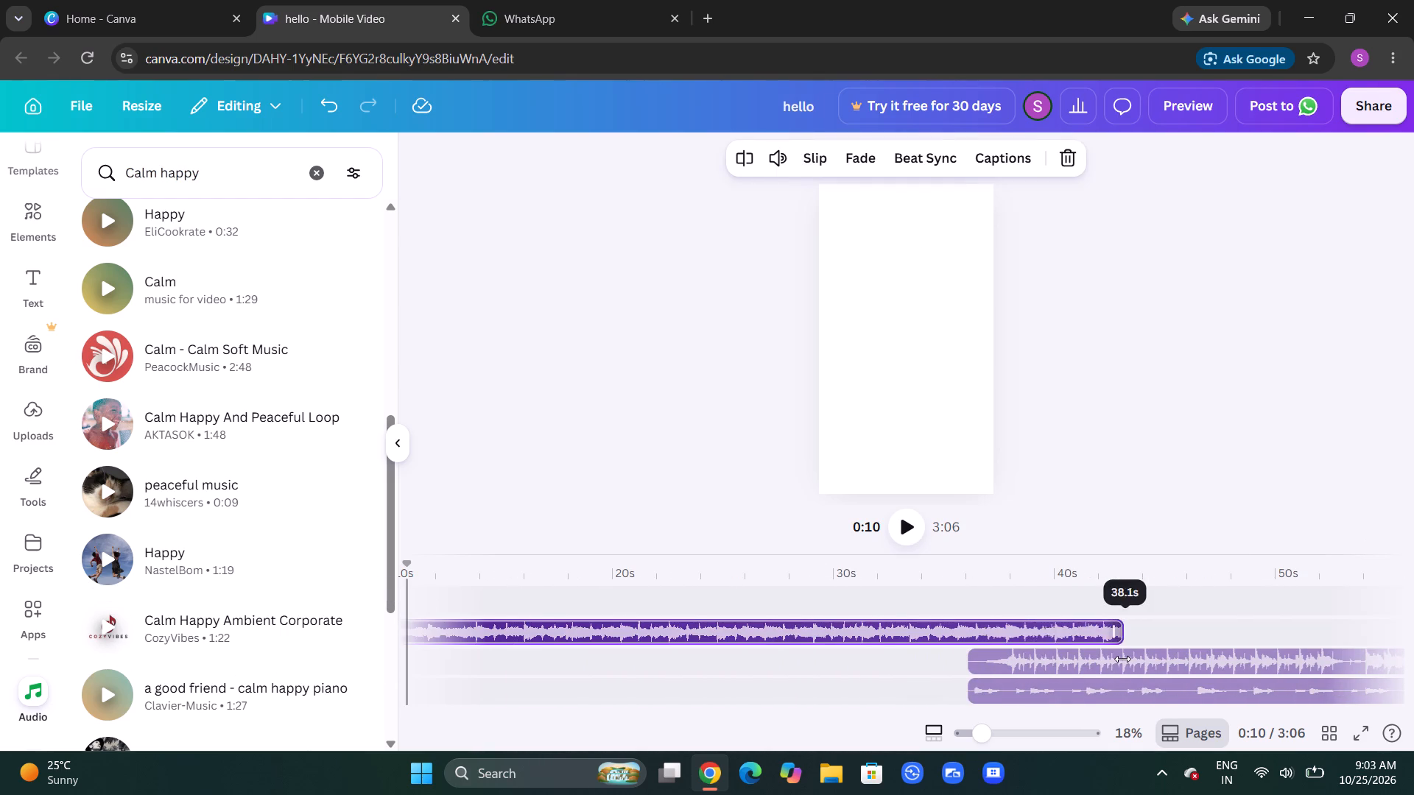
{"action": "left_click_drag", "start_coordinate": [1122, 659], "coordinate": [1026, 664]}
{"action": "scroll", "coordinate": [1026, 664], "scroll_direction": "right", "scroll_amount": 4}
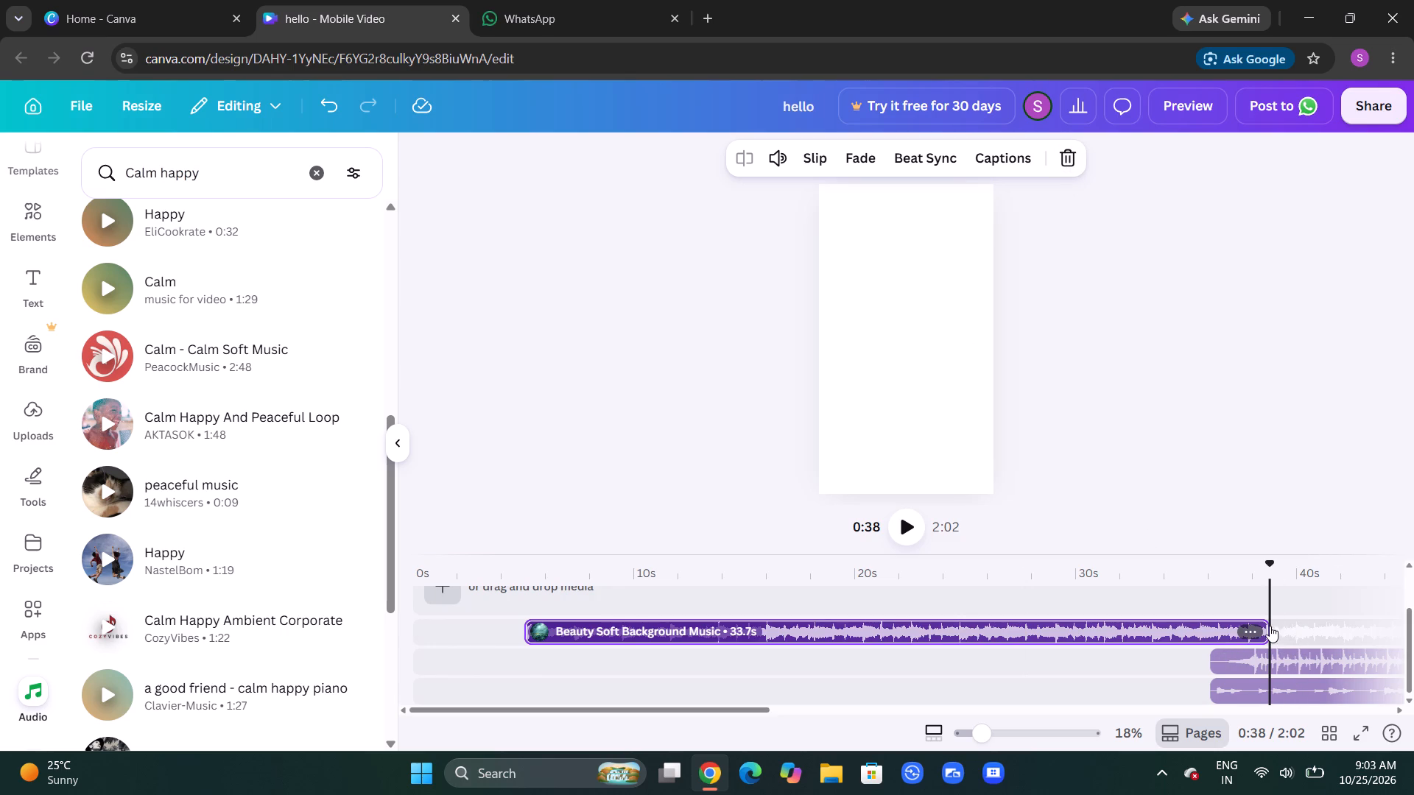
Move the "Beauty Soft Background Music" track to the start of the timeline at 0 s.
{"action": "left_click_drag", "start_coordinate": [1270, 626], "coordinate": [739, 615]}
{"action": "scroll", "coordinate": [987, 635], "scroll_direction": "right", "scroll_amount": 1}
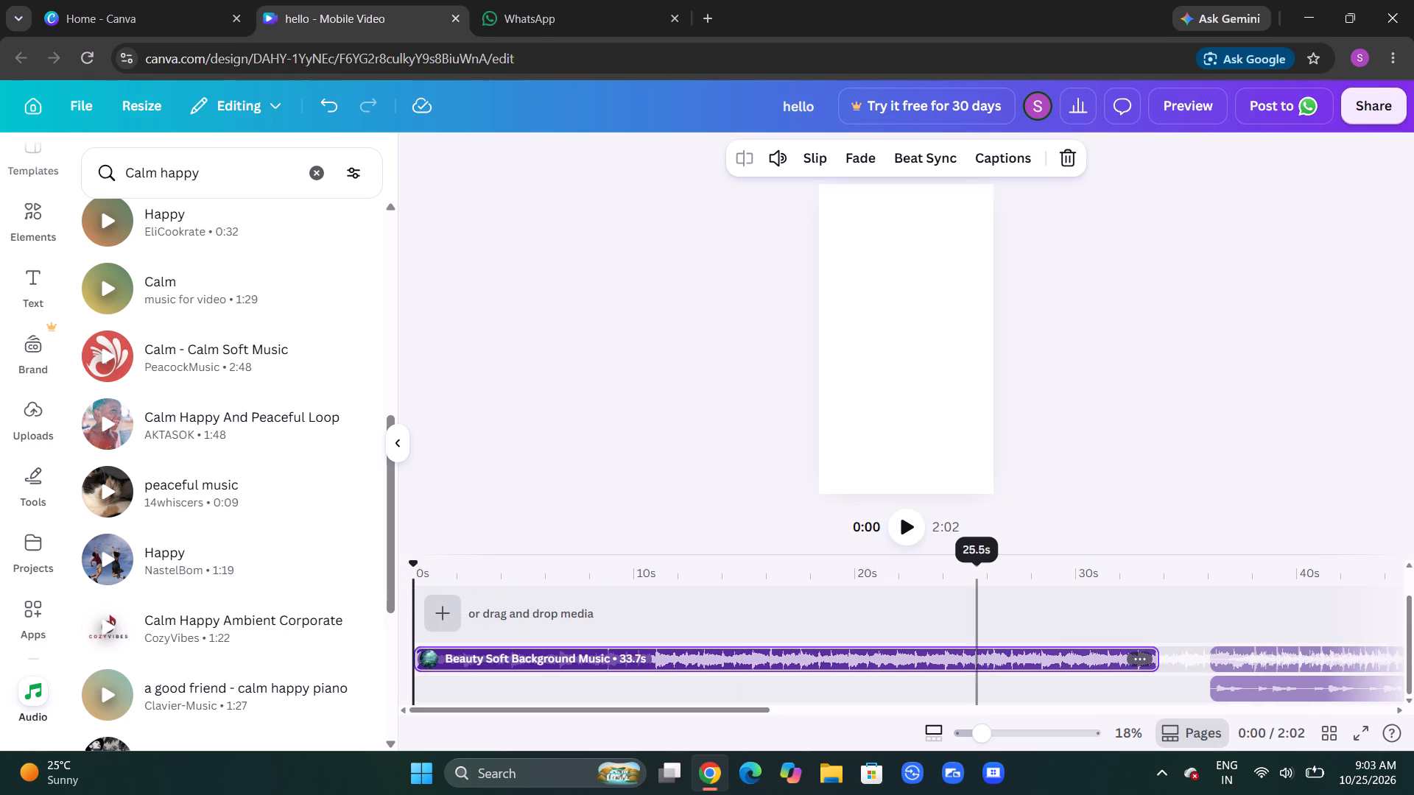
Delete all three audio tracks from the timeline: "Beauty Soft Background Music", "Happy" and "a good friend - calm happy piano".
{"action": "left_click", "coordinate": [1066, 152]}
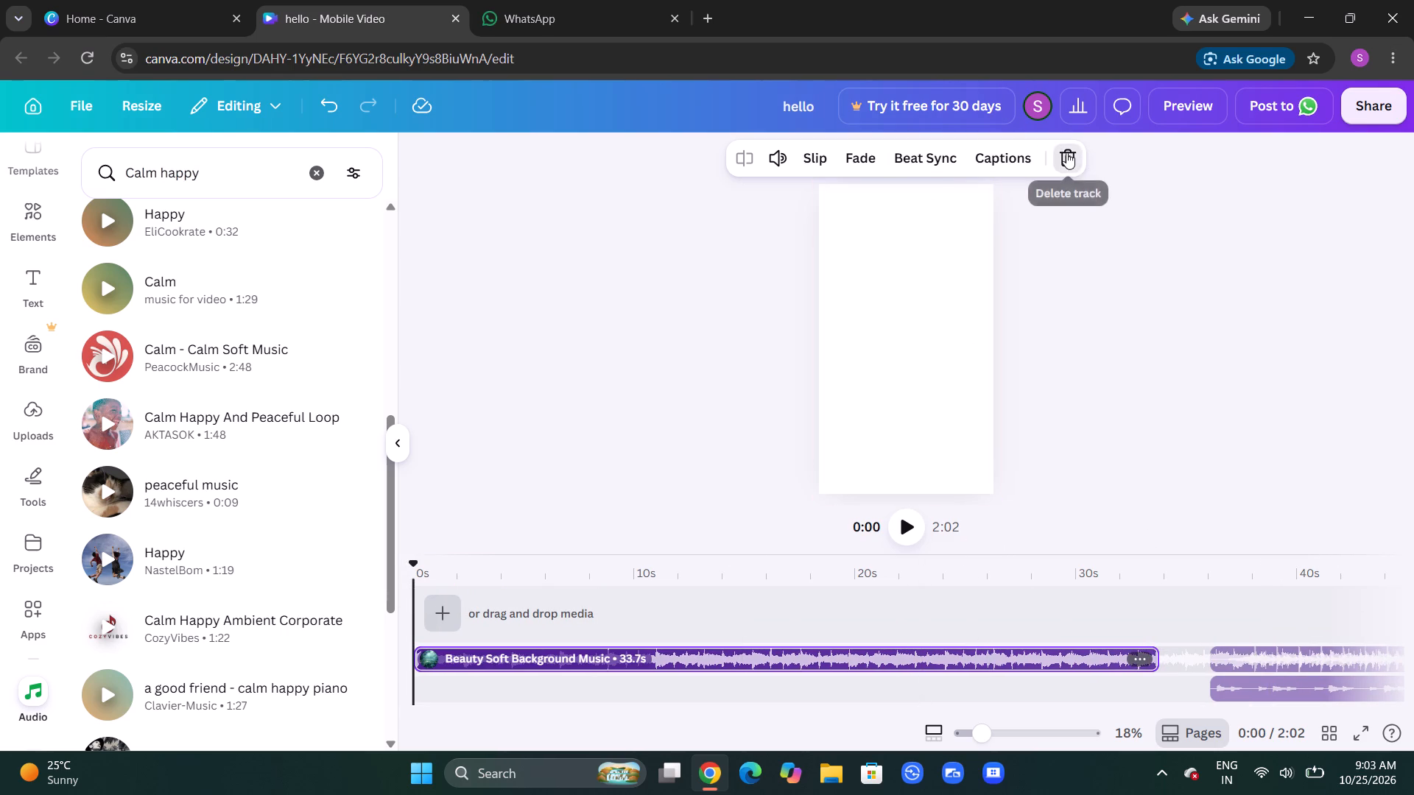
{"action": "scroll", "coordinate": [1077, 635], "scroll_direction": "left", "scroll_amount": 7}
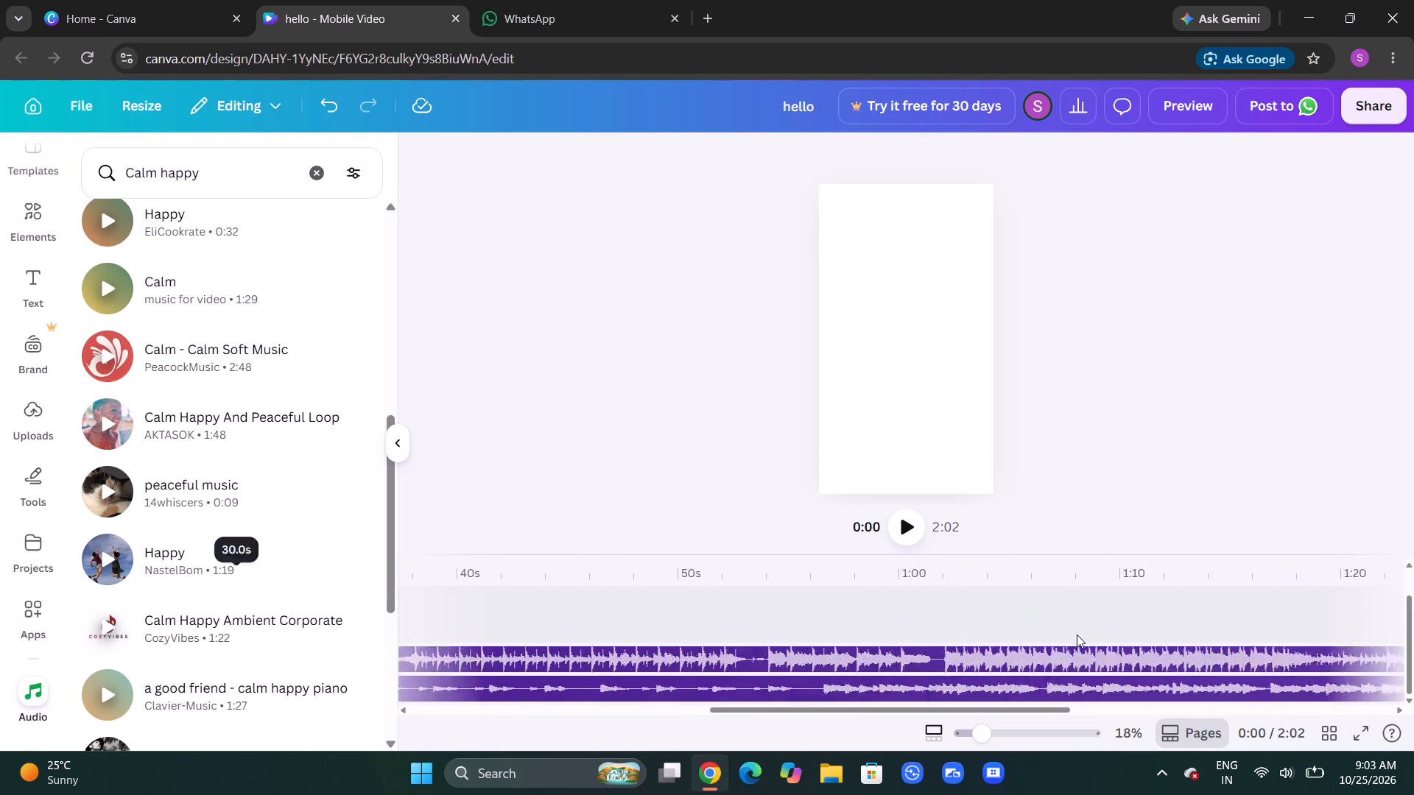
{"action": "scroll", "coordinate": [1077, 635], "scroll_direction": "left", "scroll_amount": 6}
{"action": "left_click", "coordinate": [1222, 657]}
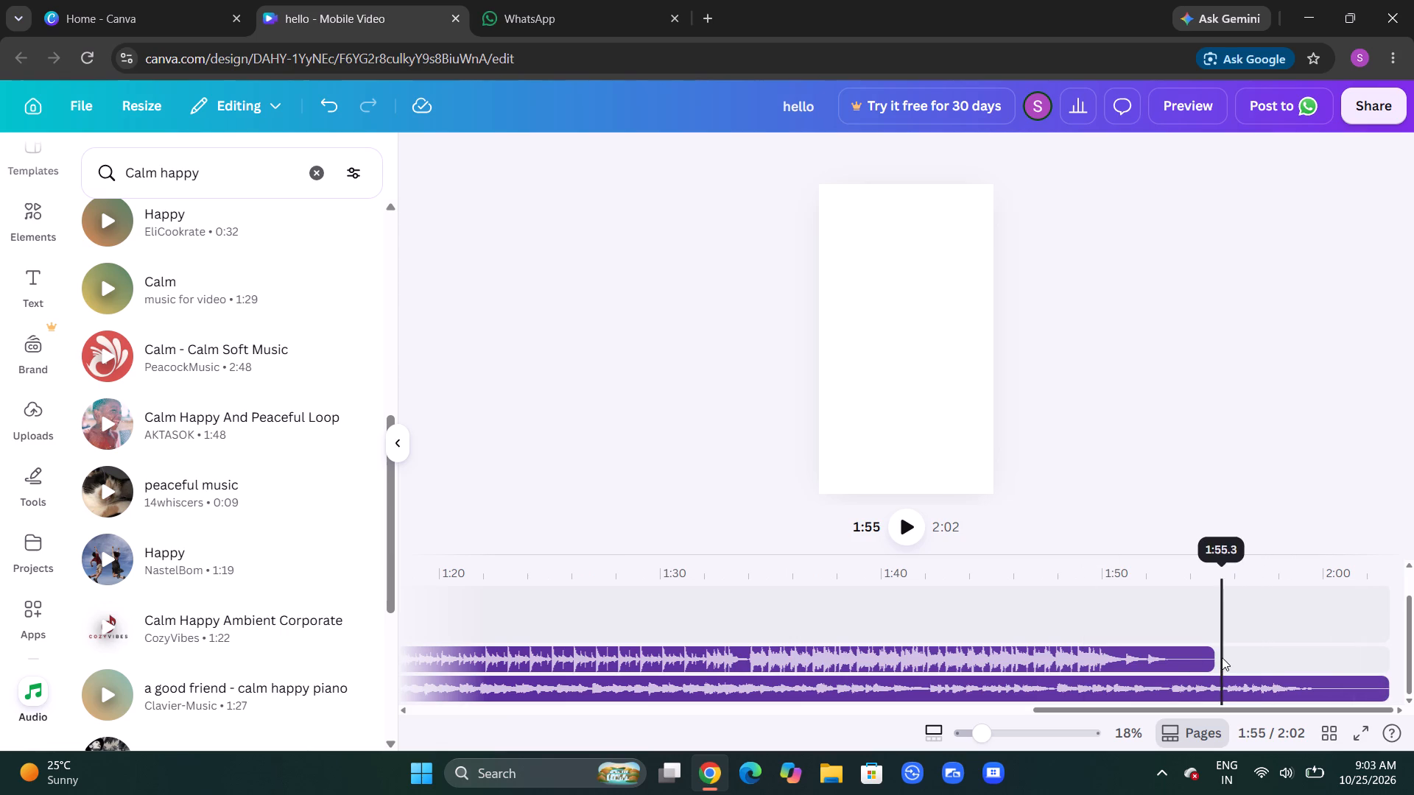
{"action": "left_click", "coordinate": [1209, 657]}
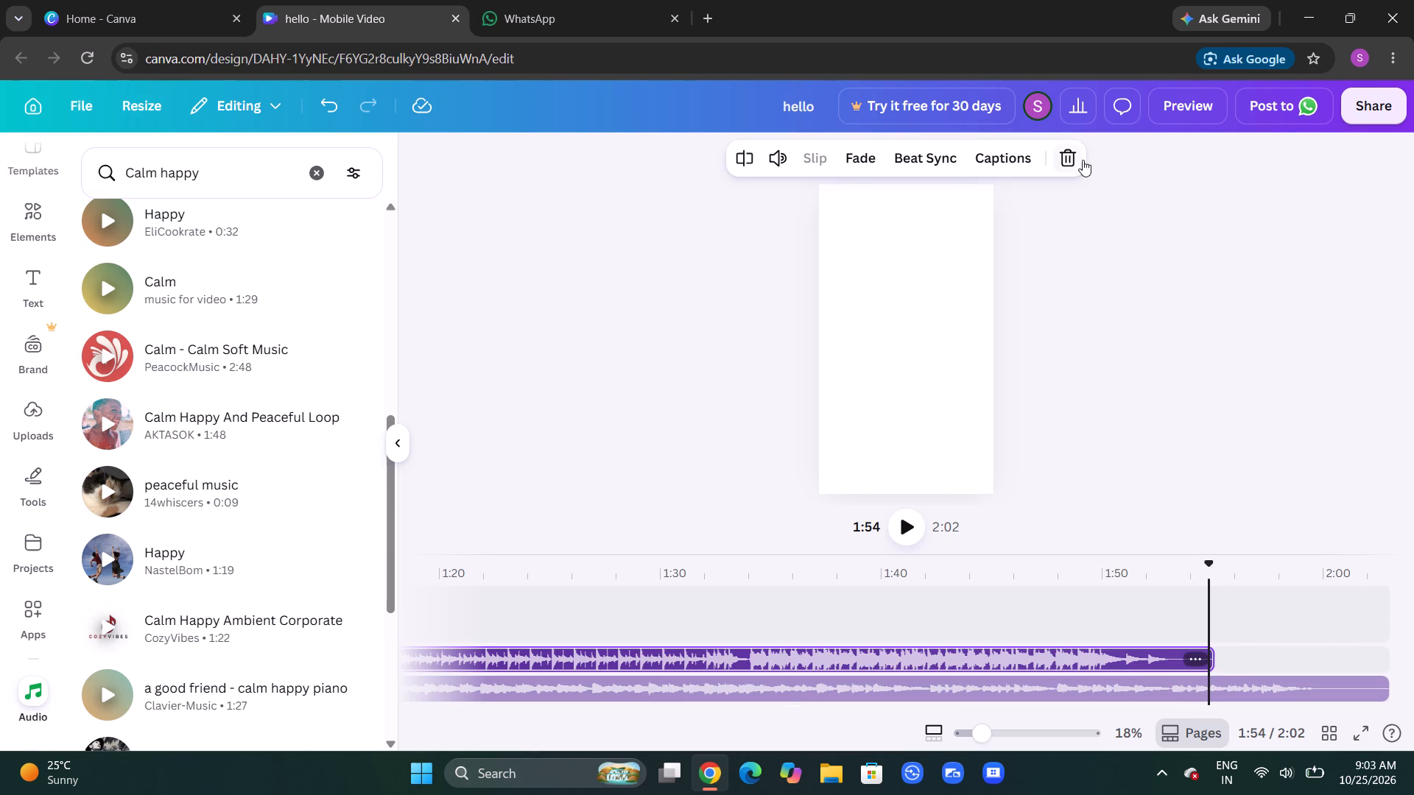
{"action": "left_click", "coordinate": [1077, 159]}
{"action": "scroll", "coordinate": [1068, 794], "scroll_direction": "down", "scroll_amount": 4}
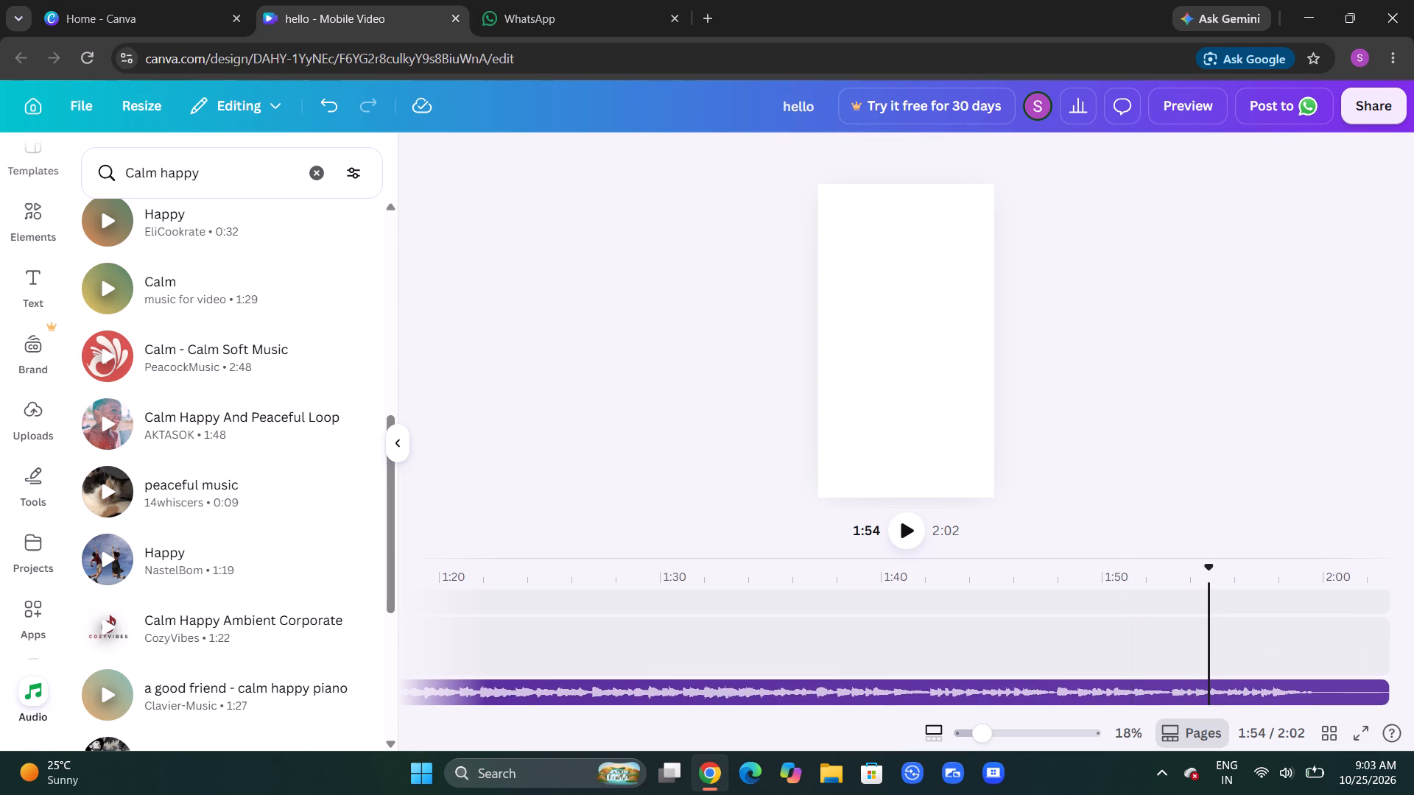
{"action": "left_click", "coordinate": [1382, 693]}
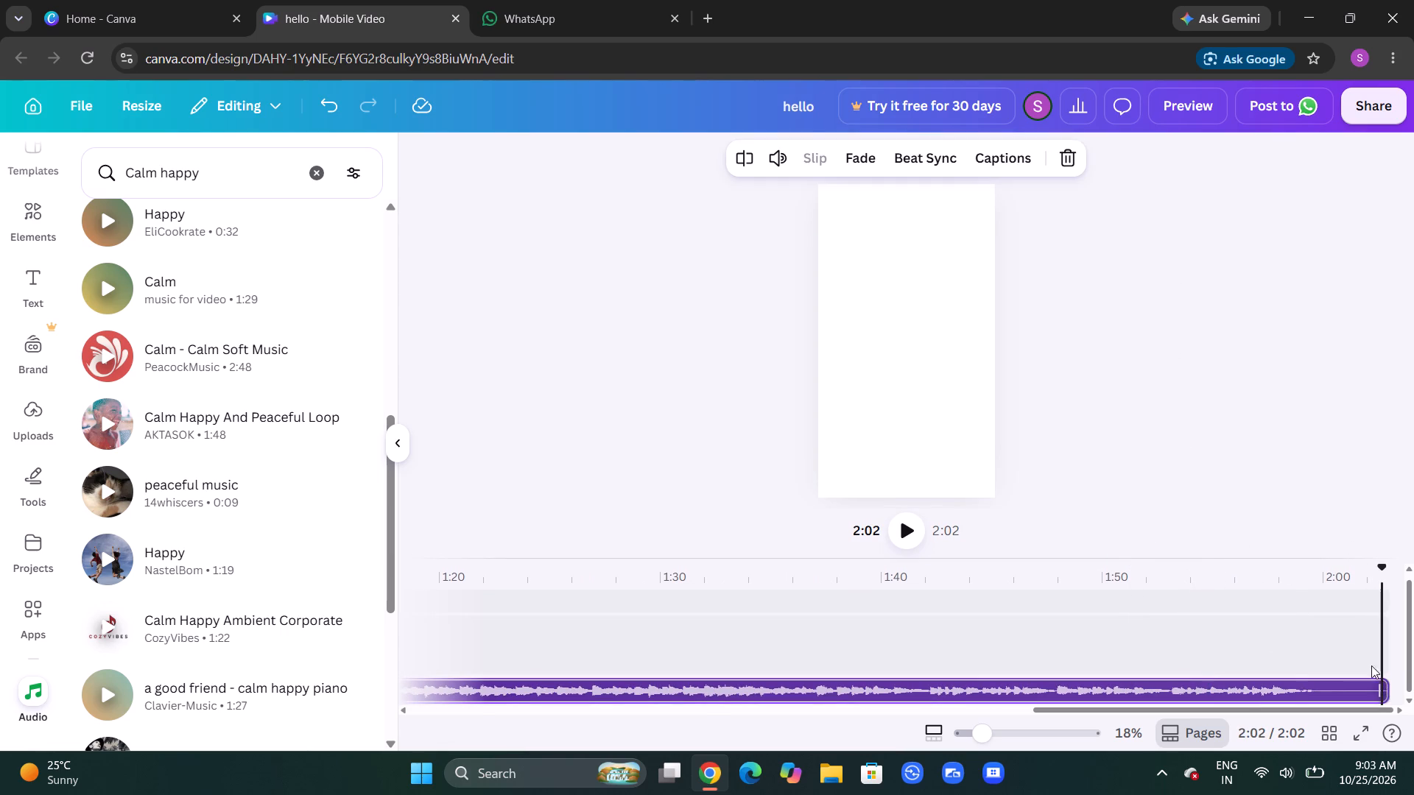
{"action": "left_click", "coordinate": [1071, 167]}
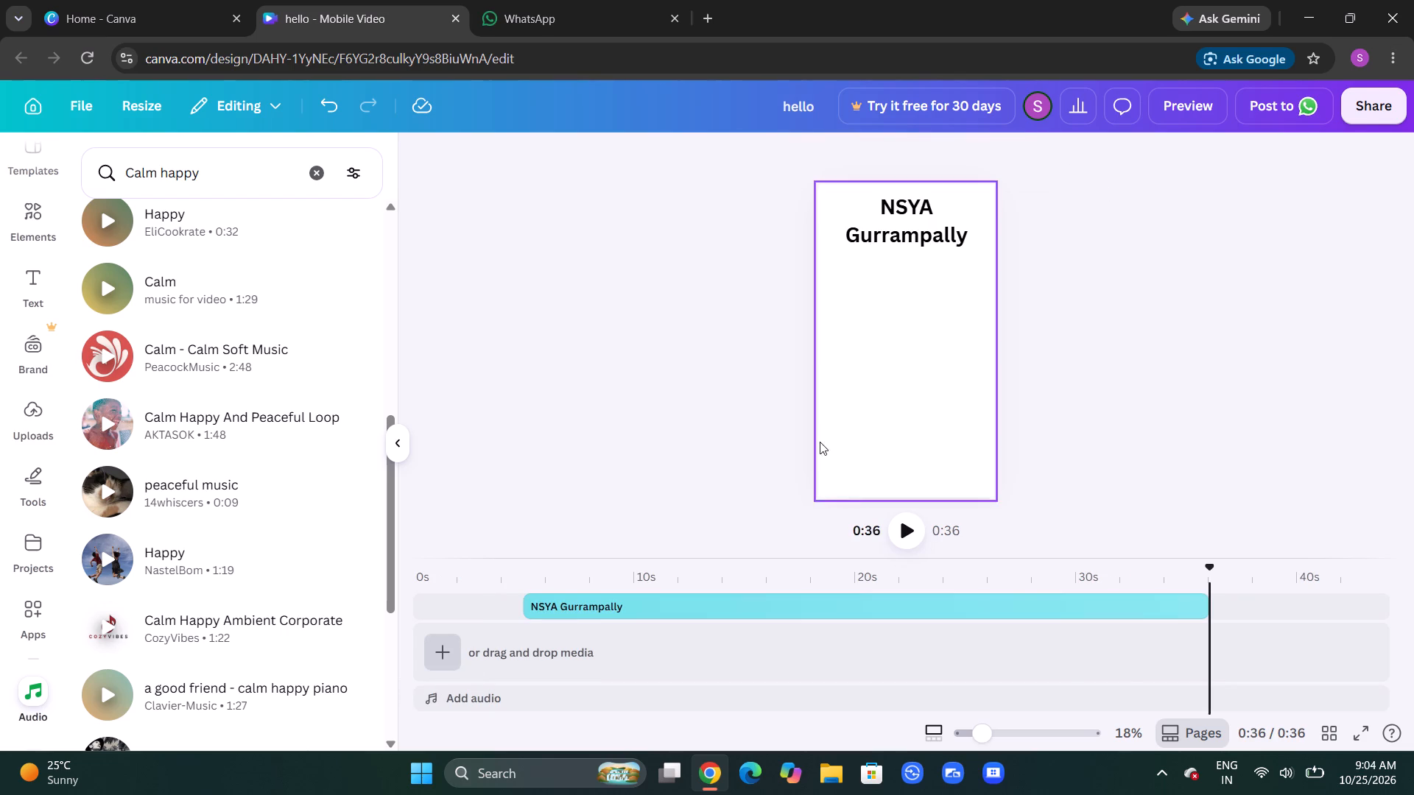
Play the video from the start to check the timing of the "NSYA Gurrampally" heading.
{"action": "left_click", "coordinate": [909, 520]}
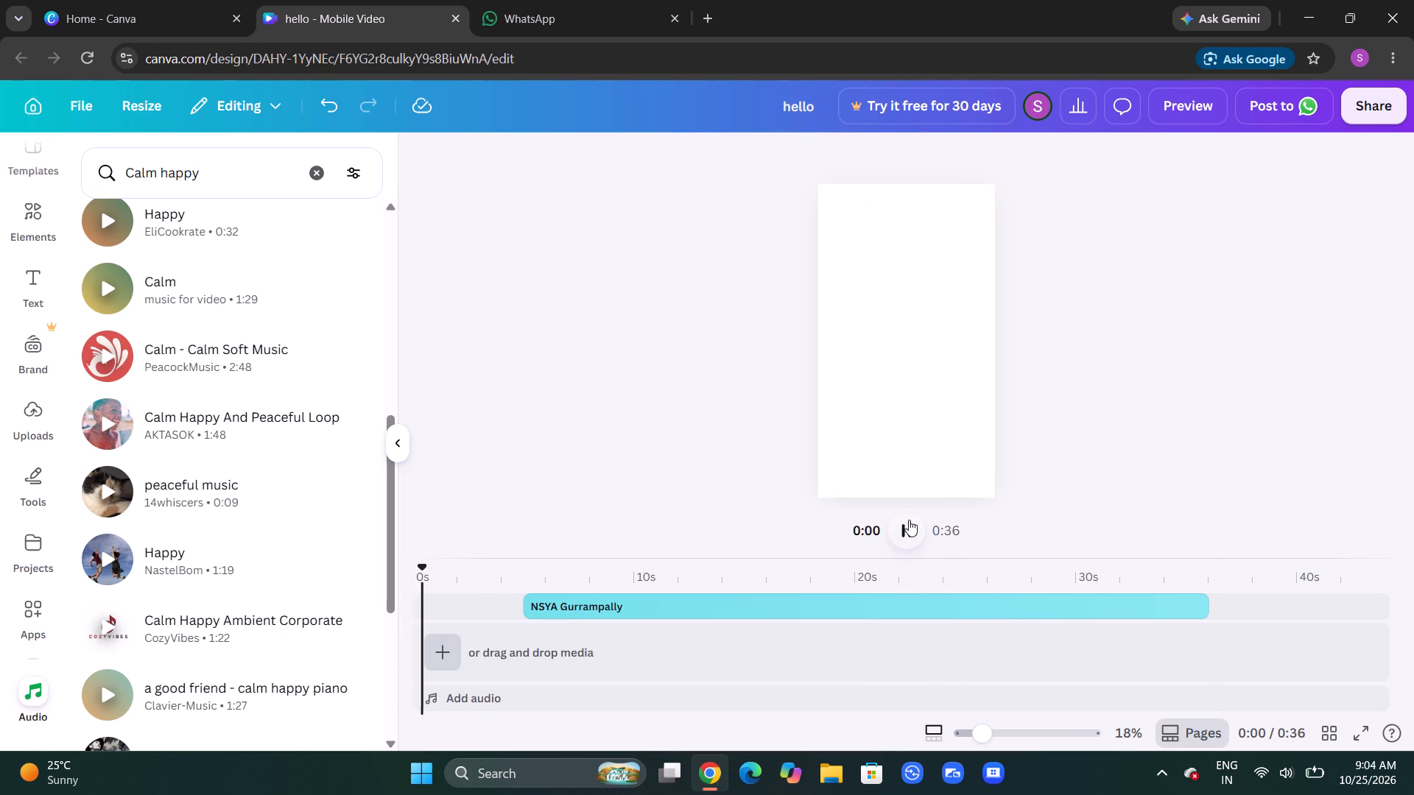
{"action": "left_click", "coordinate": [522, 609]}
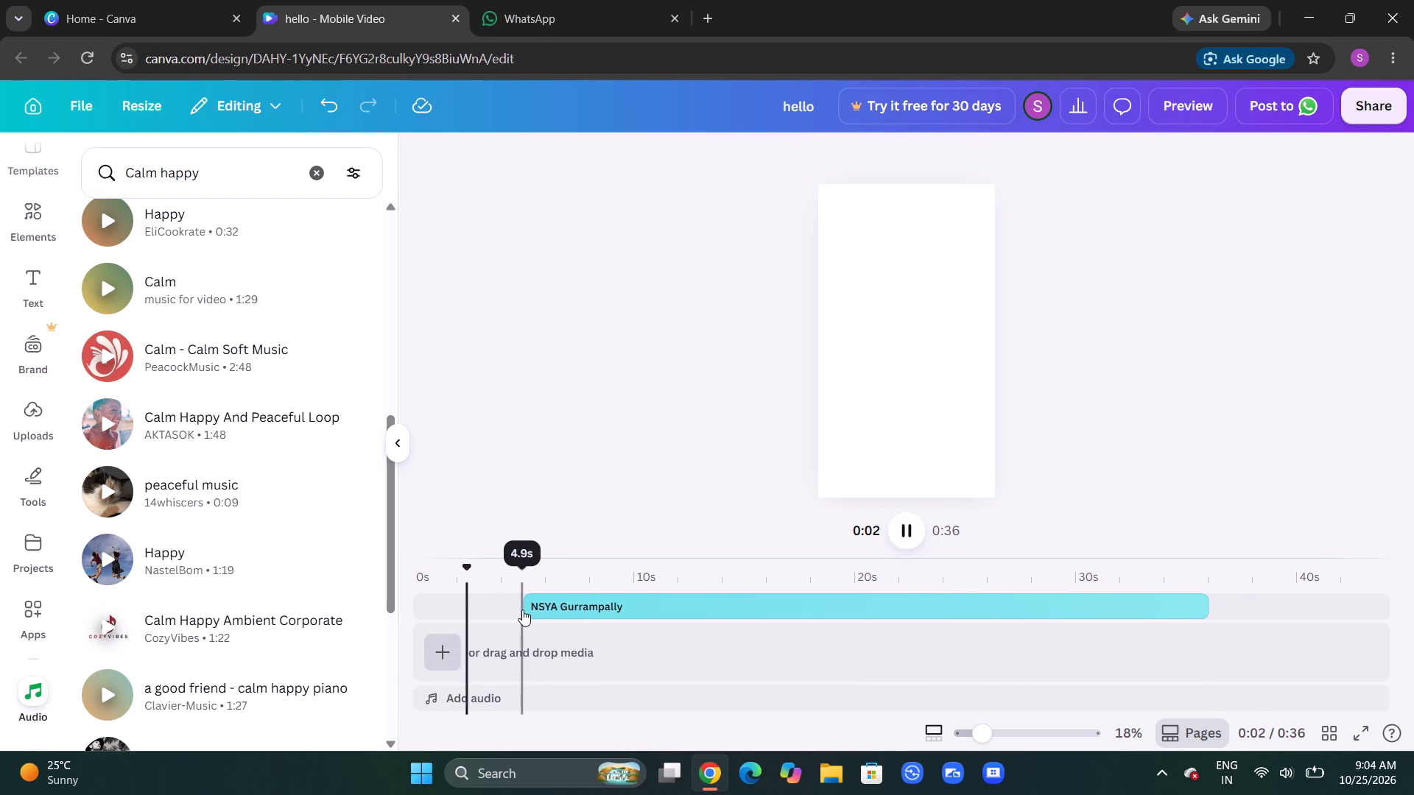
{"action": "left_click", "coordinate": [906, 530]}
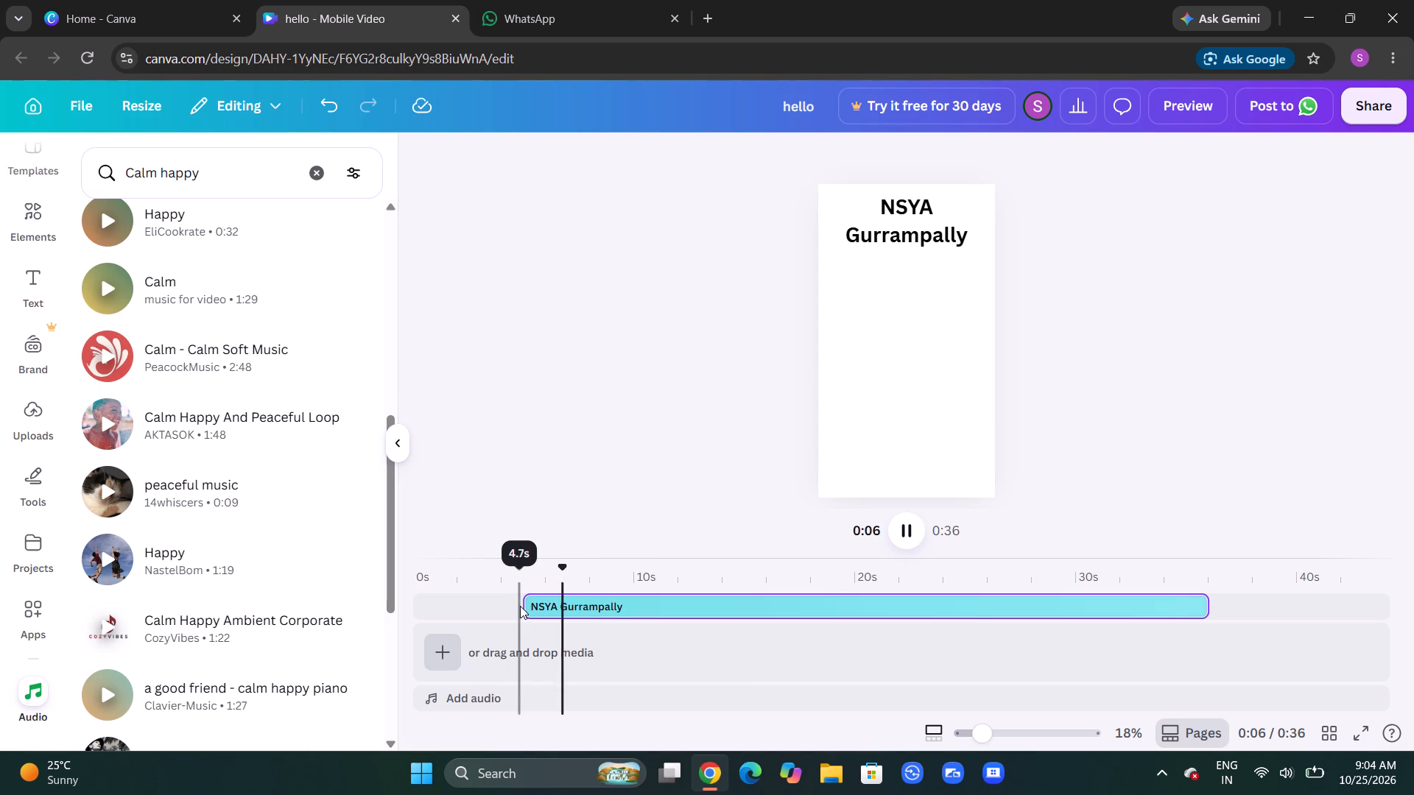
Extend the "NSYA Gurrampally" heading clip back to 0 s and trim its end so it lasts 30.3 s.
{"action": "left_click_drag", "start_coordinate": [527, 606], "coordinate": [409, 599]}
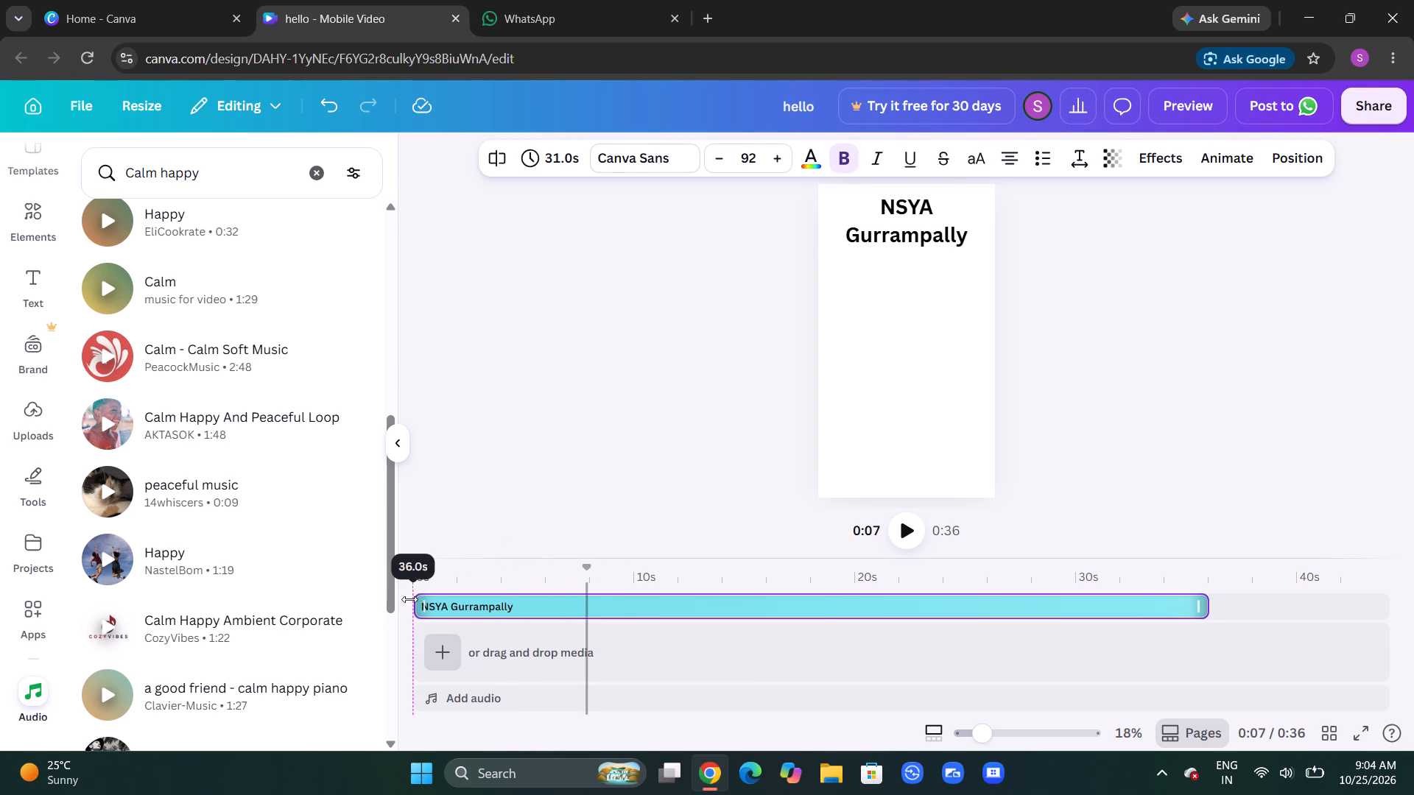
{"action": "left_click_drag", "start_coordinate": [409, 599], "coordinate": [408, 599]}
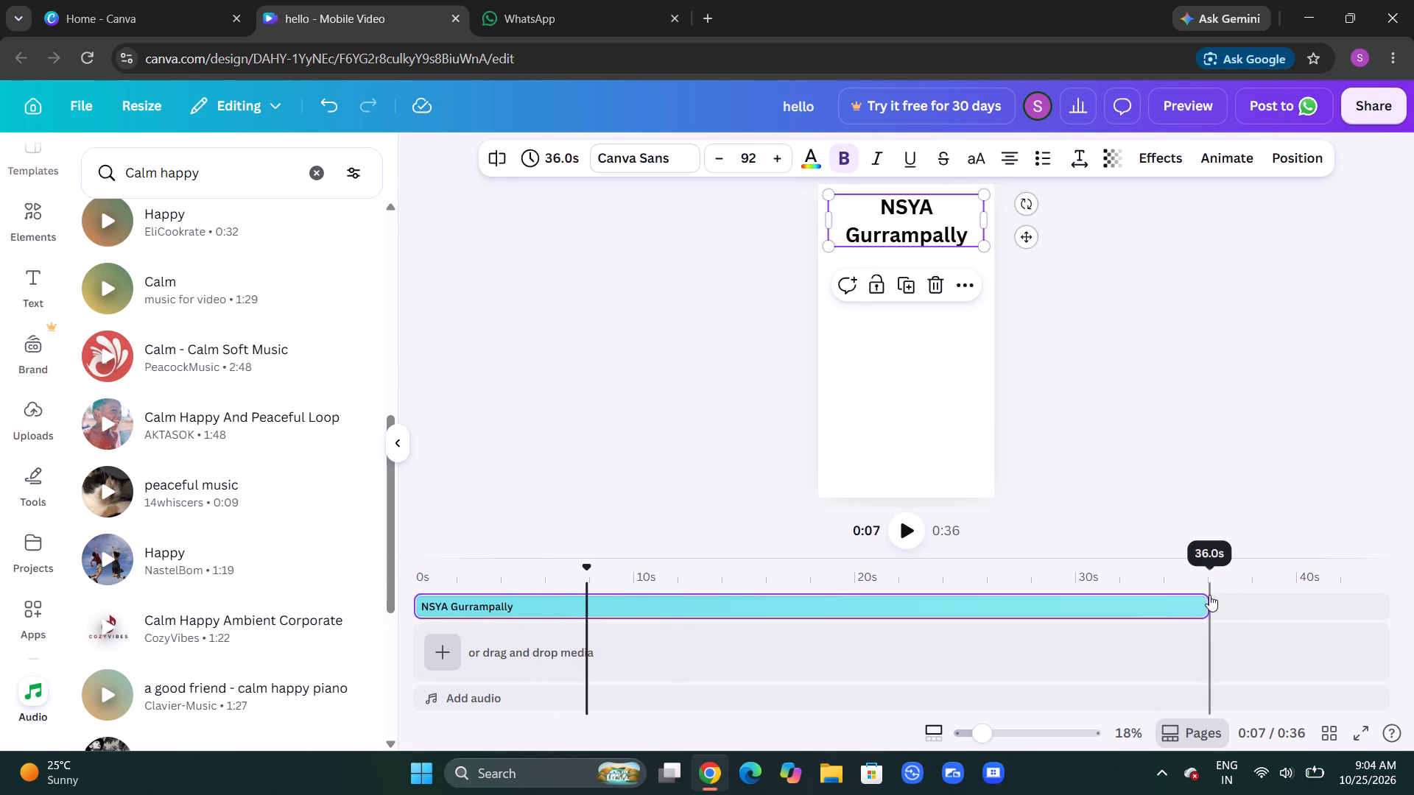
{"action": "left_click_drag", "start_coordinate": [1209, 599], "coordinate": [1094, 595]}
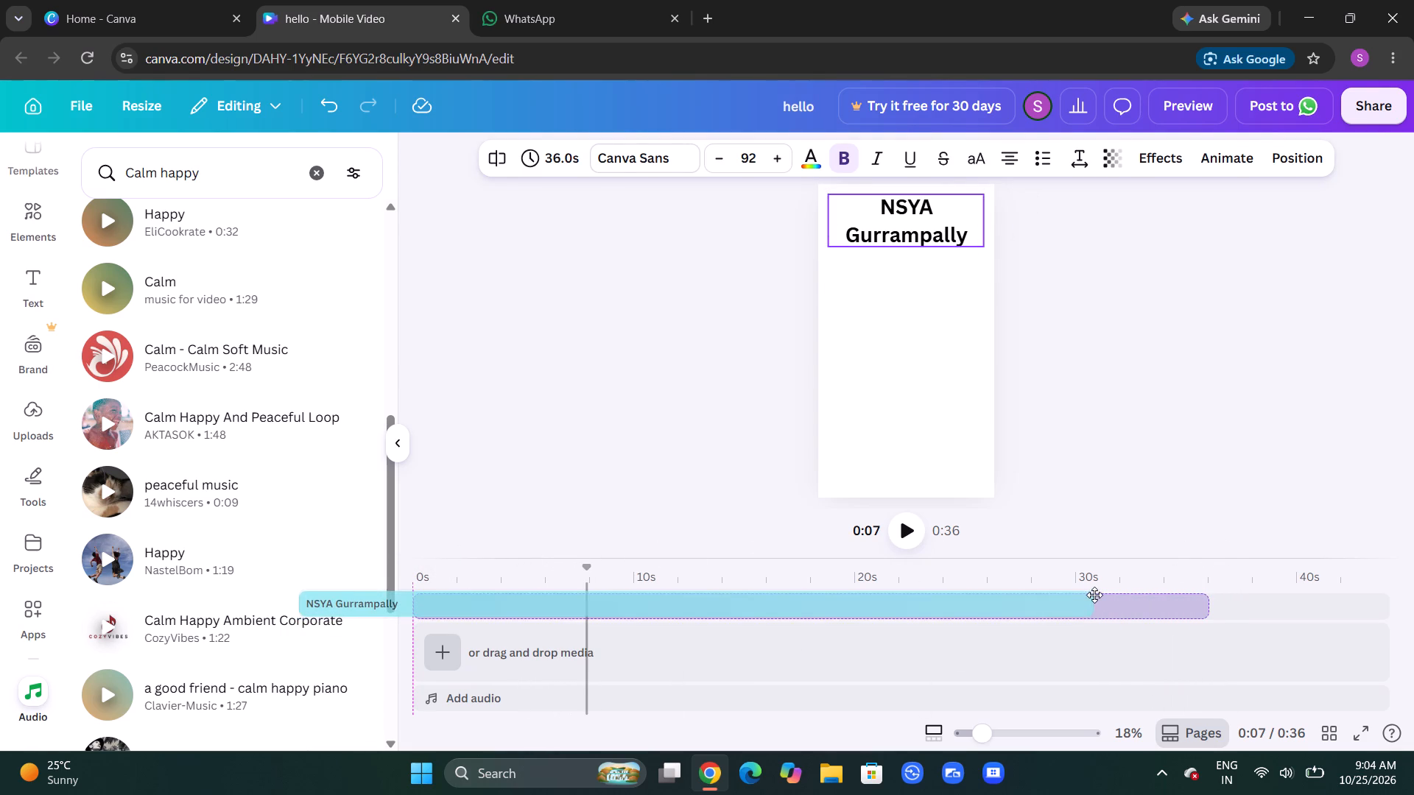
{"action": "left_click_drag", "start_coordinate": [1094, 595], "coordinate": [1098, 600]}
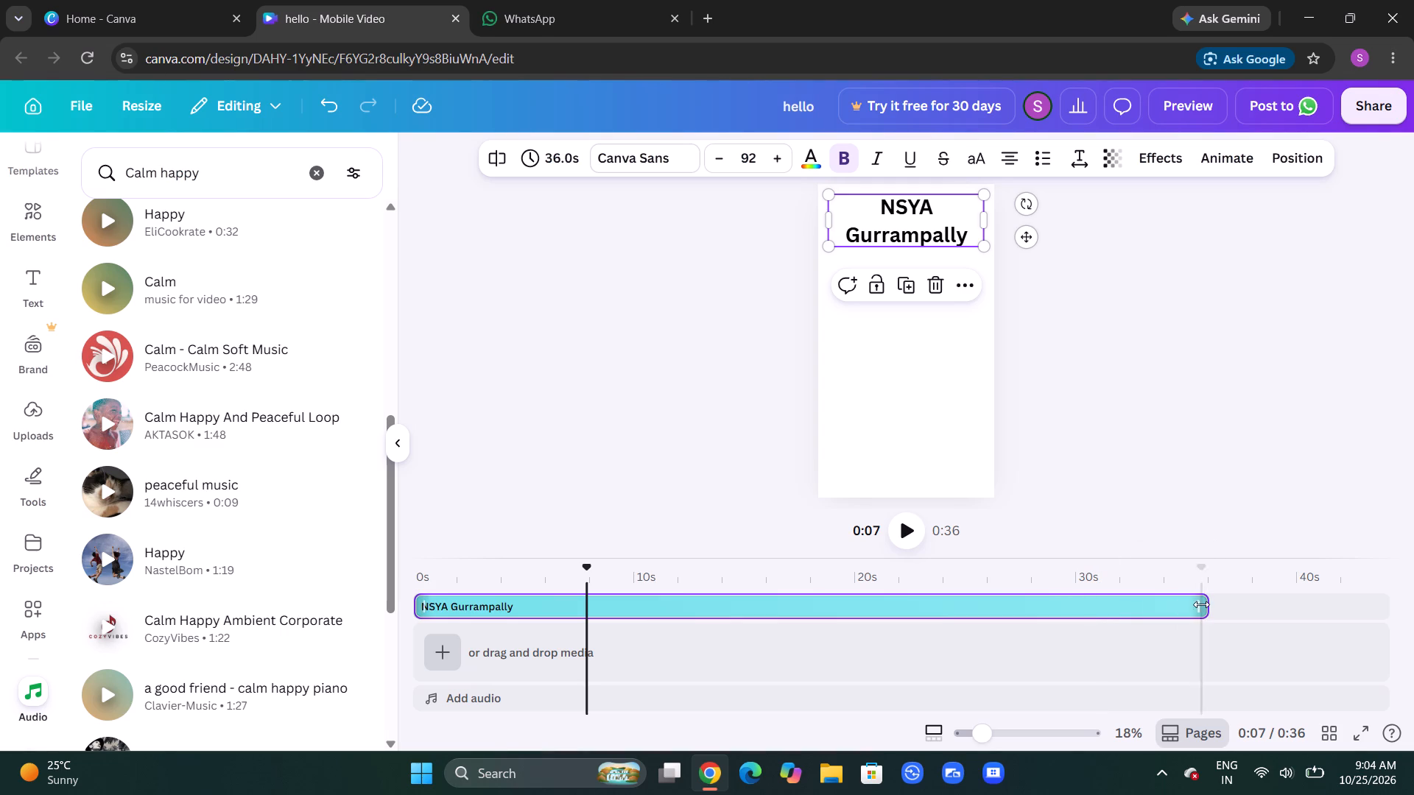
{"action": "left_click_drag", "start_coordinate": [1203, 600], "coordinate": [1078, 601]}
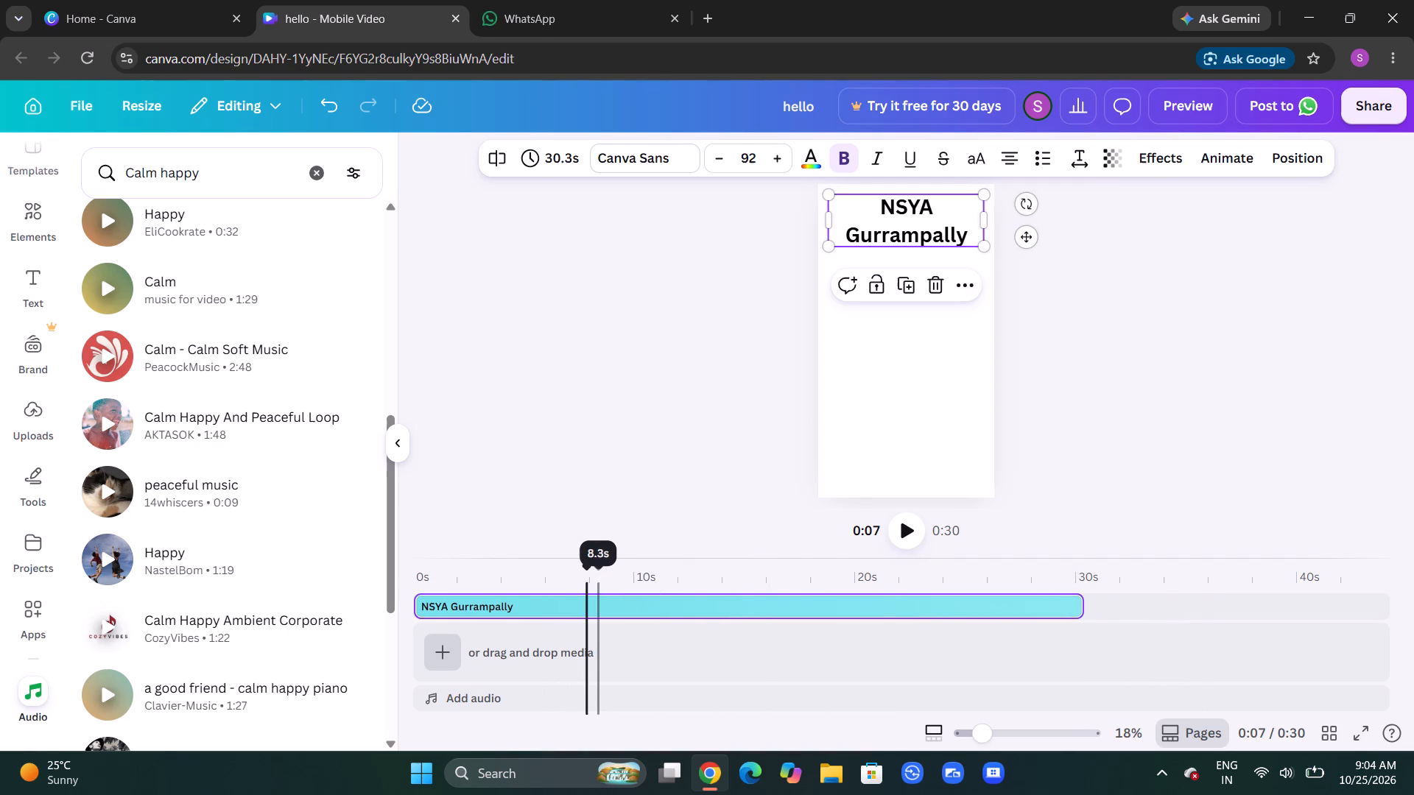
Play the video from 0 s to check the "NSYA Gurrampally" heading.
{"action": "left_click_drag", "start_coordinate": [588, 574], "coordinate": [418, 569]}
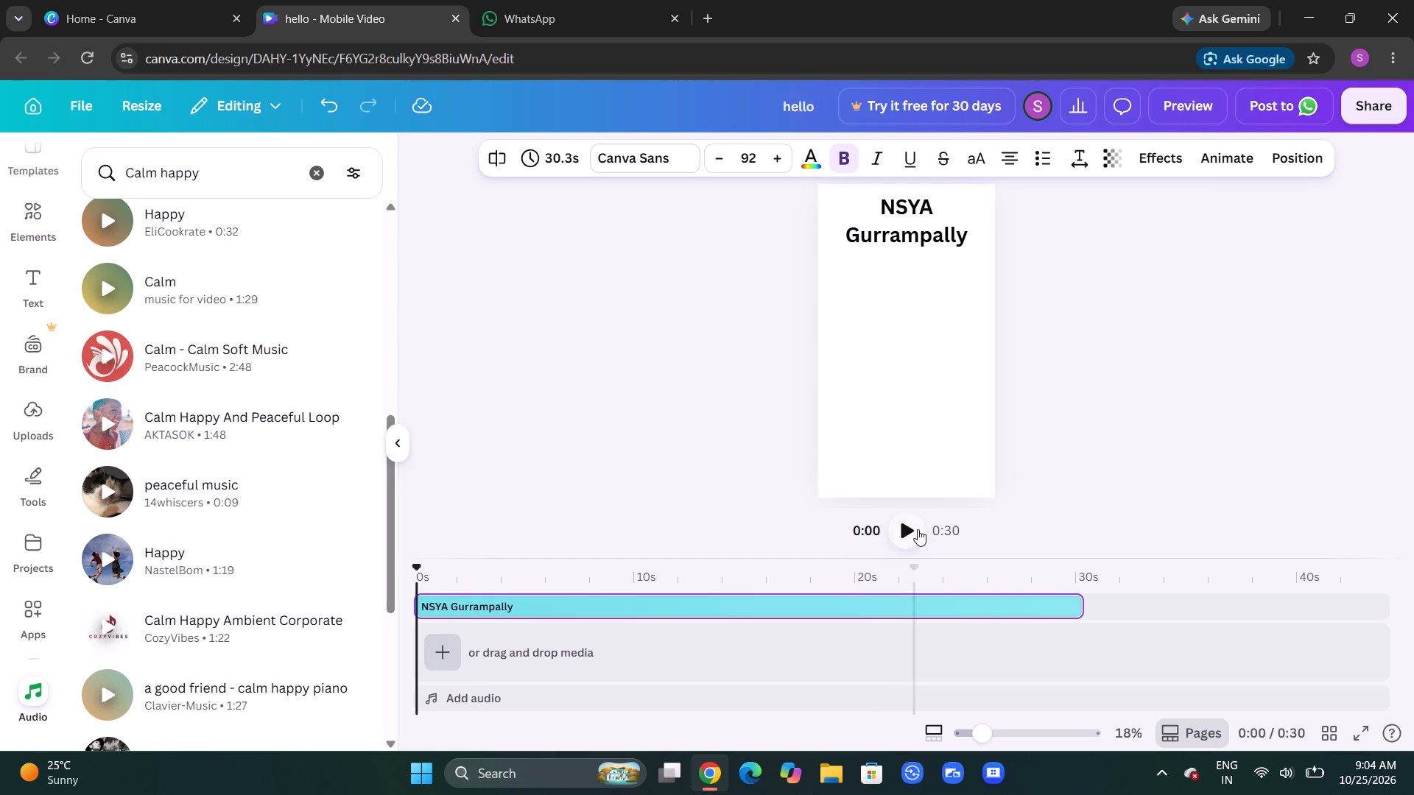
{"action": "left_click", "coordinate": [908, 529]}
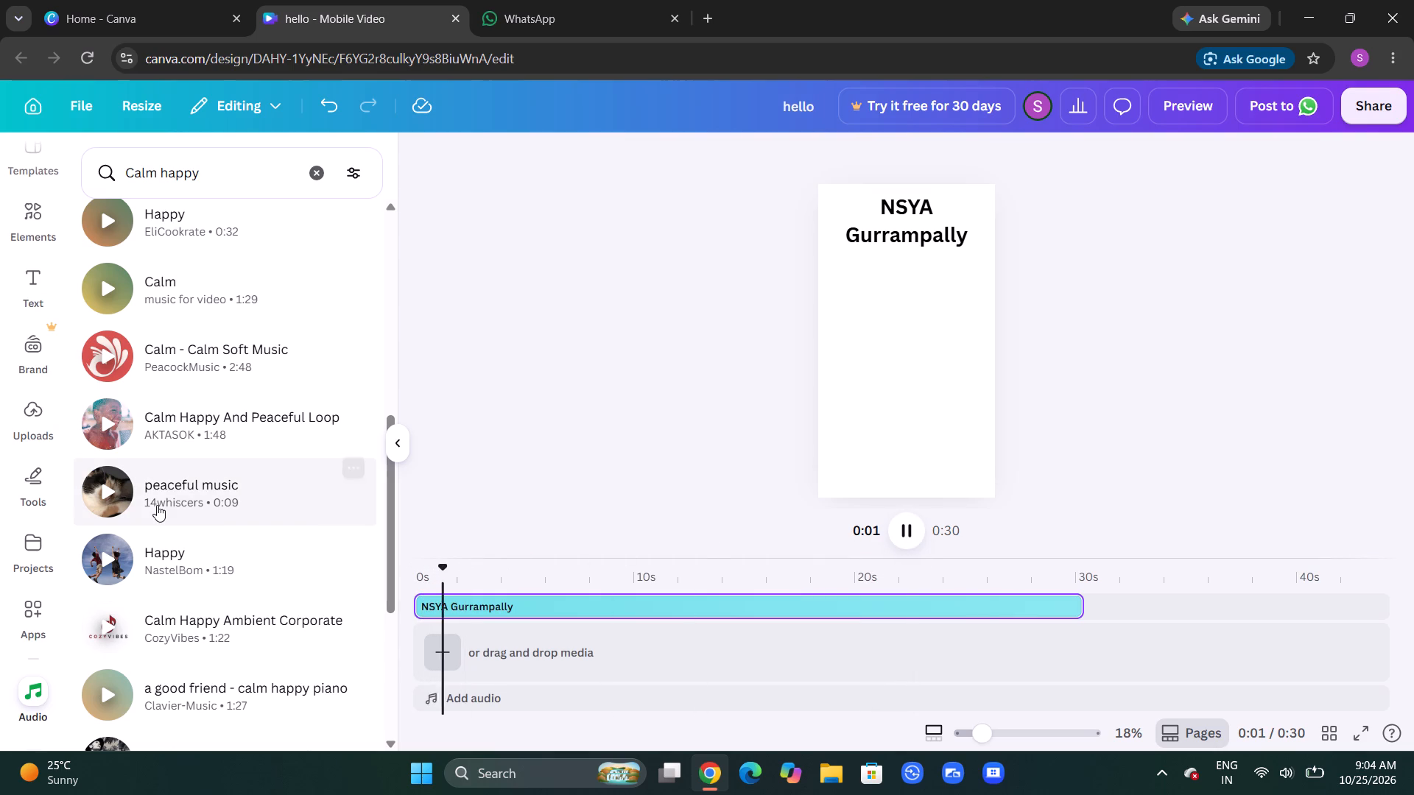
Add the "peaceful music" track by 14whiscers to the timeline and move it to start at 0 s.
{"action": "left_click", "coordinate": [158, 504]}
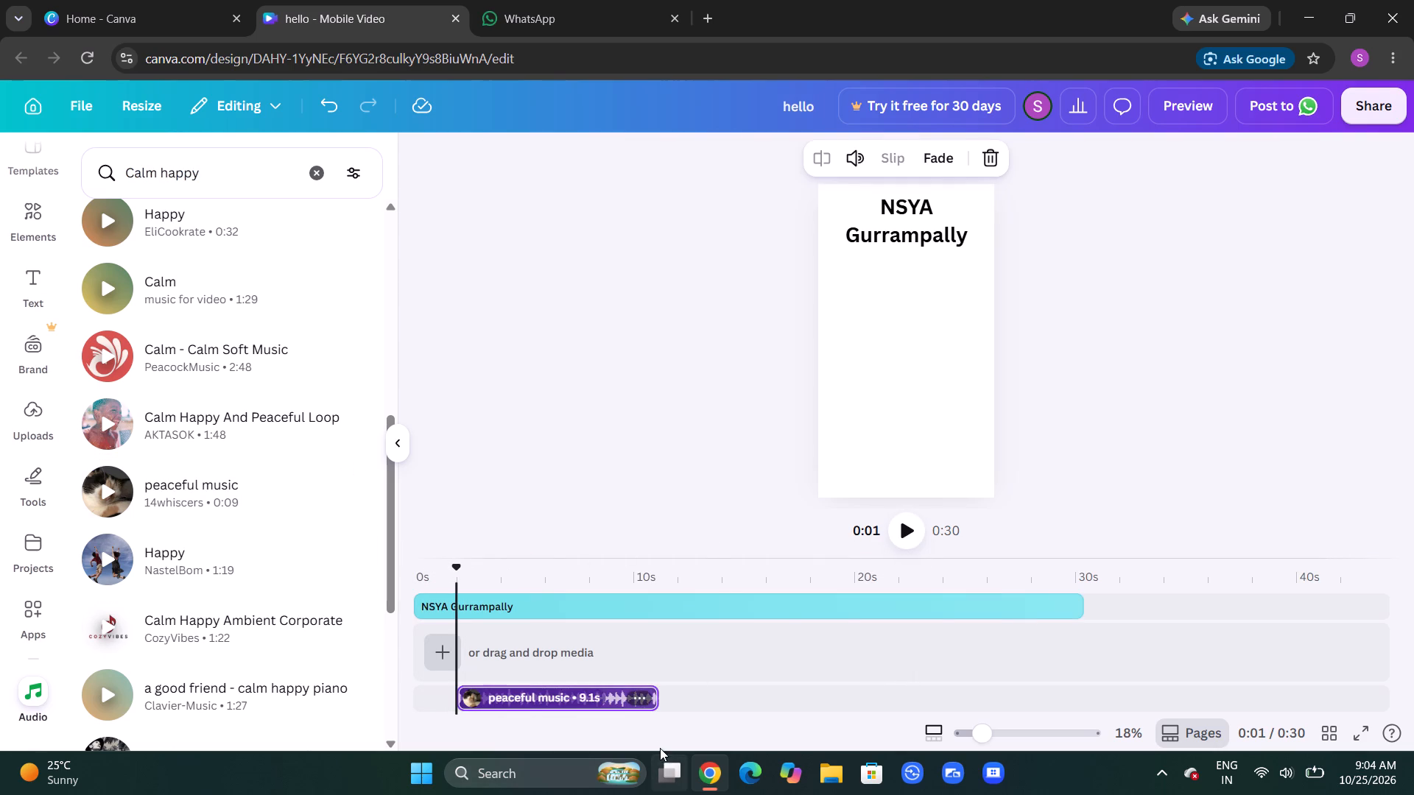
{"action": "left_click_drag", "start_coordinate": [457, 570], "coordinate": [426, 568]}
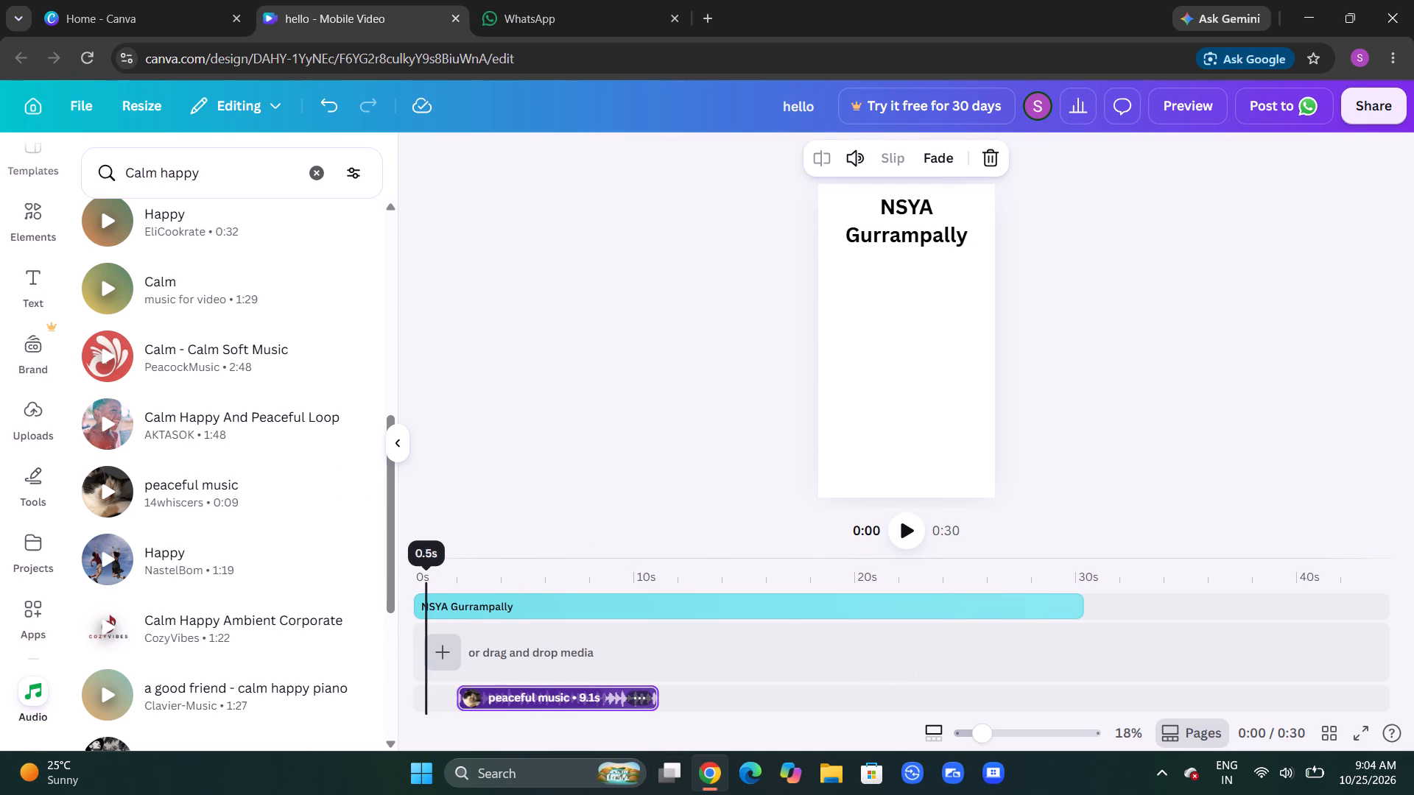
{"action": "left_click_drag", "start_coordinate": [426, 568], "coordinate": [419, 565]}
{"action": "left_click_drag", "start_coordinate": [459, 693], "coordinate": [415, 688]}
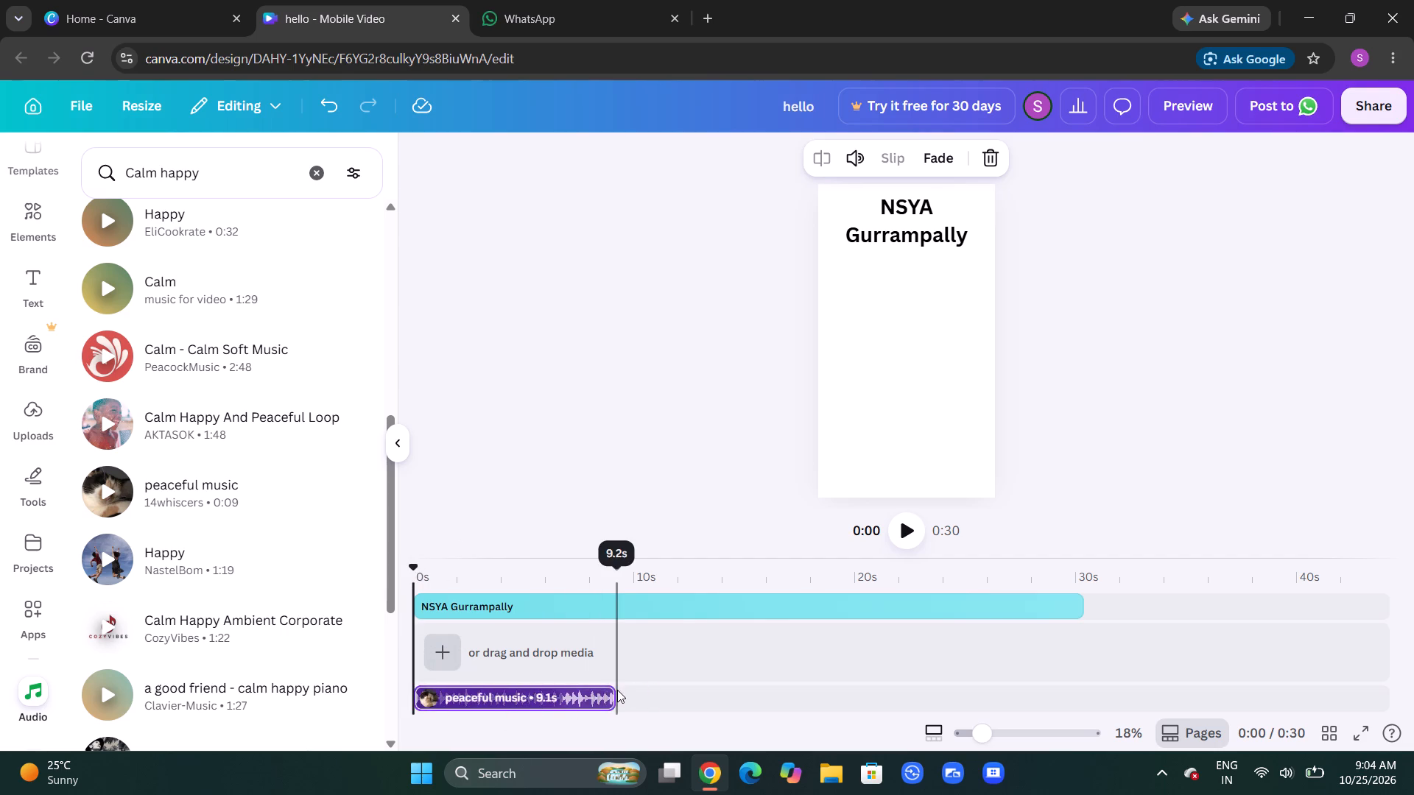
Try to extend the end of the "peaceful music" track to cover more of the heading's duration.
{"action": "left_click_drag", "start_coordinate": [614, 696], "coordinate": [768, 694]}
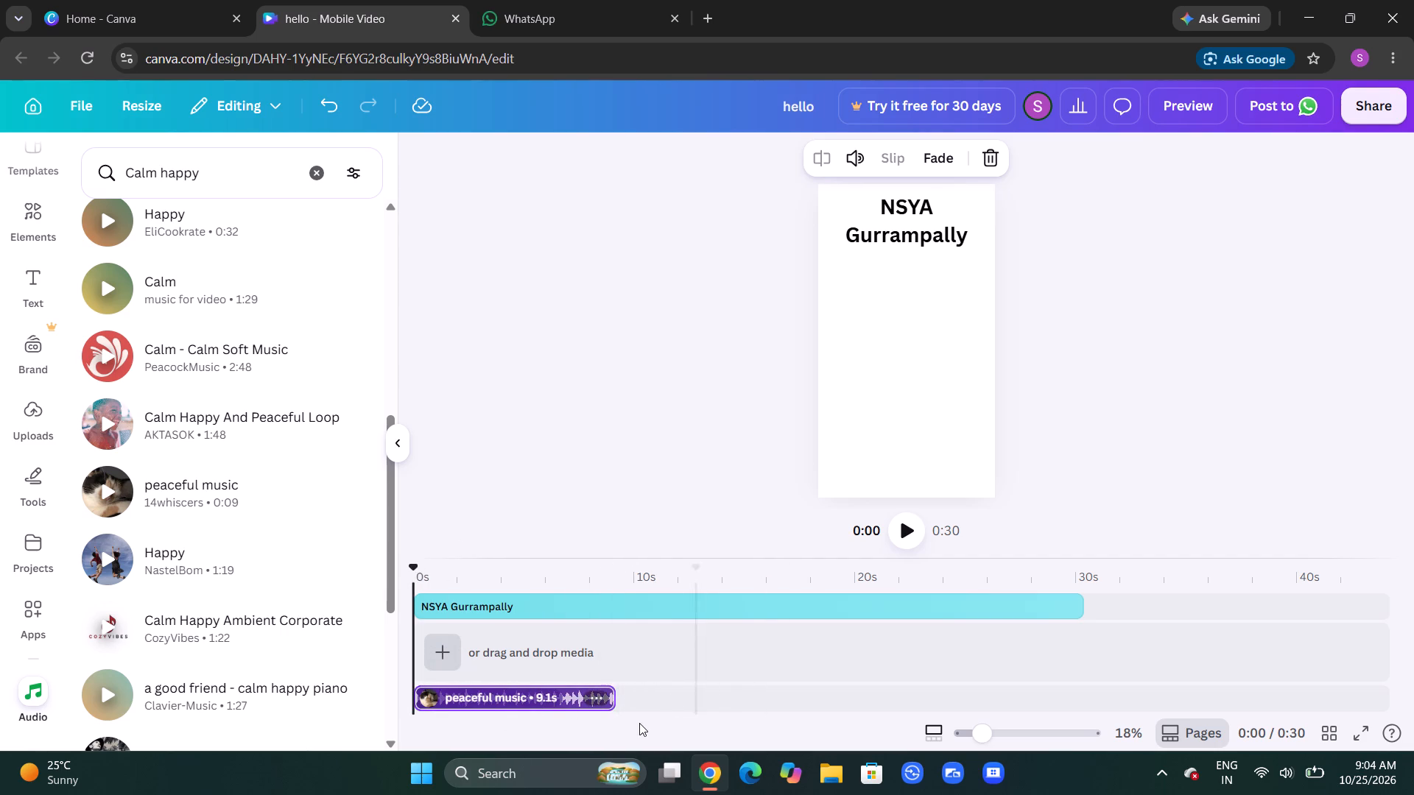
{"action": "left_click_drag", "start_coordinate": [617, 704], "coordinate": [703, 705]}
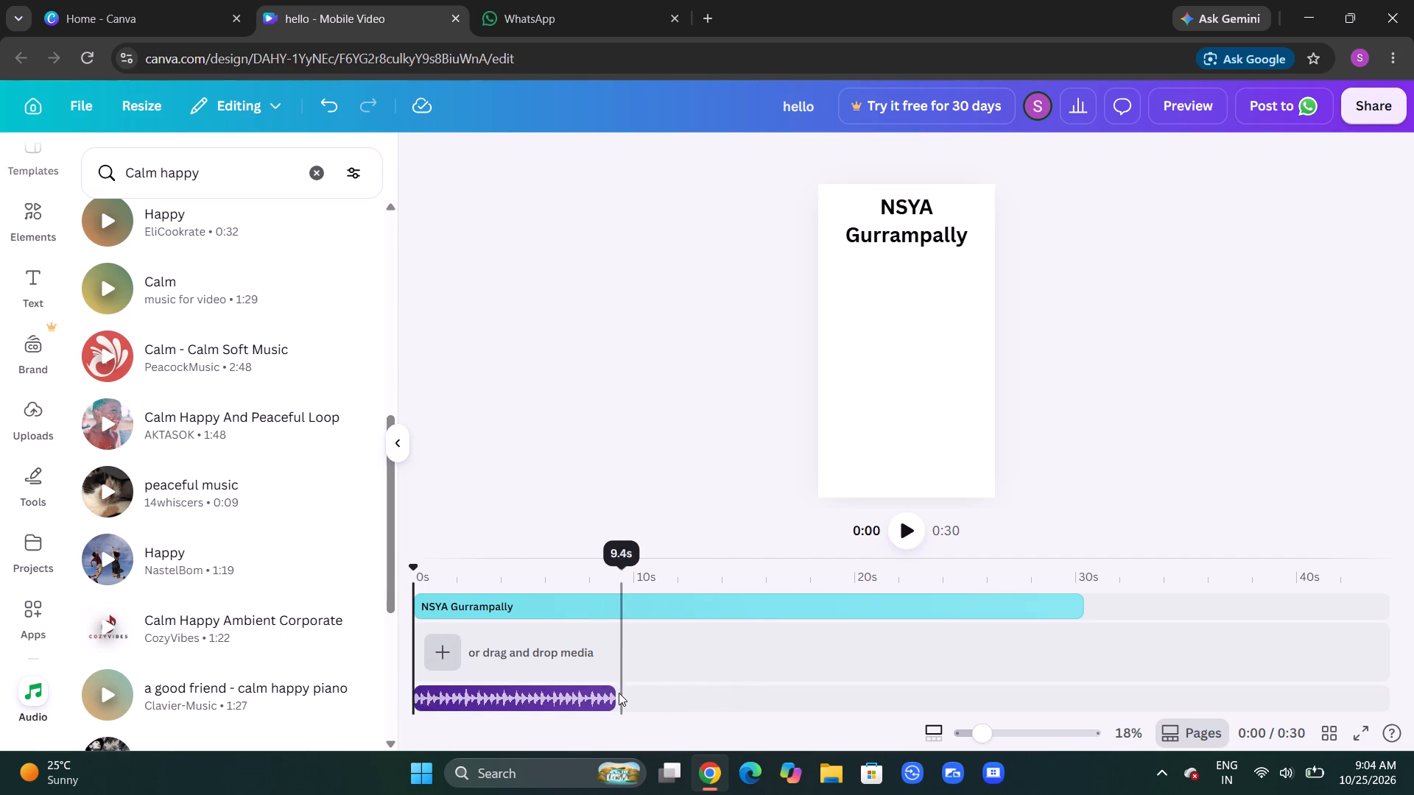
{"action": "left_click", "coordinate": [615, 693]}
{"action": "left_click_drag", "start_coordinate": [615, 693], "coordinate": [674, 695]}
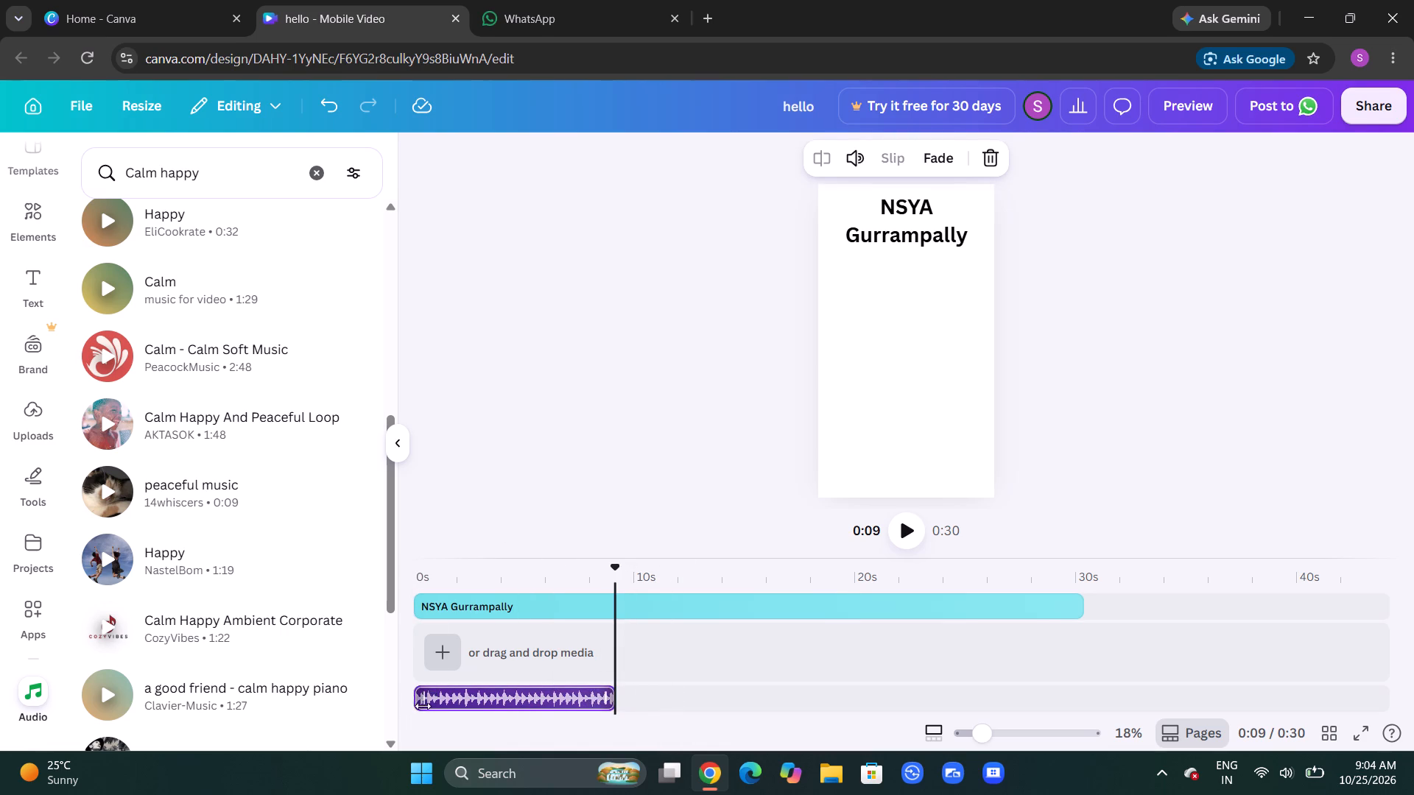
Play the video from near the start to hear the "peaceful music" track with the heading.
{"action": "left_click", "coordinate": [424, 591]}
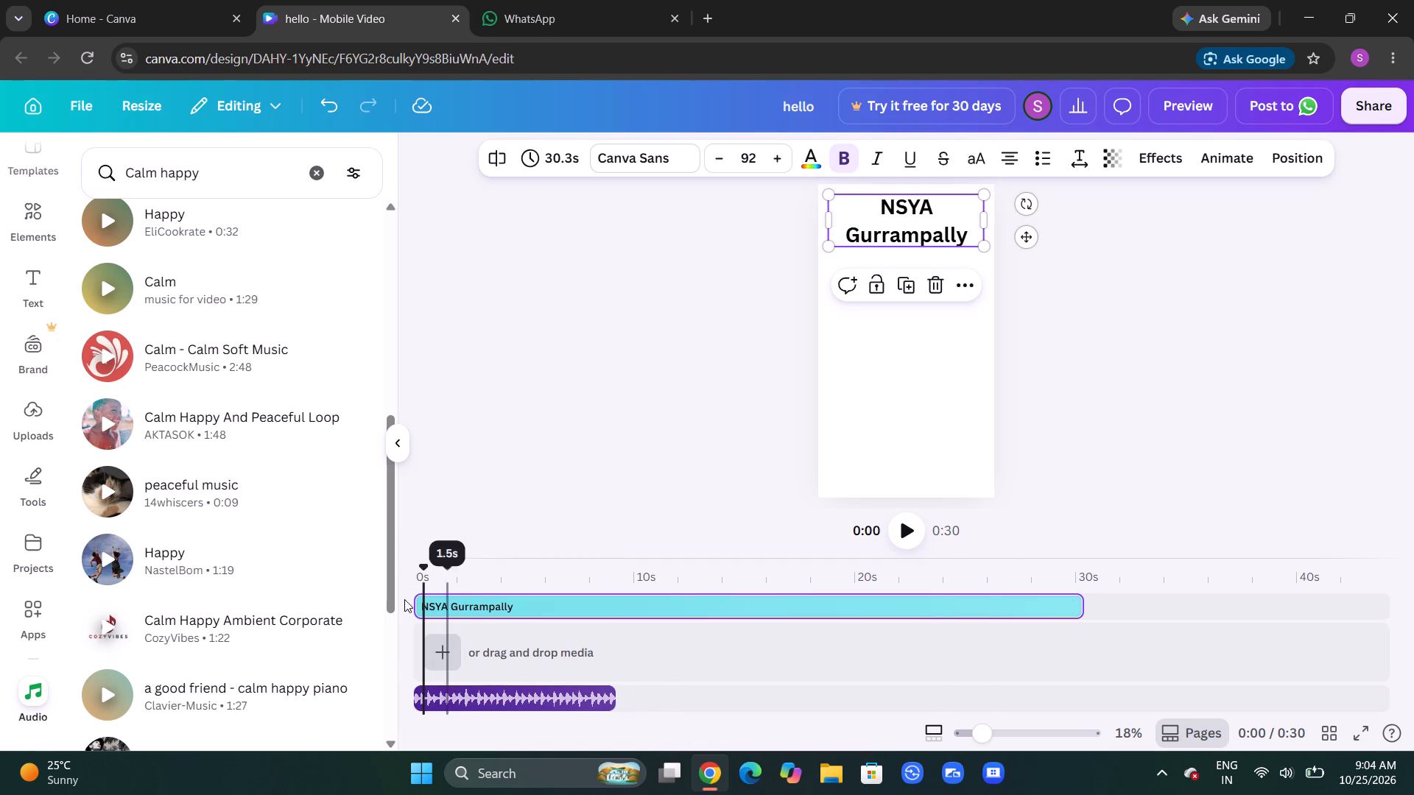
{"action": "left_click", "coordinate": [910, 538]}
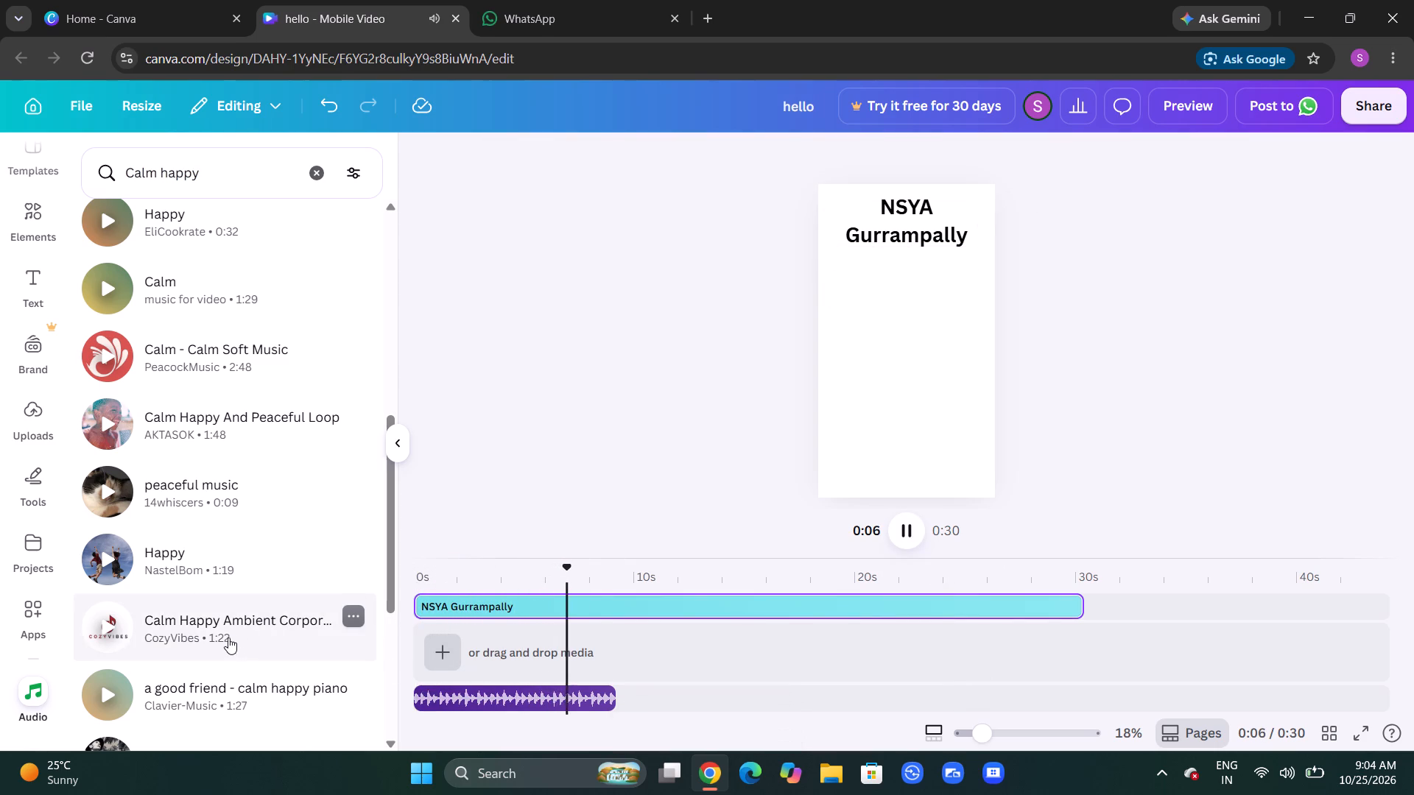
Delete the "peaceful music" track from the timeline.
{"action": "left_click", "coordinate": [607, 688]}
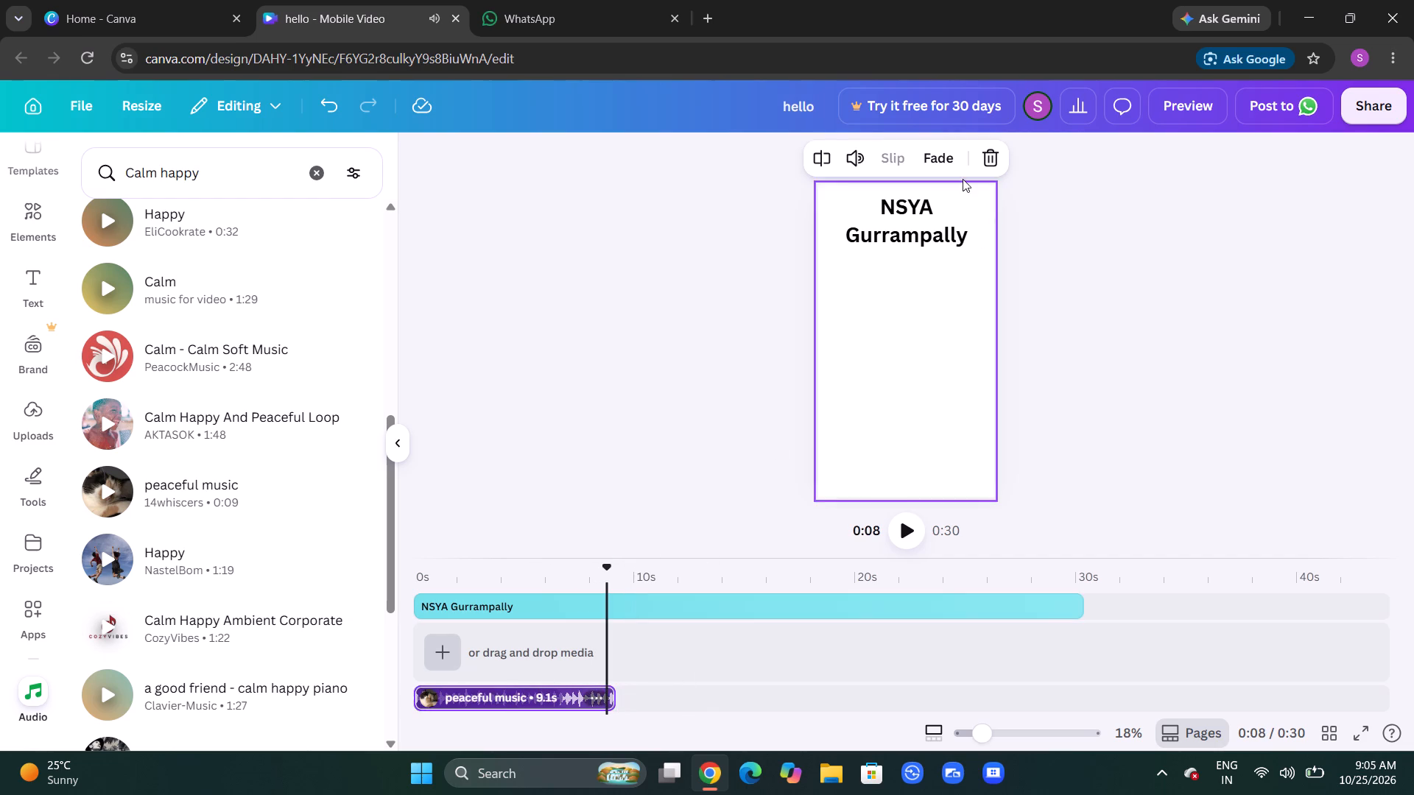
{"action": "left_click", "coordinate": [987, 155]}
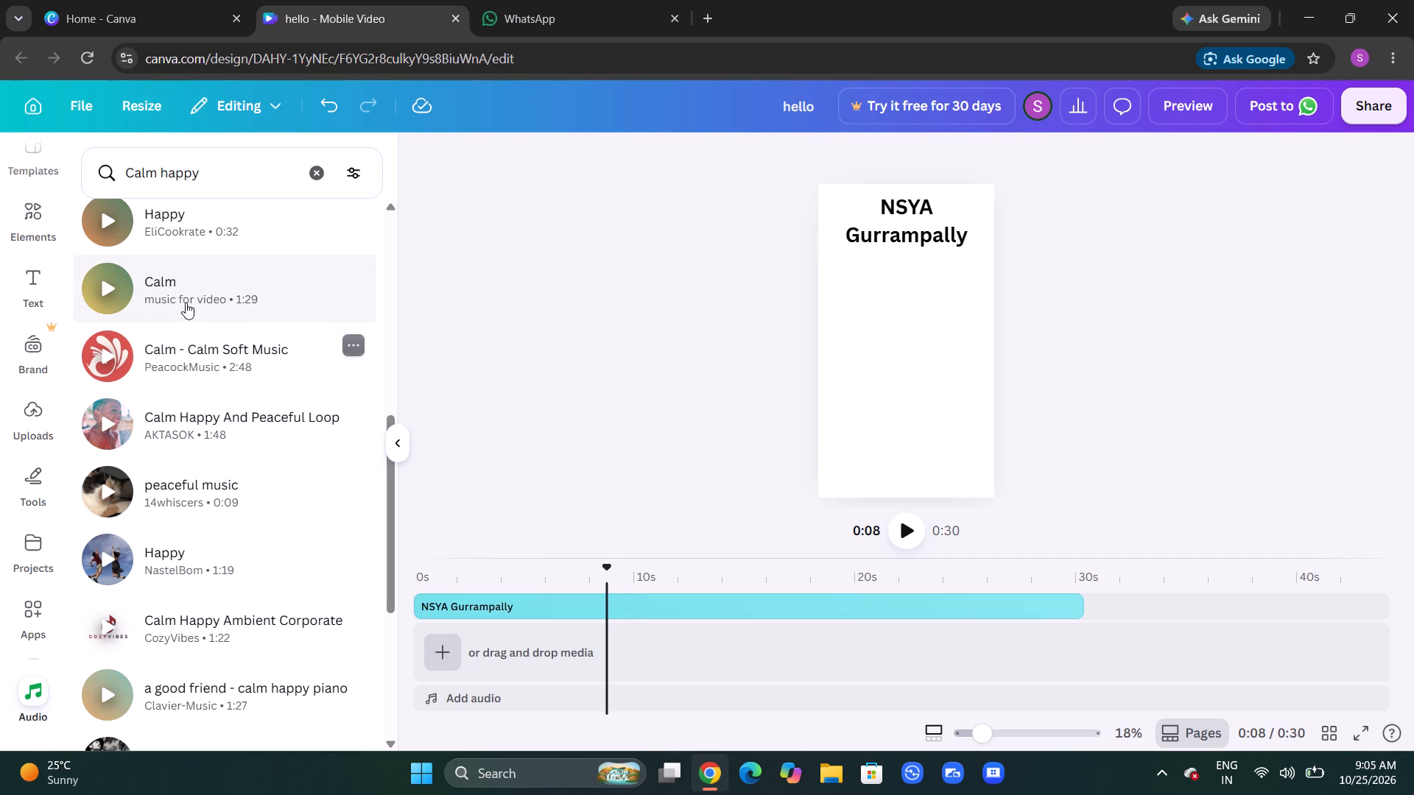
Add the "Calm" track by music for video, move it to 0 s and set its length to 30.3 s to match the heading.
{"action": "left_click", "coordinate": [183, 299]}
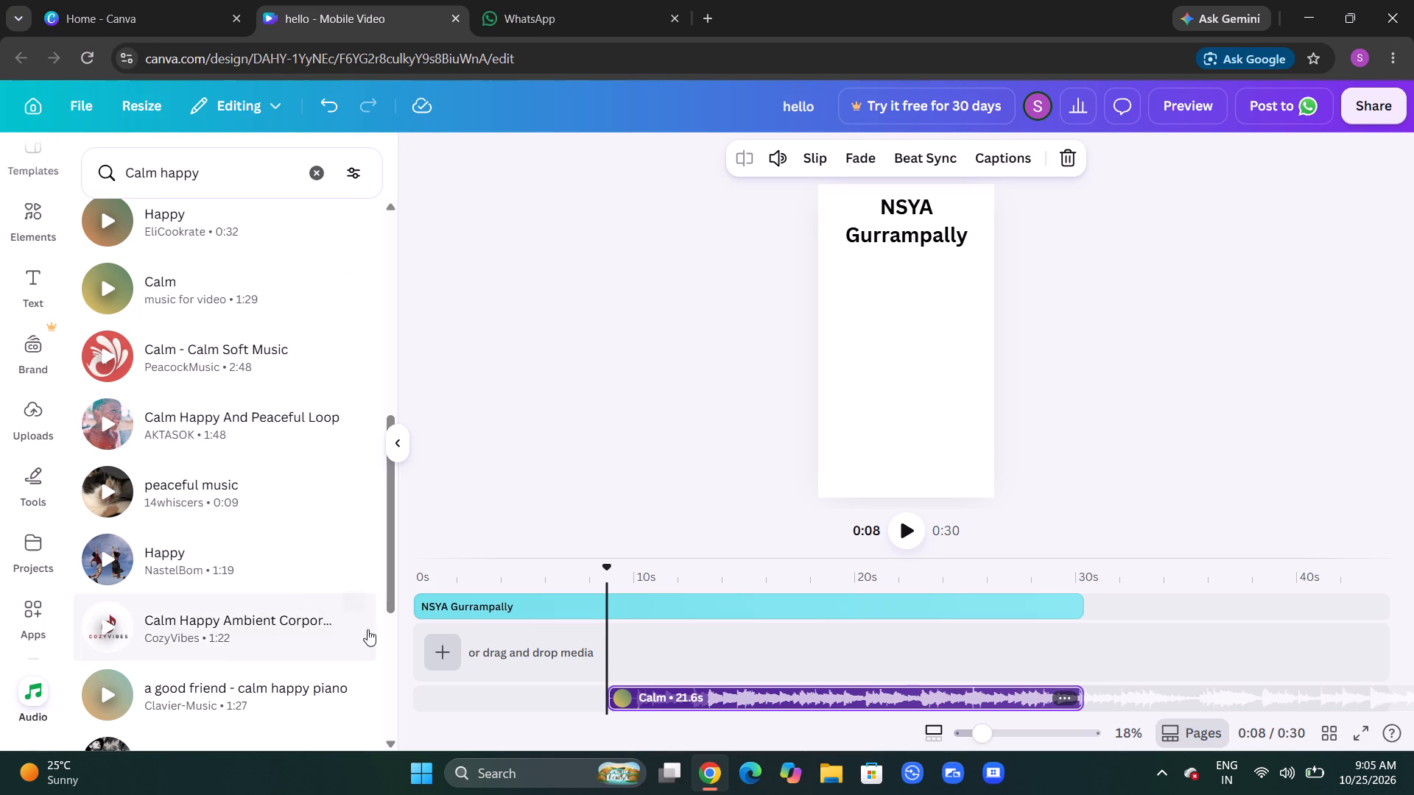
{"action": "left_click_drag", "start_coordinate": [608, 698], "coordinate": [348, 718]}
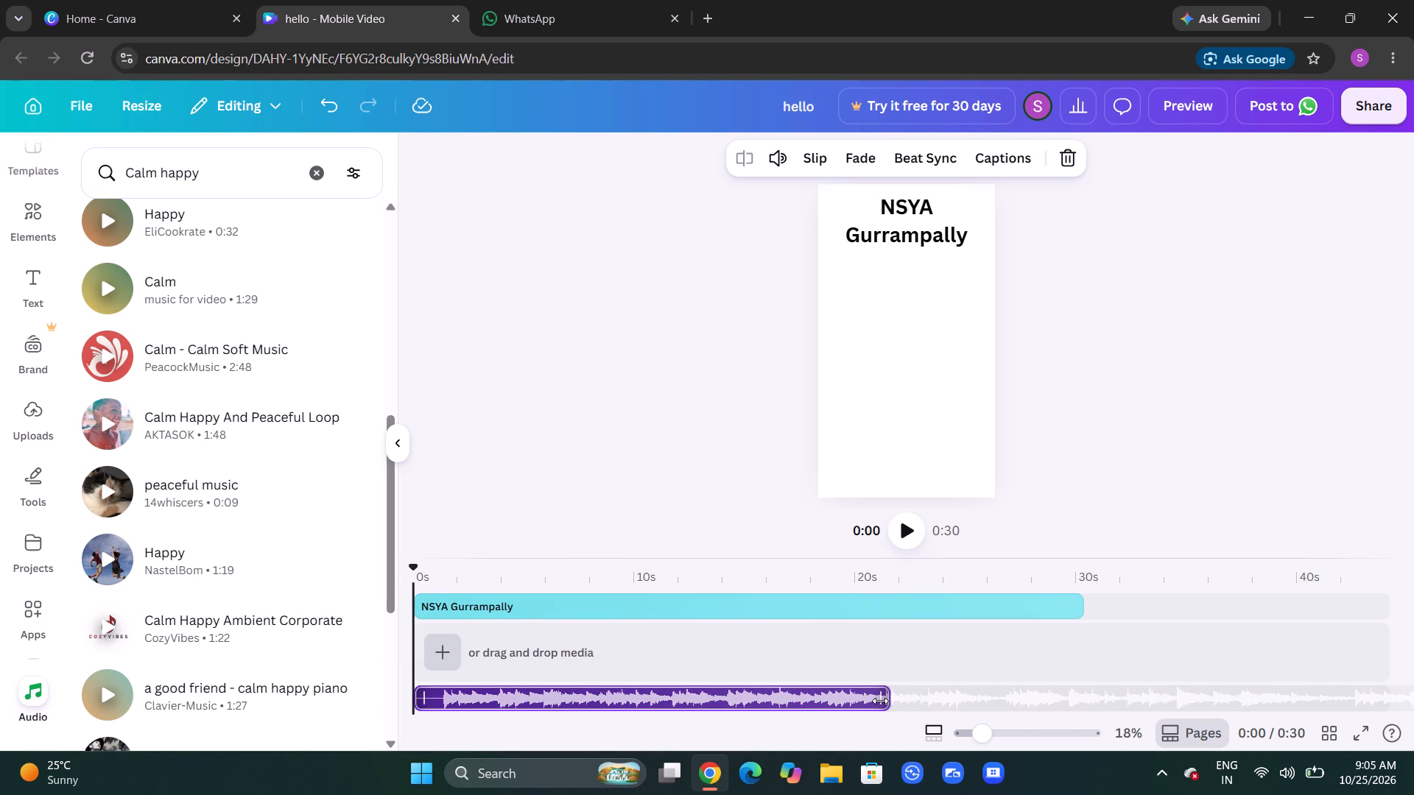
{"action": "left_click_drag", "start_coordinate": [880, 701], "coordinate": [1088, 702]}
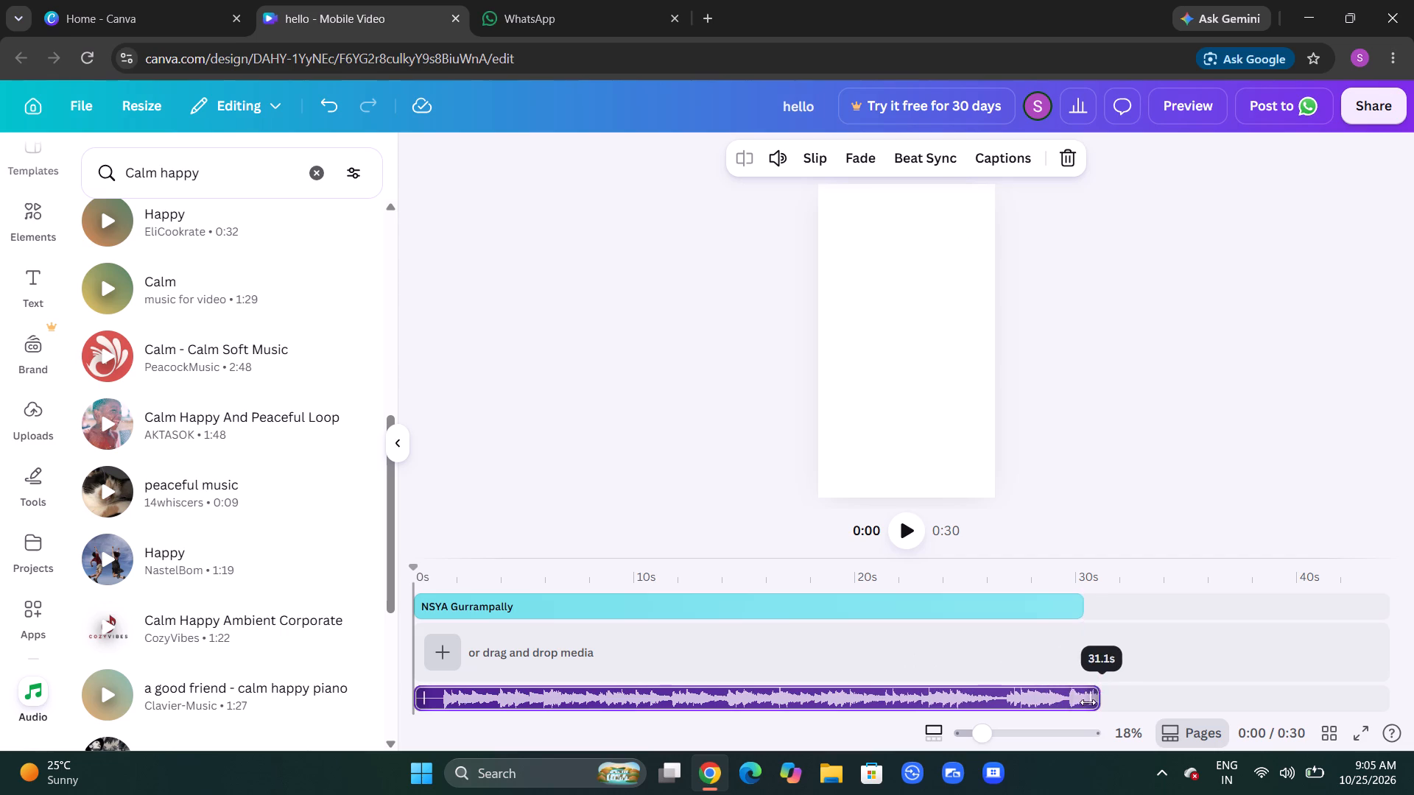
{"action": "left_click_drag", "start_coordinate": [1088, 702], "coordinate": [1074, 702]}
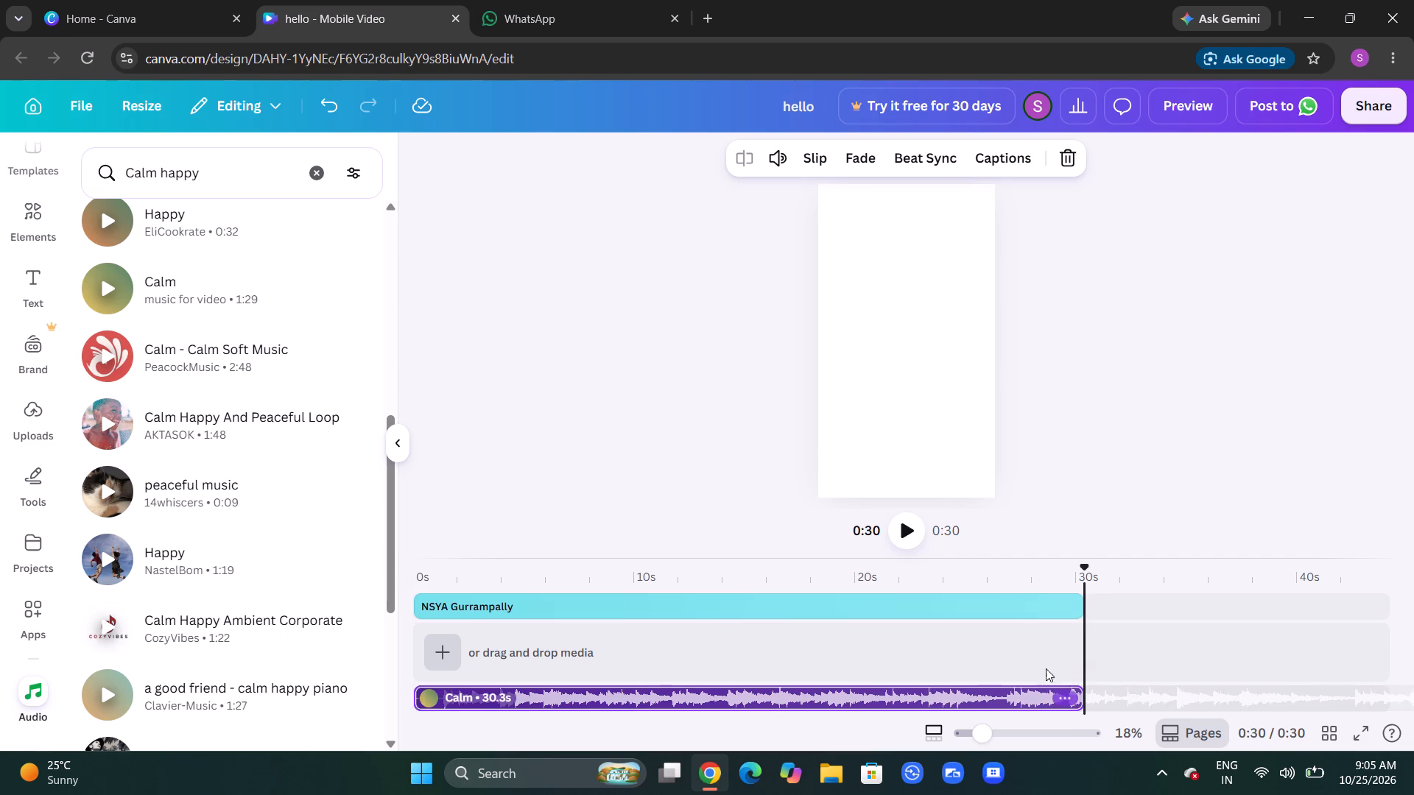
Play the video with the "Calm" track while looking through more of the "Calm happy" audio results.
{"action": "left_click", "coordinate": [895, 529]}
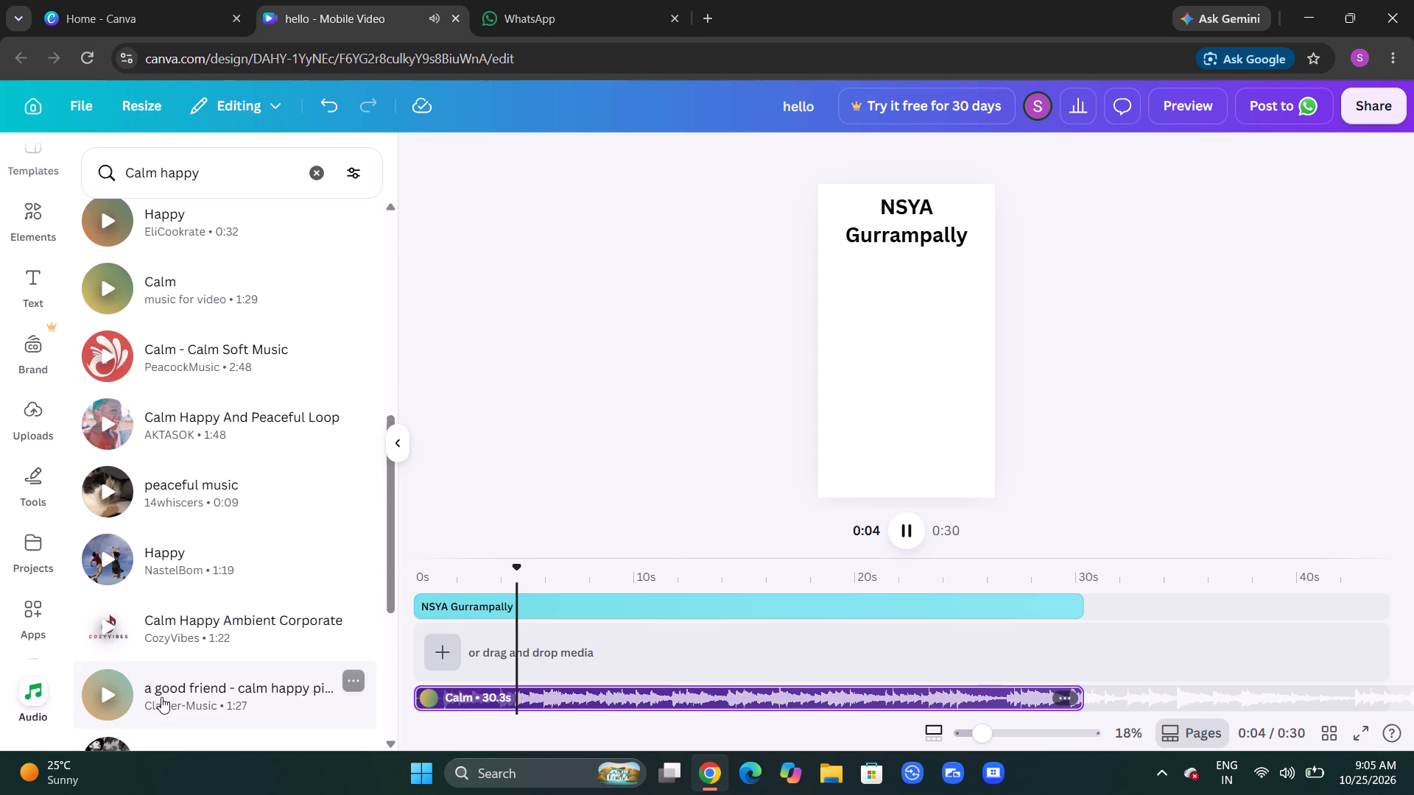
{"action": "scroll", "coordinate": [161, 697], "scroll_direction": "down", "scroll_amount": 4}
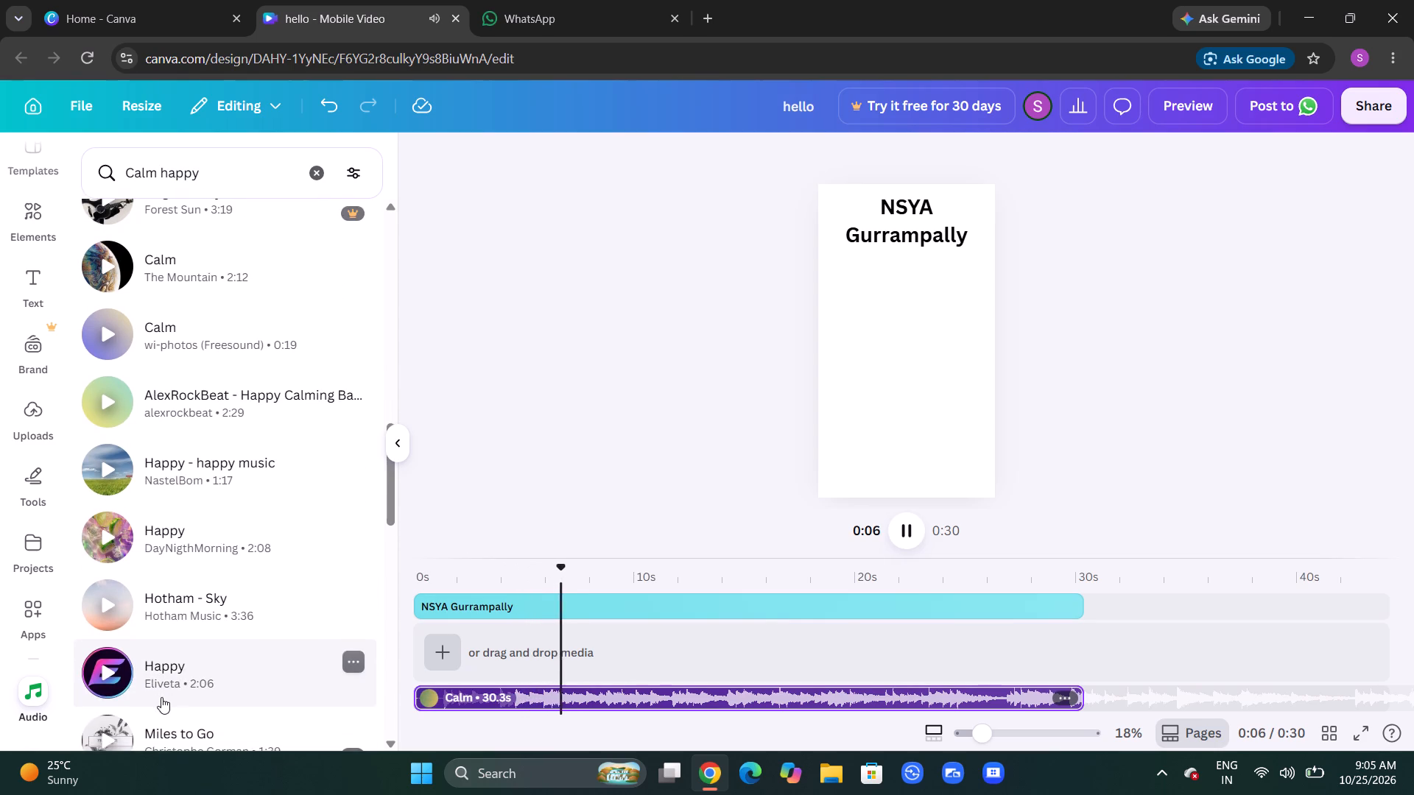
{"action": "scroll", "coordinate": [161, 697], "scroll_direction": "down", "scroll_amount": 2}
{"action": "scroll", "coordinate": [161, 697], "scroll_direction": "up", "scroll_amount": 5}
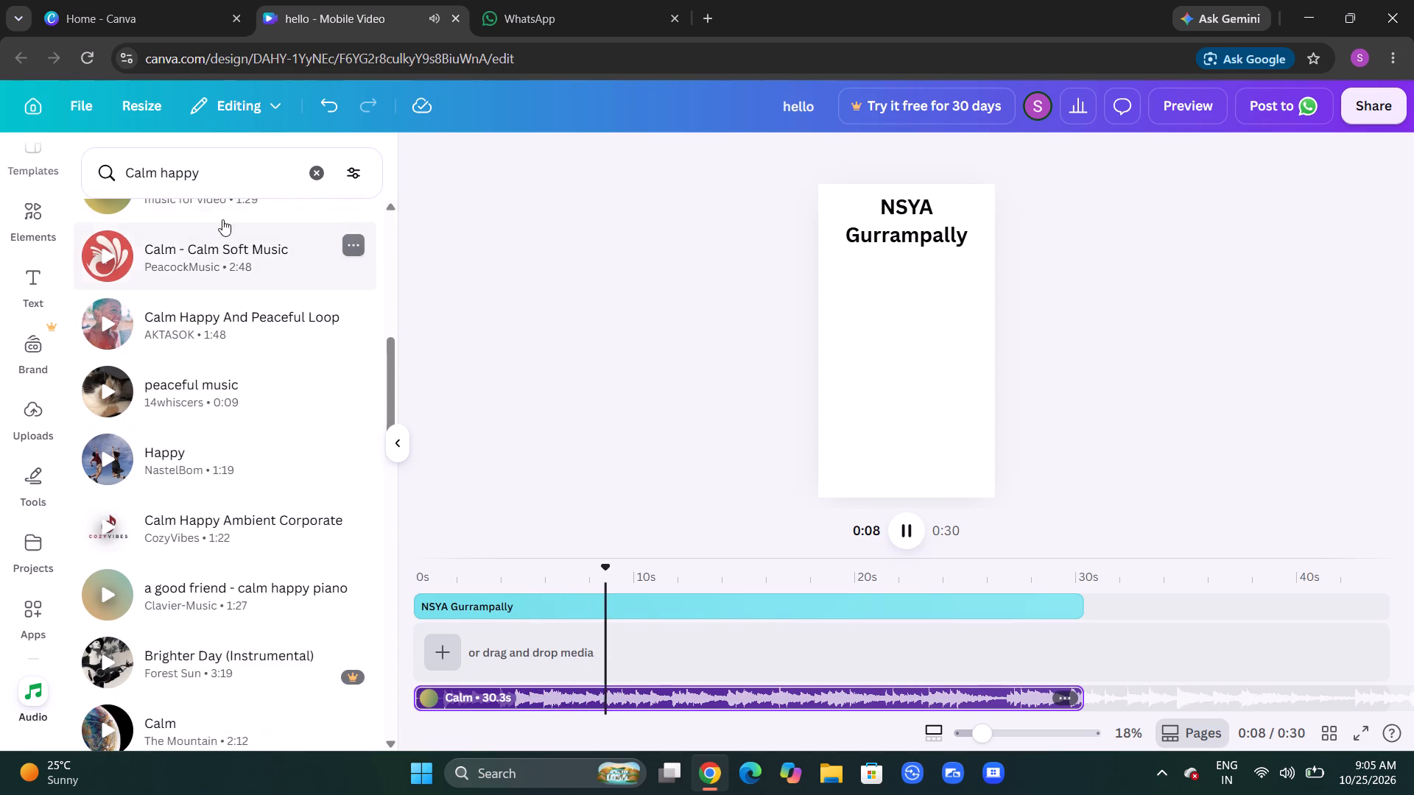
Replace the audio search term with "teugu songs" and run the search.
{"action": "left_click", "coordinate": [217, 169]}
{"action": "key", "text": "BackSpace"}
{"action": "key", "text": "BackSpace"}
{"action": "key", "text": "BackSpace"}
{"action": "key", "text": "BackSpace"}
{"action": "key", "text": "BackSpace"}
{"action": "key", "text": "BackSpace"}
{"action": "key", "text": "BackSpace"}
{"action": "key", "text": "BackSpace"}
{"action": "key", "text": "BackSpace"}
{"action": "key", "text": "BackSpace"}
{"action": "key", "text": "BackSpace"}
{"action": "key", "text": "BackSpace"}
{"action": "key", "text": "BackSpace"}
{"action": "key", "text": "BackSpace"}
{"action": "key", "text": "BackSpace"}
{"action": "key", "text": "BackSpace"}
{"action": "key", "text": "BackSpace"}
{"action": "key", "text": "BackSpace"}
{"action": "key", "text": "BackSpace"}
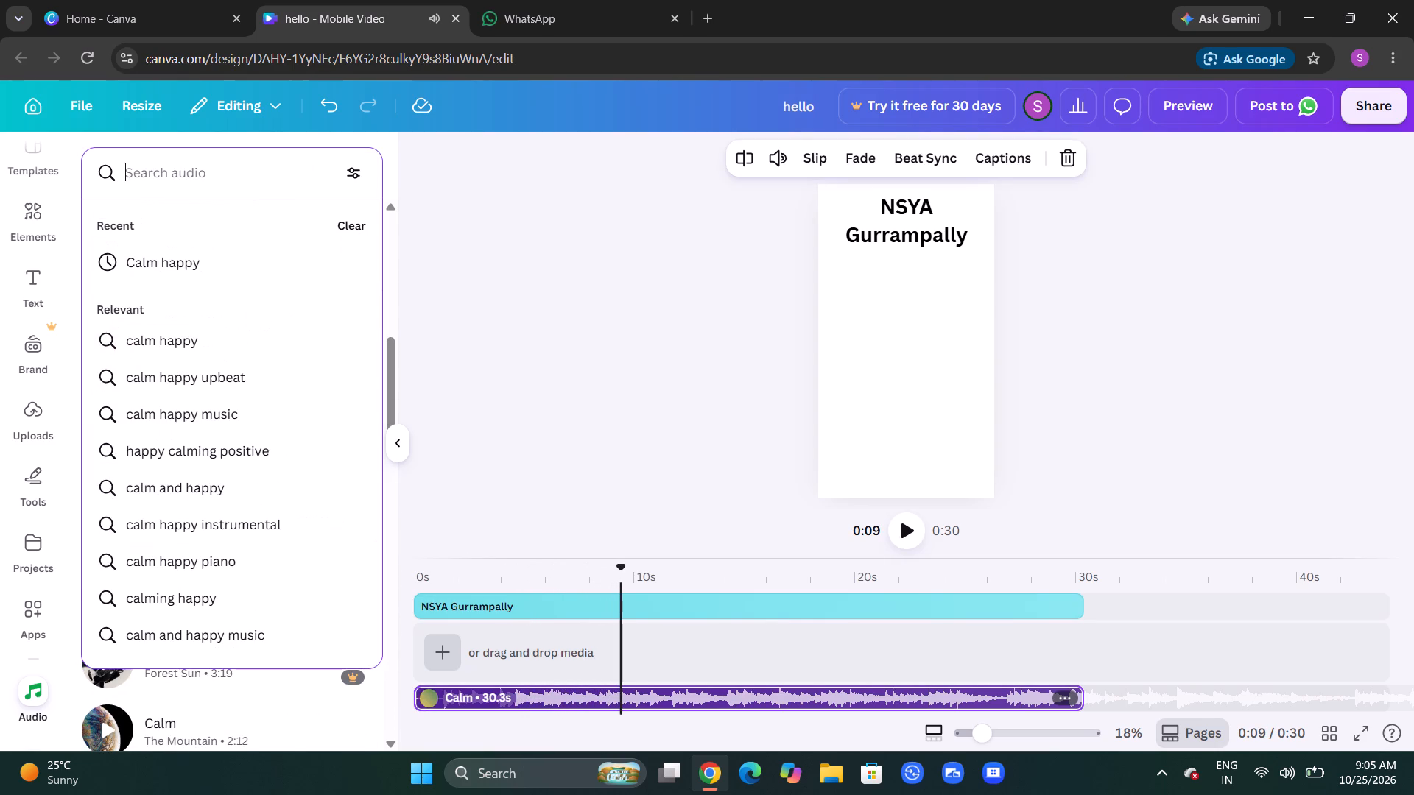
{"action": "type", "text": "te"}
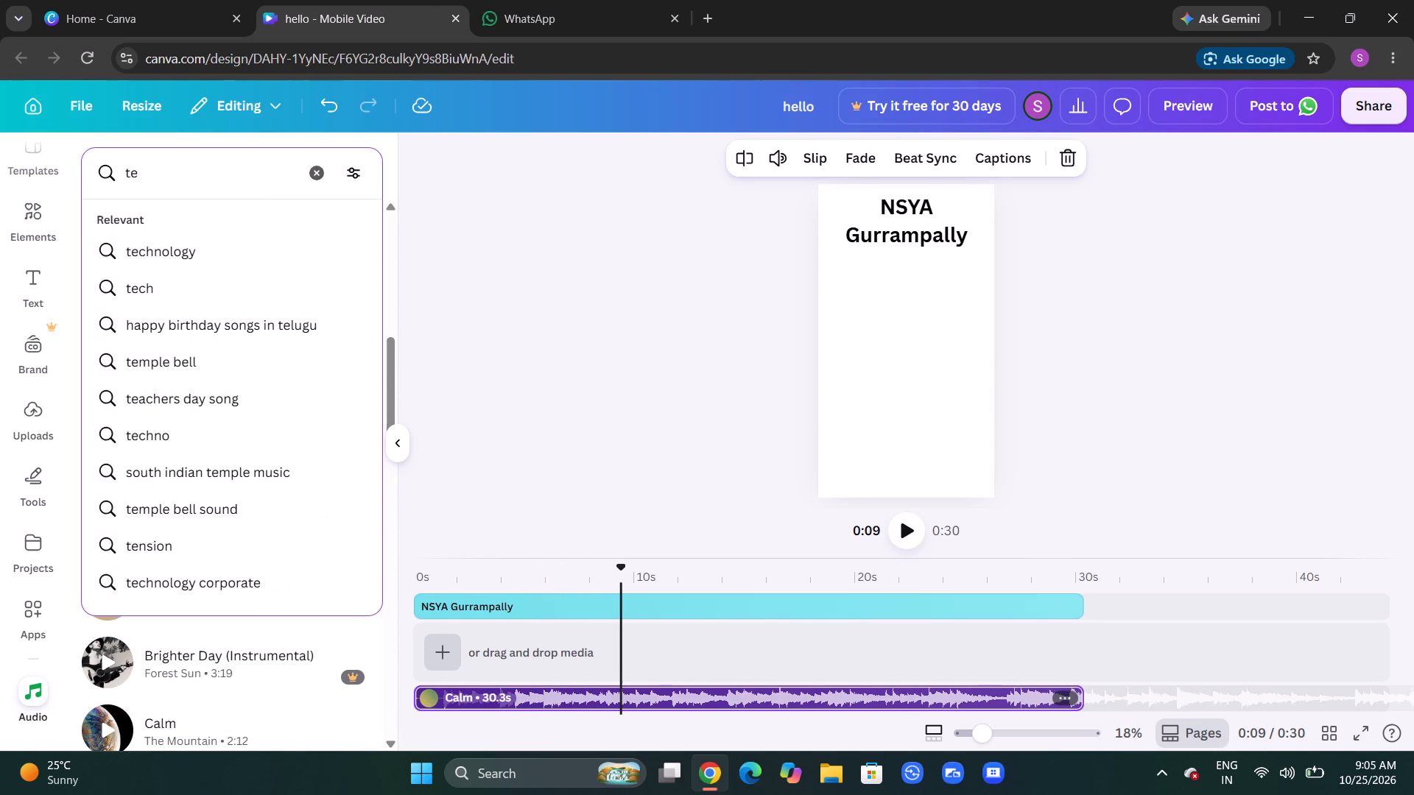
{"action": "key", "text": "u"}
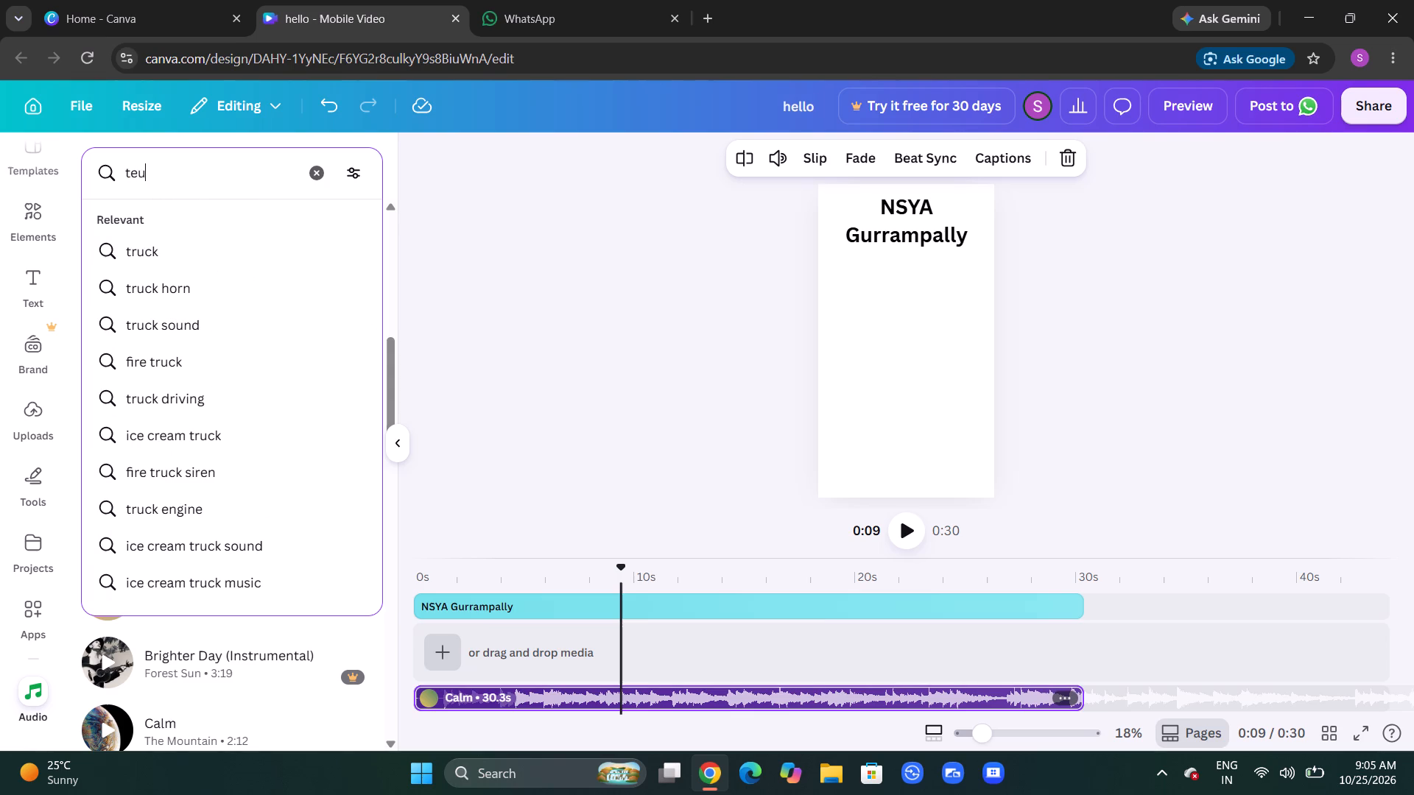
{"action": "type", "text": "gu"}
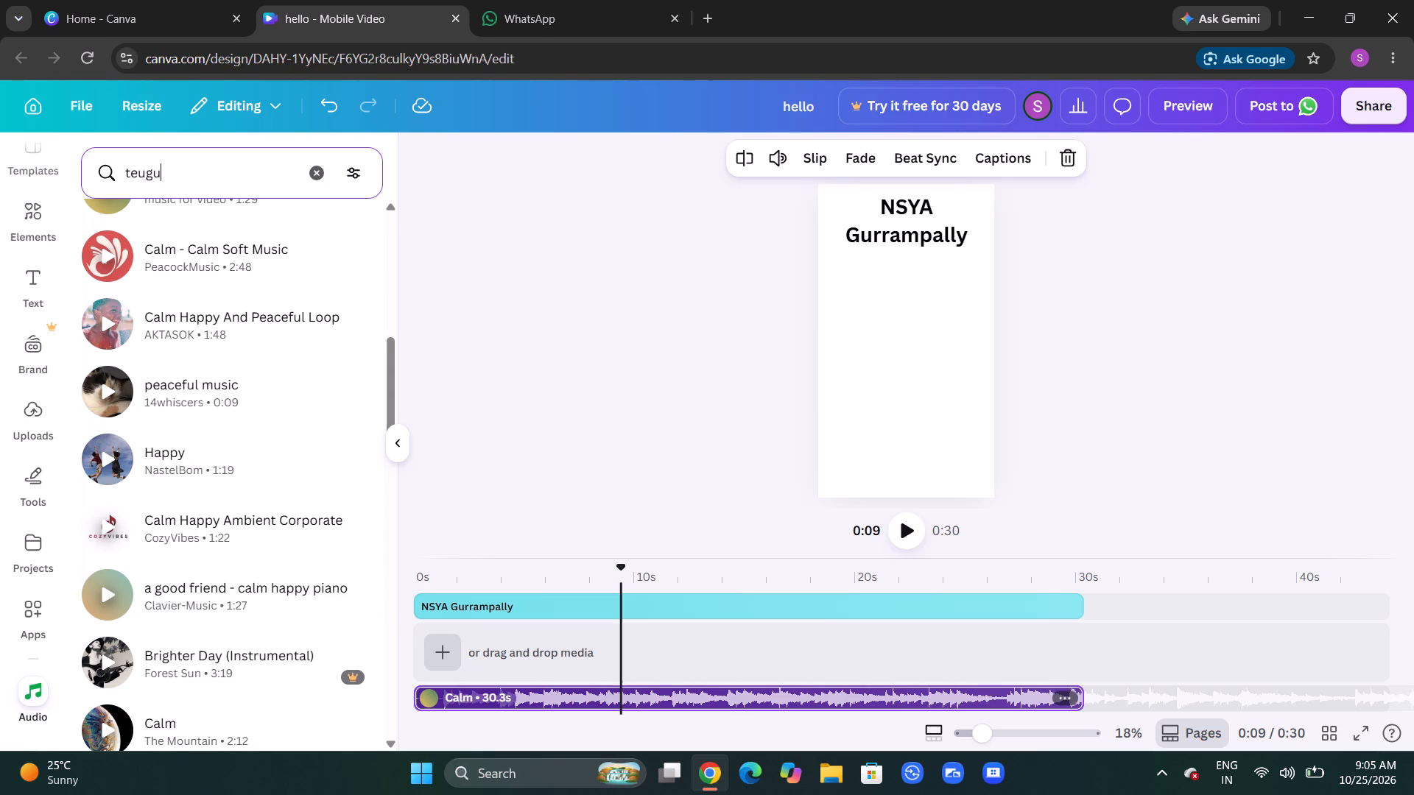
{"action": "key", "text": "space"}
{"action": "type", "text": "son"}
{"action": "type", "text": "gs"}
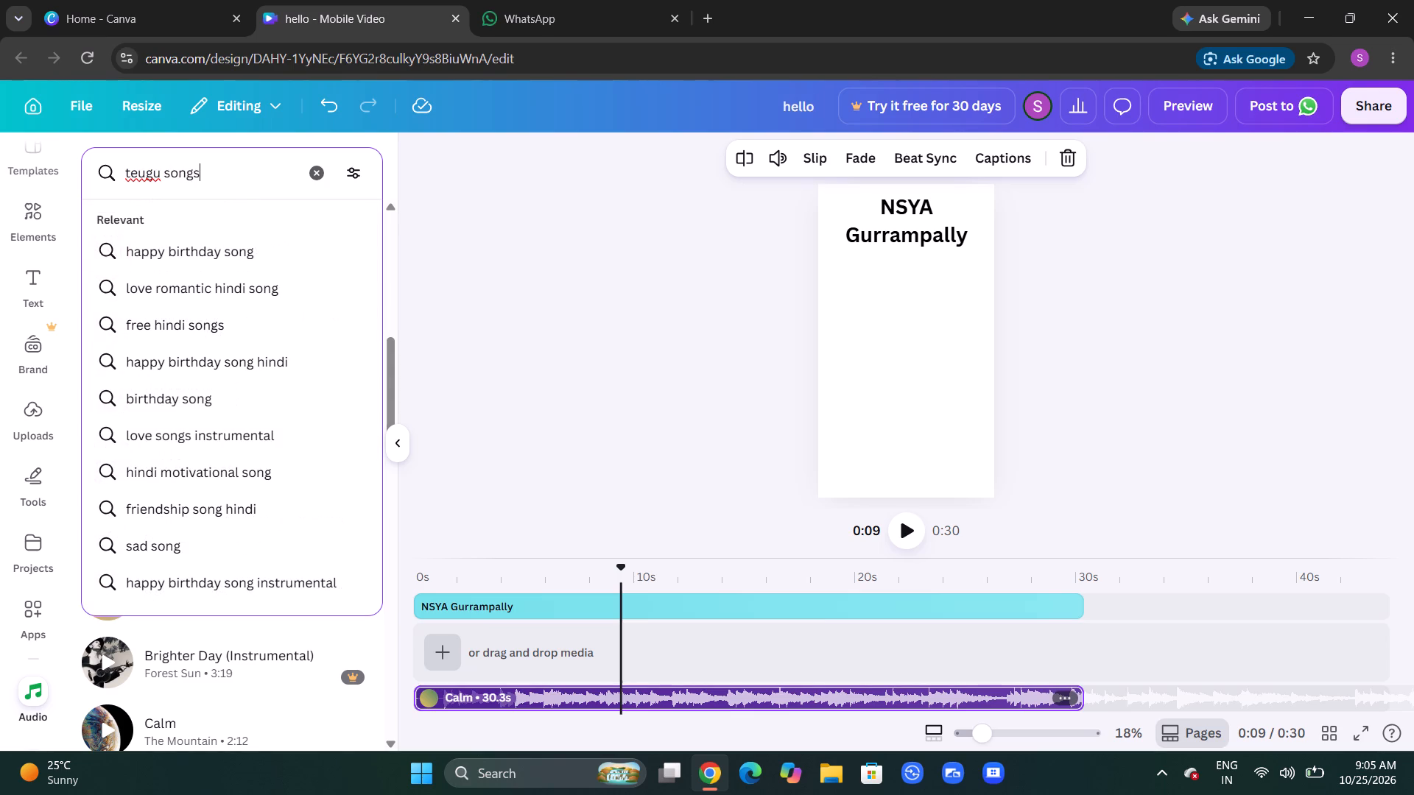
{"action": "key", "text": "Return"}
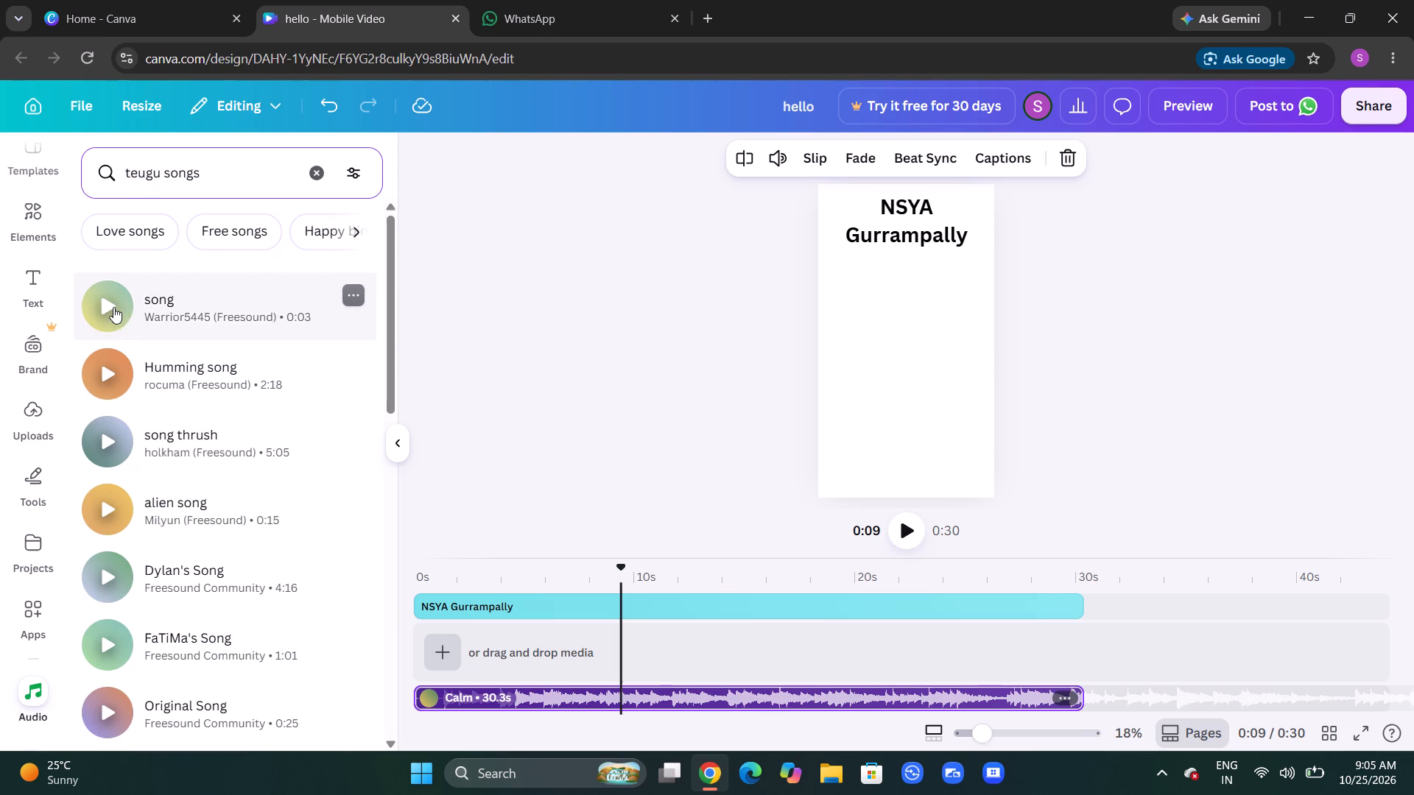
Preview "song", "Humming song", "alien song" and "Original Song" and look through the remaining audio results.
{"action": "left_click", "coordinate": [111, 304]}
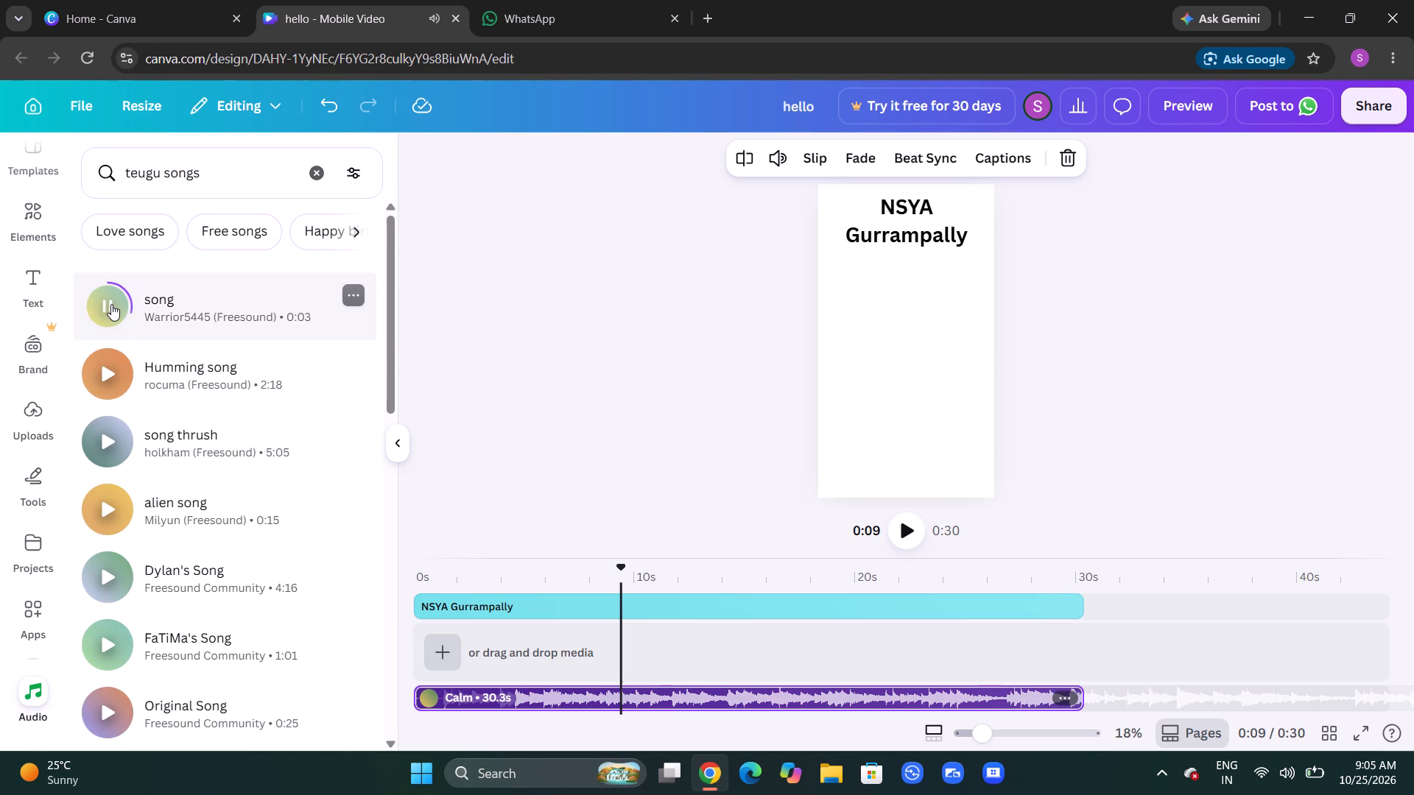
{"action": "left_click", "coordinate": [93, 378]}
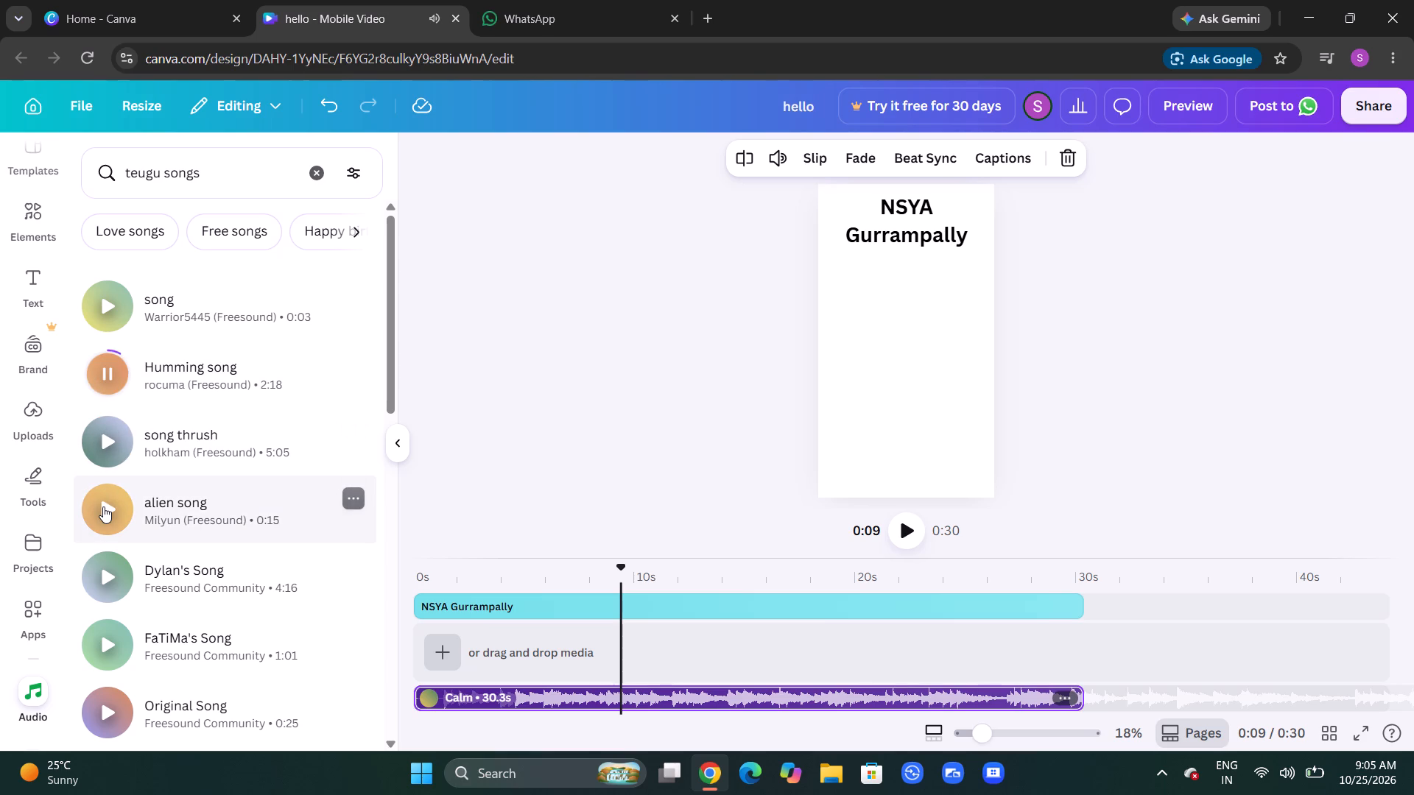
{"action": "left_click", "coordinate": [103, 506]}
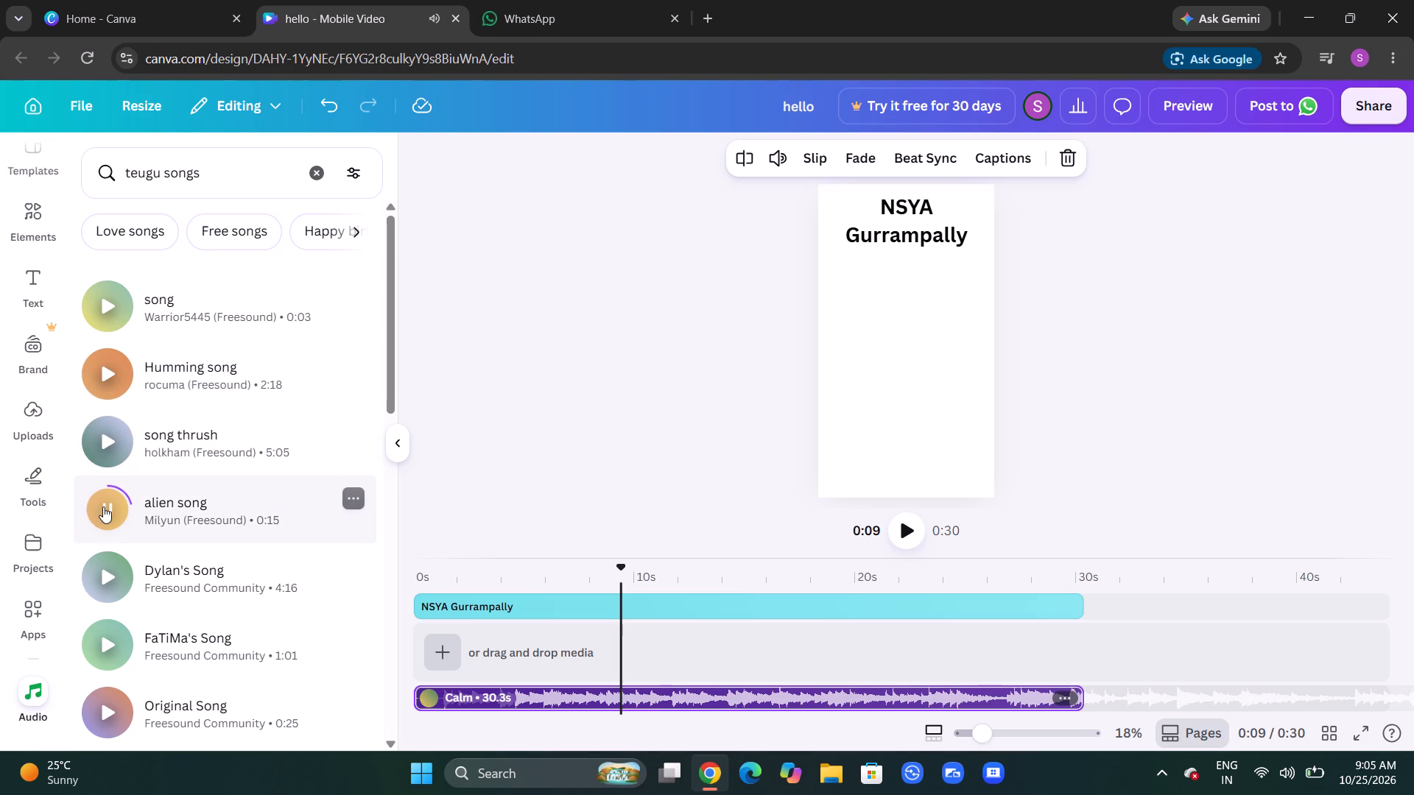
{"action": "left_click", "coordinate": [112, 709]}
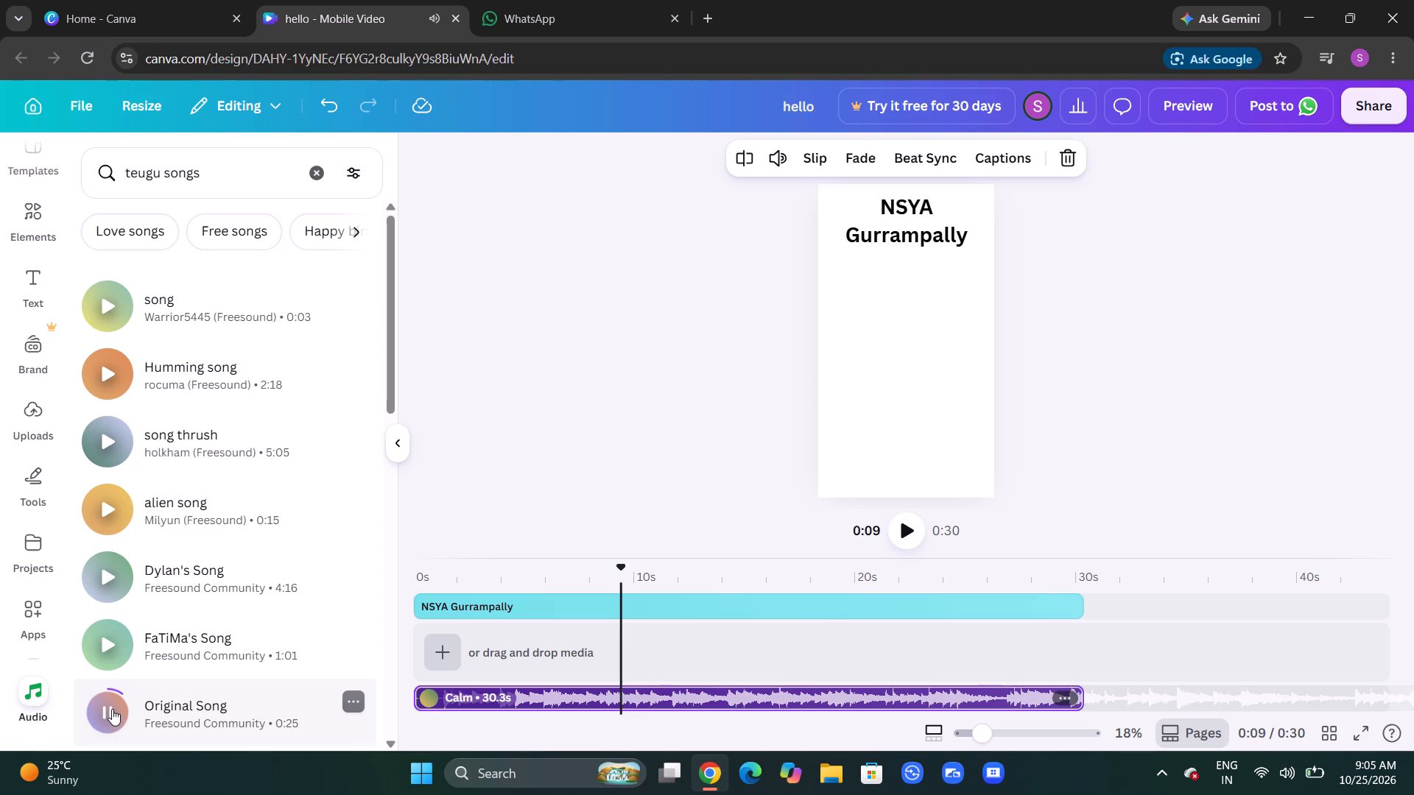
{"action": "scroll", "coordinate": [112, 709], "scroll_direction": "down", "scroll_amount": 3}
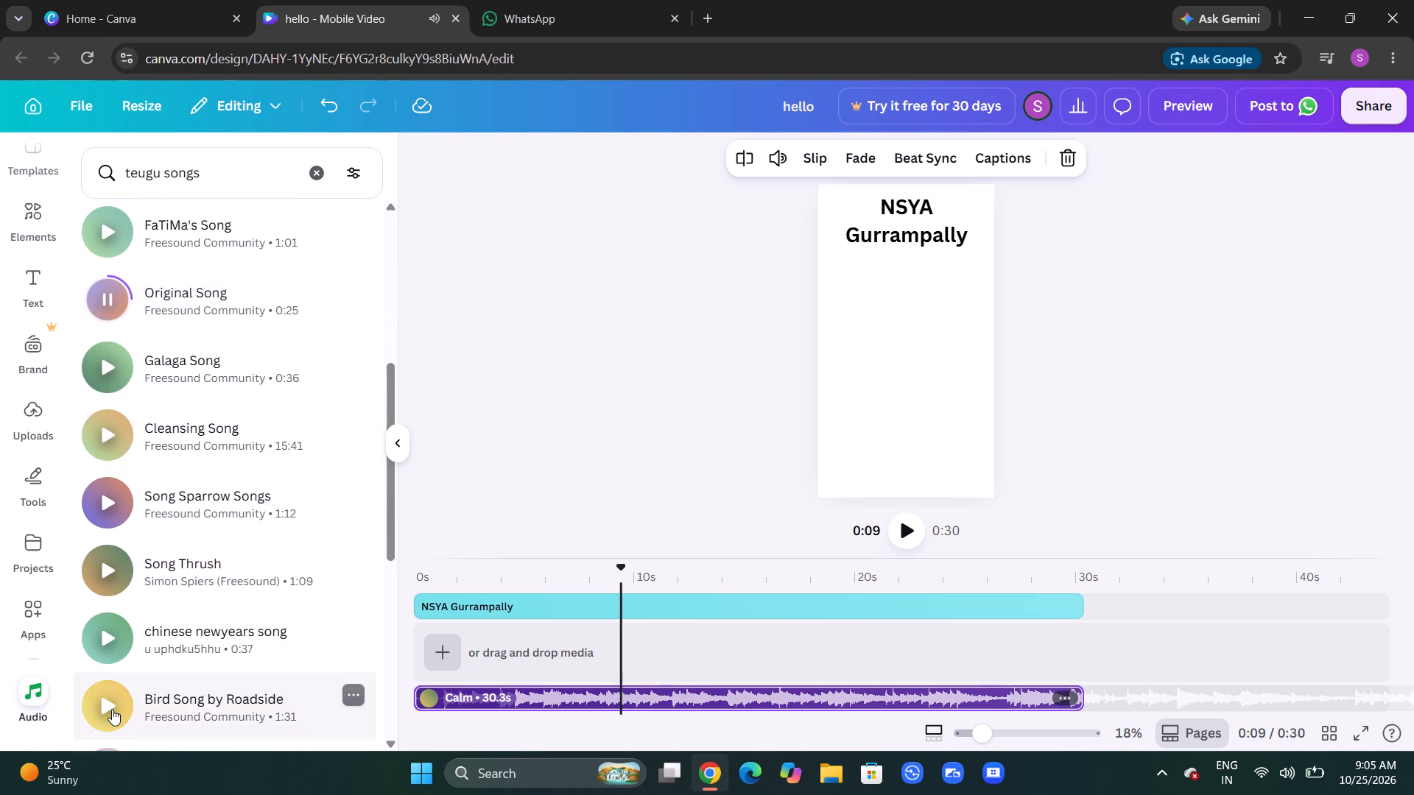
{"action": "scroll", "coordinate": [112, 709], "scroll_direction": "up", "scroll_amount": 5}
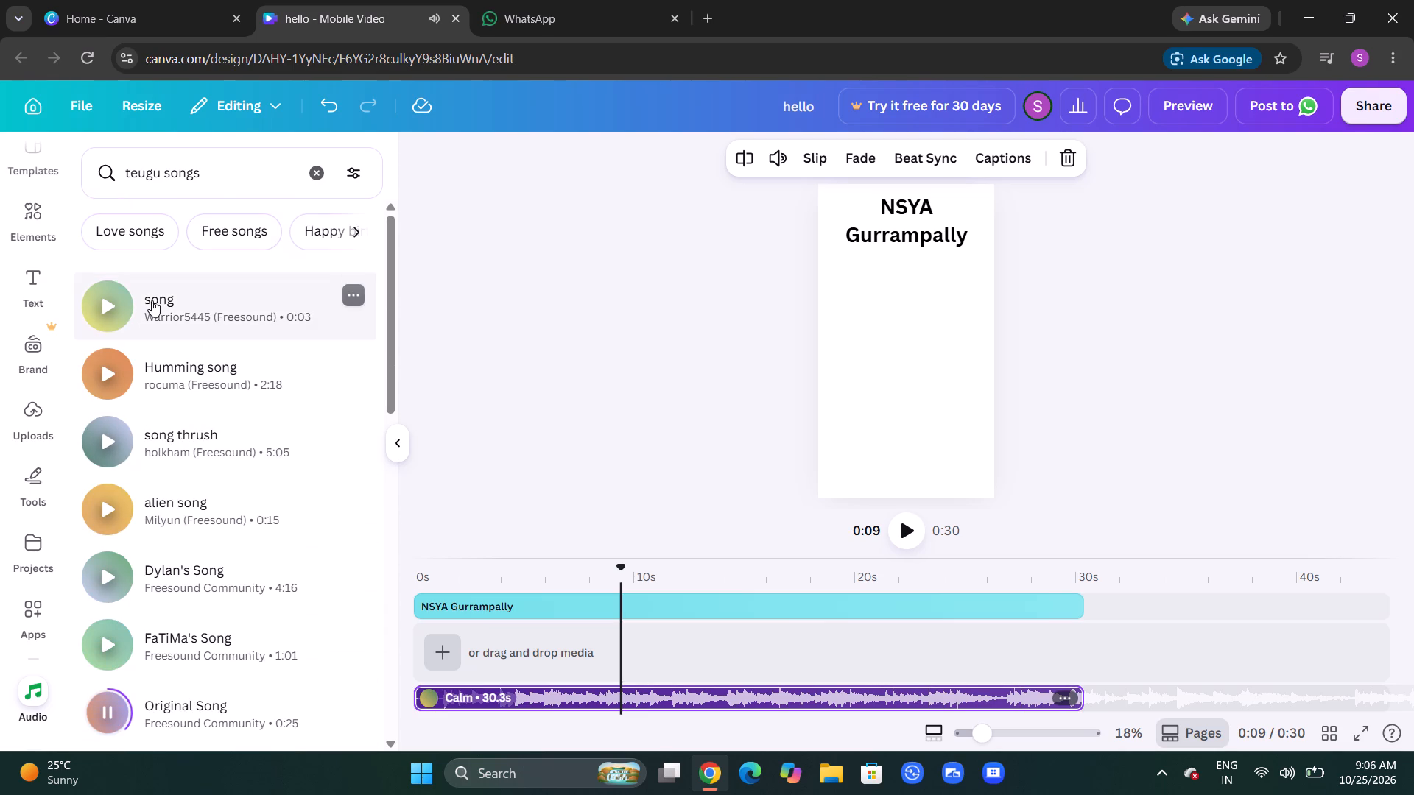
Switch the audio results to "Love songs" and preview "Romantic melody of the 80s" and "Love" by NastelBom, stopping the preview at the end.
{"action": "left_click", "coordinate": [133, 219]}
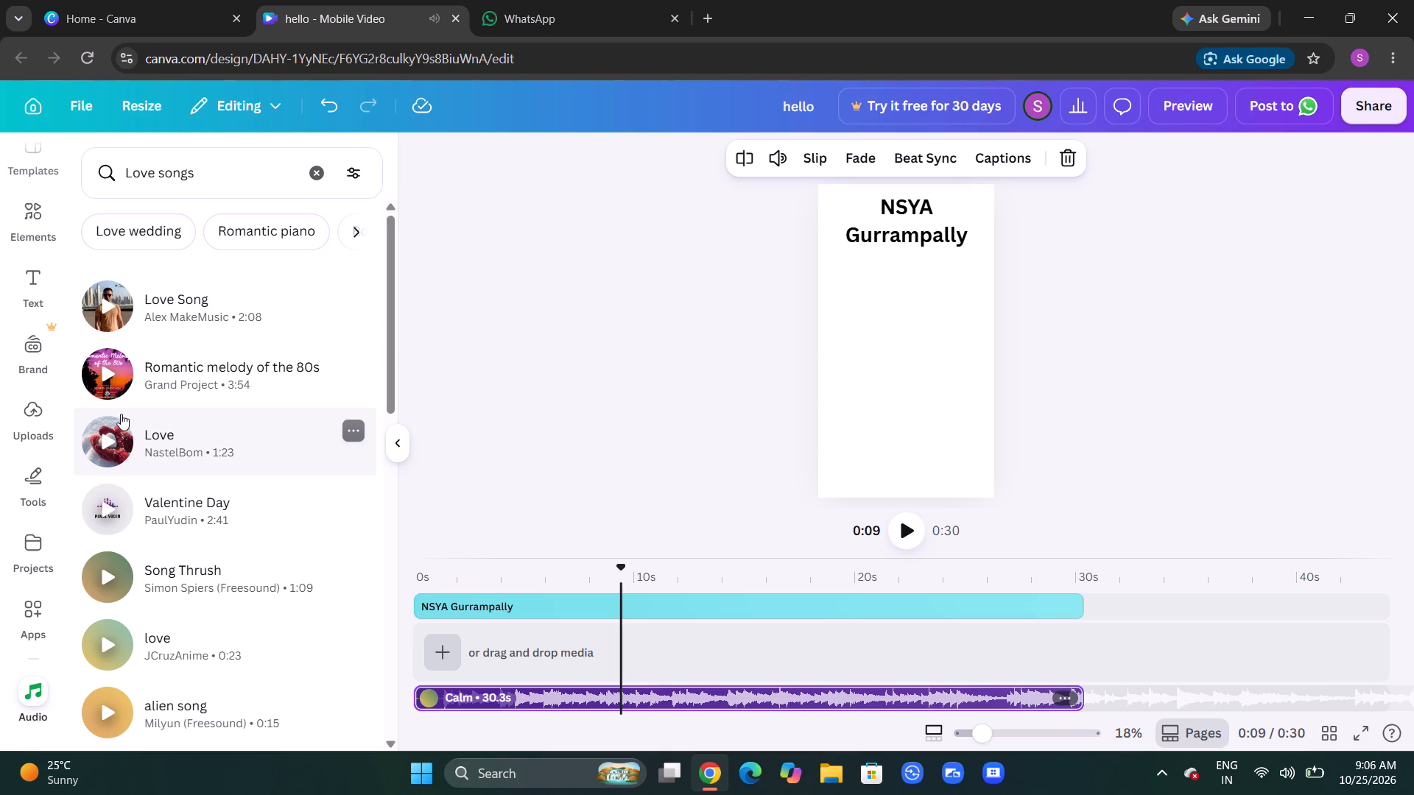
{"action": "left_click", "coordinate": [108, 378]}
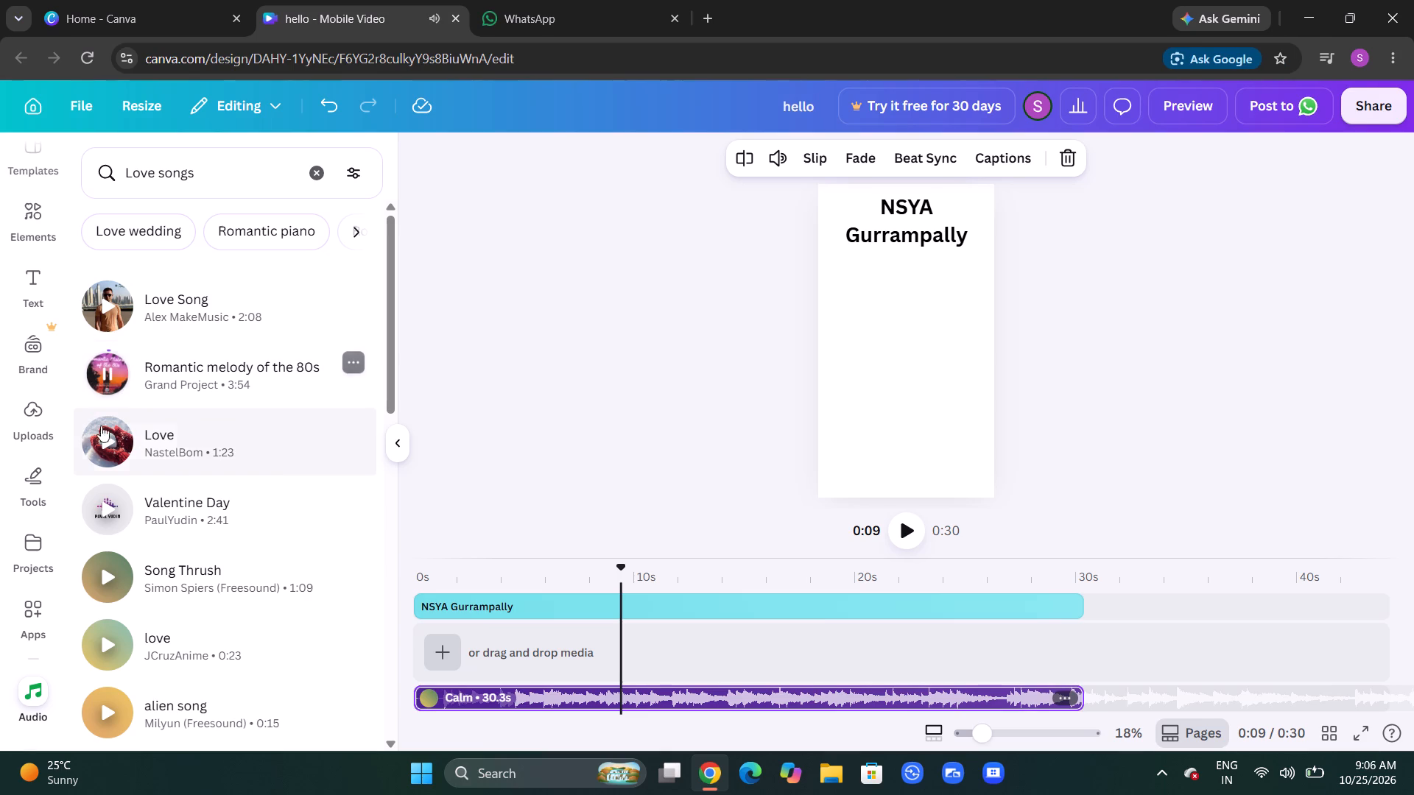
{"action": "left_click", "coordinate": [99, 432]}
{"action": "scroll", "coordinate": [109, 506], "scroll_direction": "down", "scroll_amount": 2}
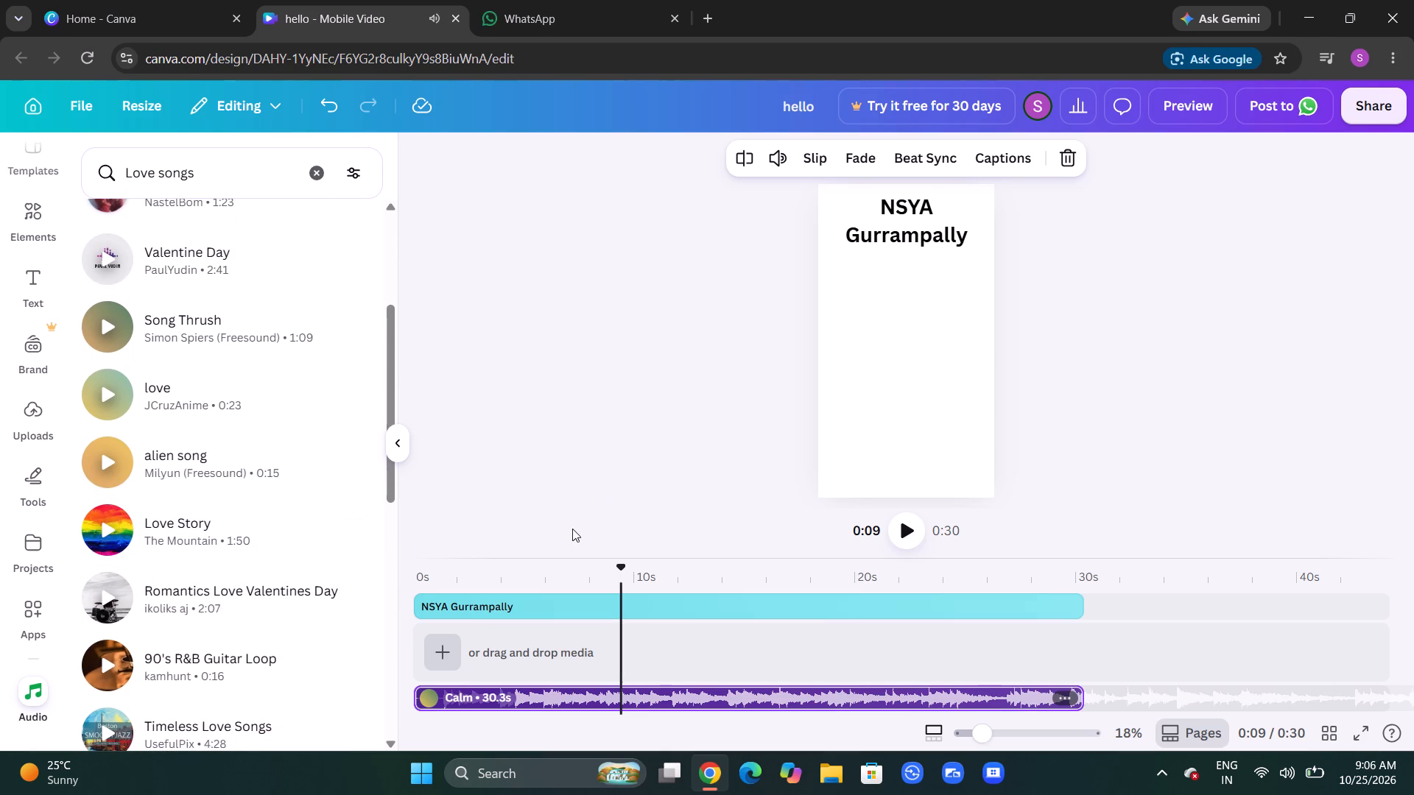
{"action": "left_click", "coordinate": [523, 607]}
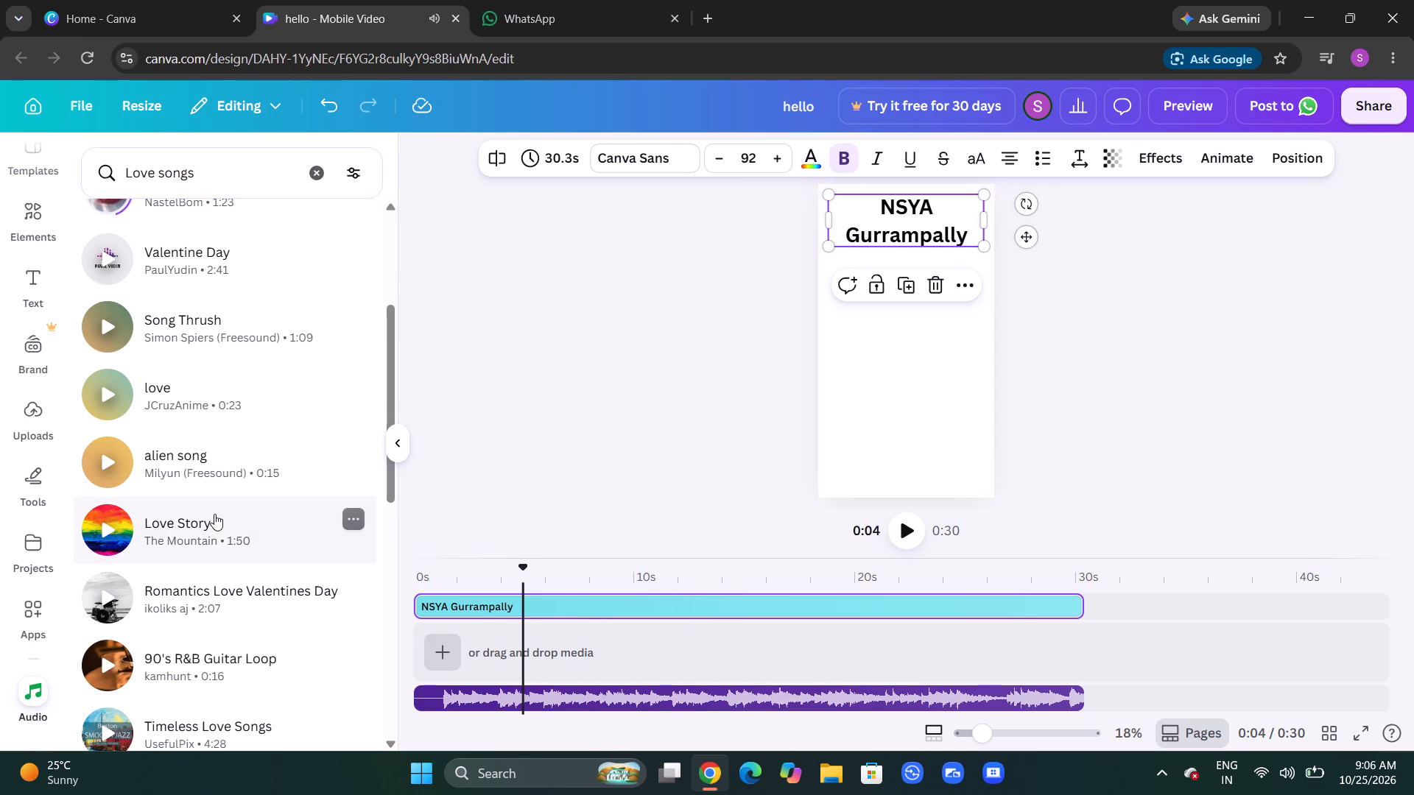
{"action": "scroll", "coordinate": [523, 667], "scroll_direction": "down", "scroll_amount": 3}
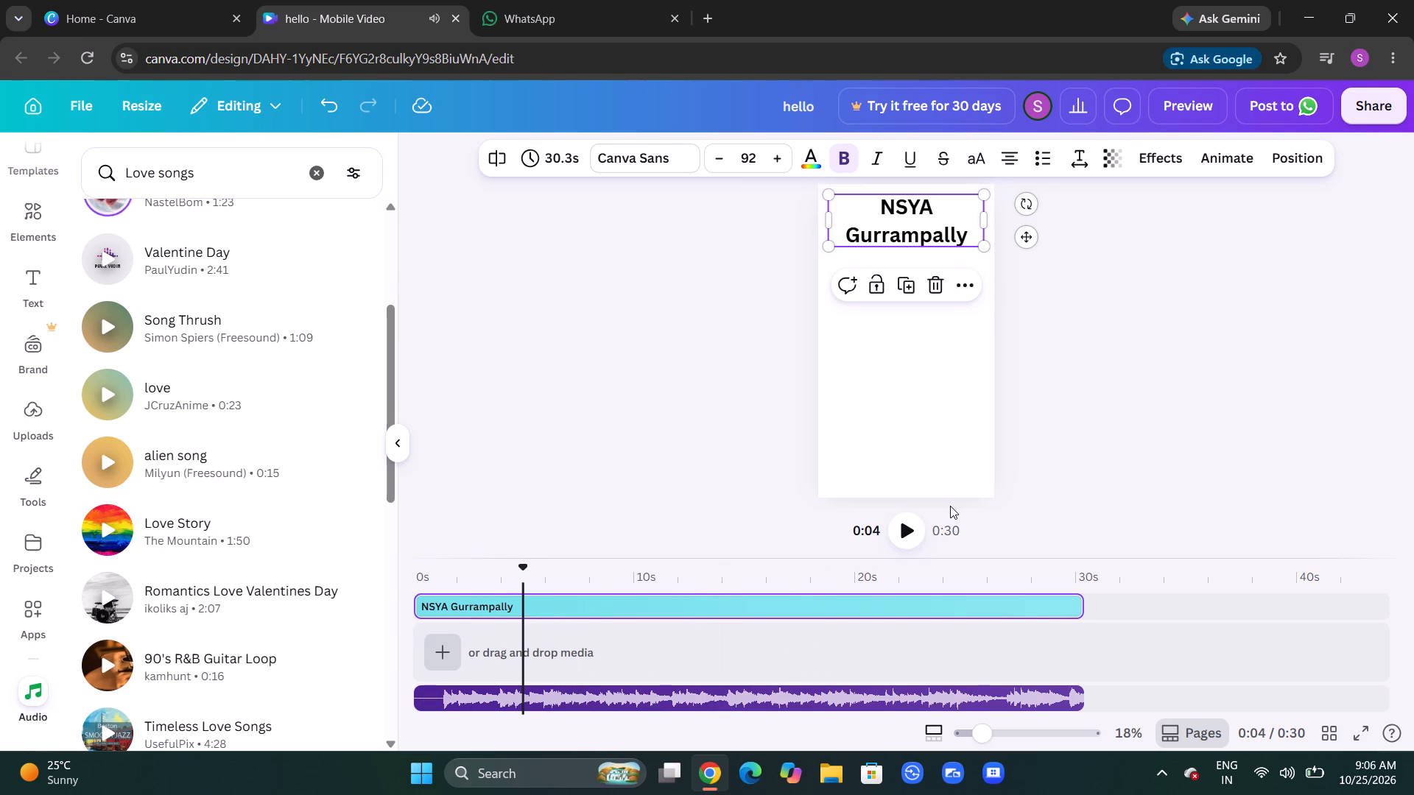
{"action": "left_click", "coordinate": [99, 208]}
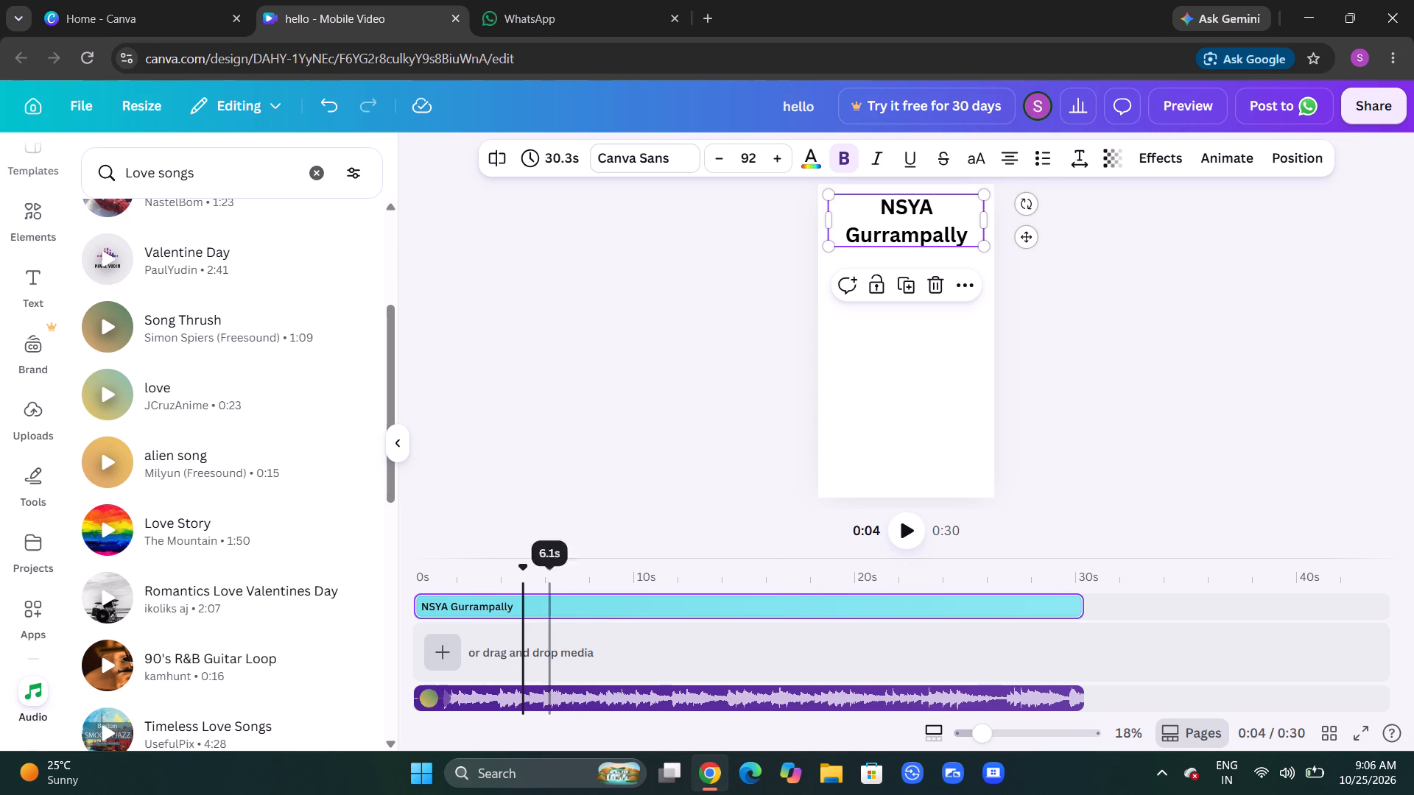
Minimize the browser window and open Kuro from the desktop.
{"action": "left_click", "coordinate": [1301, 3]}
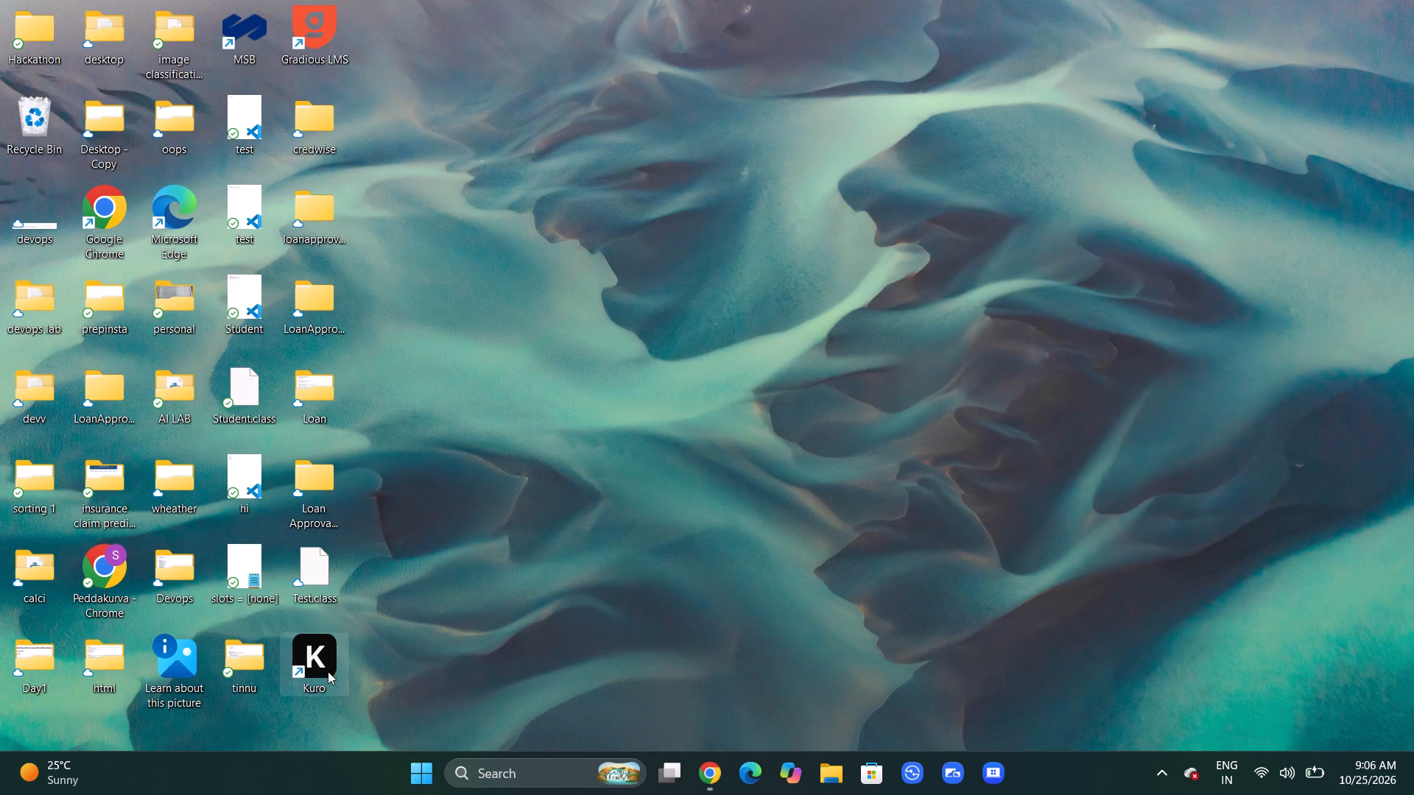
{"action": "left_click", "coordinate": [320, 662]}
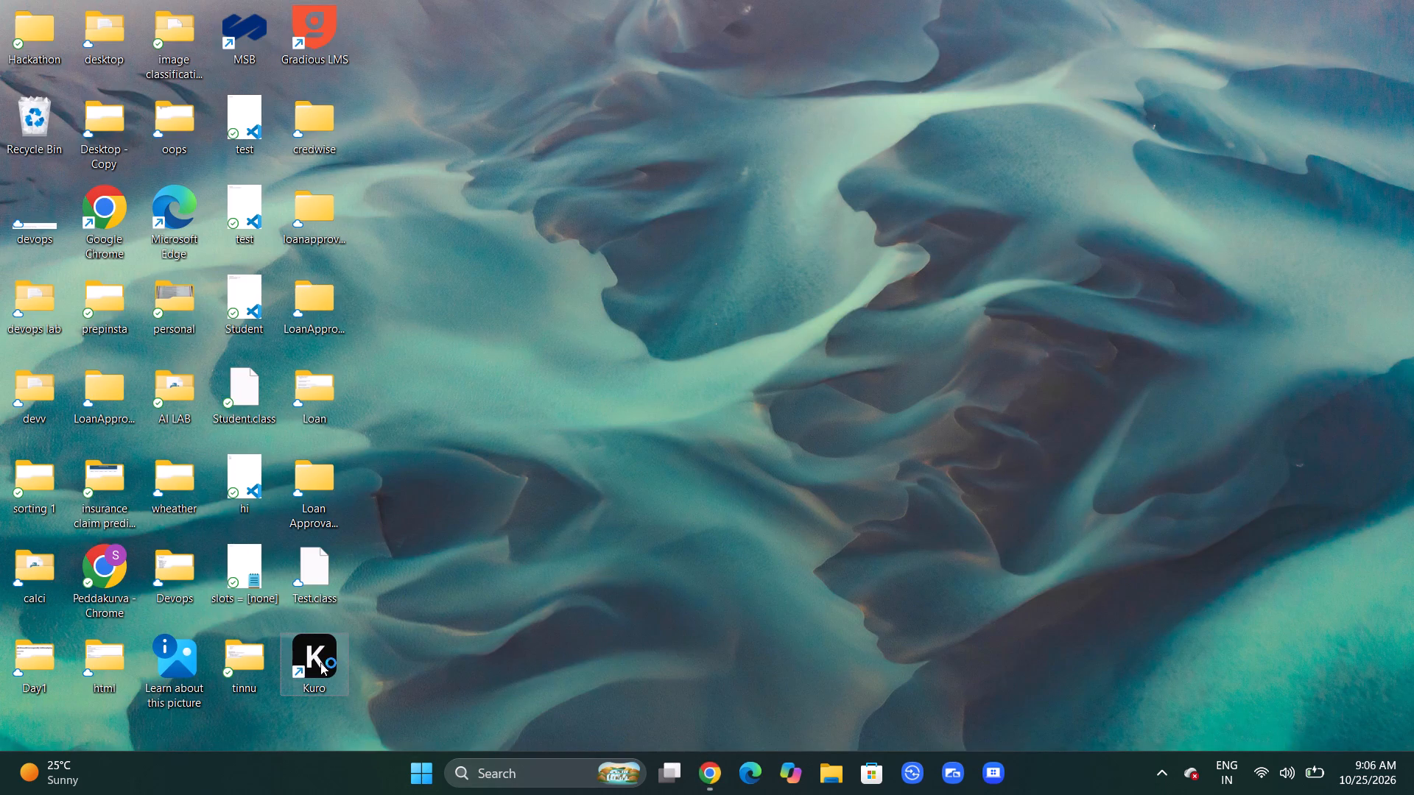
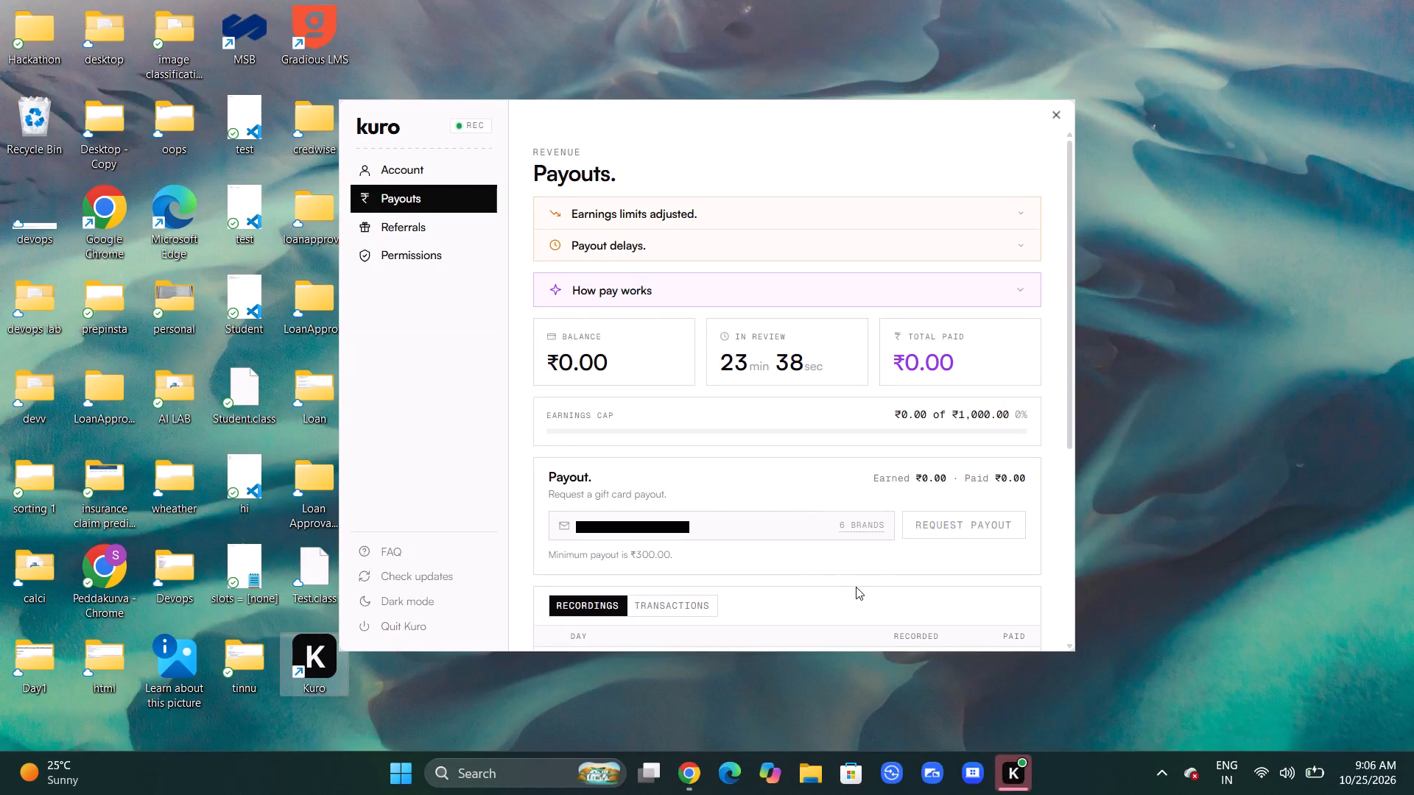
Close the Kuro window and return to the "hello" mobile video design in Chrome.
{"action": "left_click", "coordinate": [1055, 113]}
{"action": "left_click", "coordinate": [692, 780]}
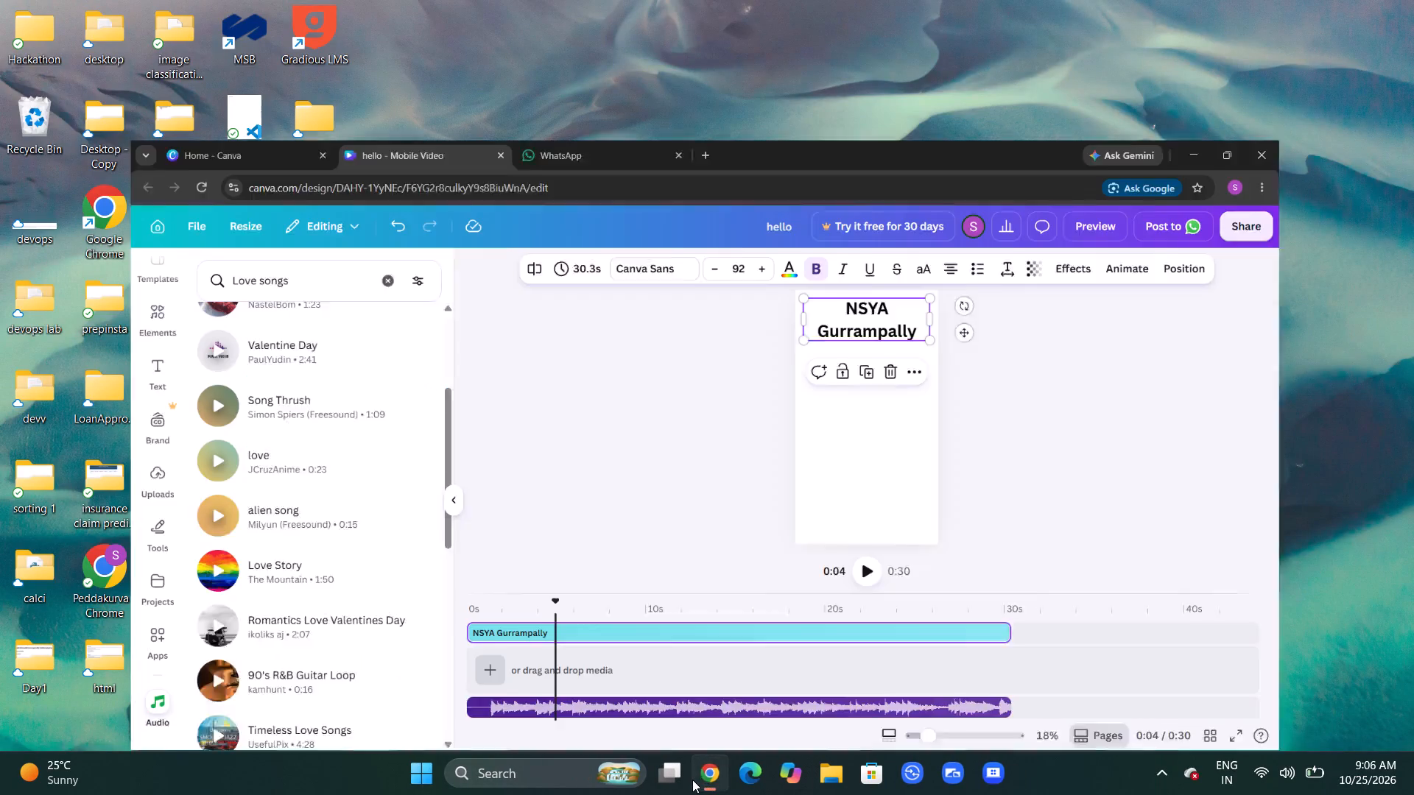
{"action": "left_click", "coordinate": [746, 499]}
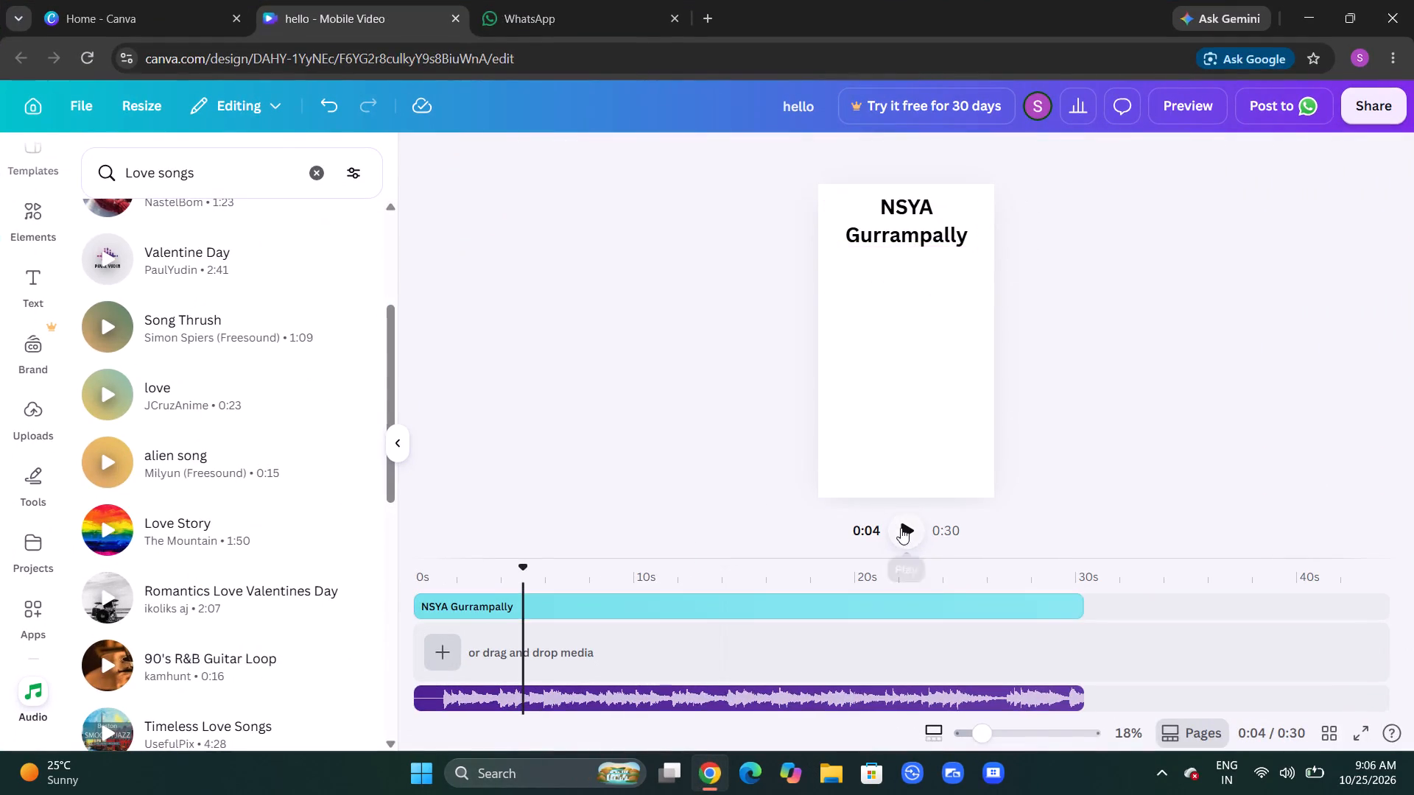
Play the video from the current playhead position to check the heading with its background music.
{"action": "left_click", "coordinate": [901, 528]}
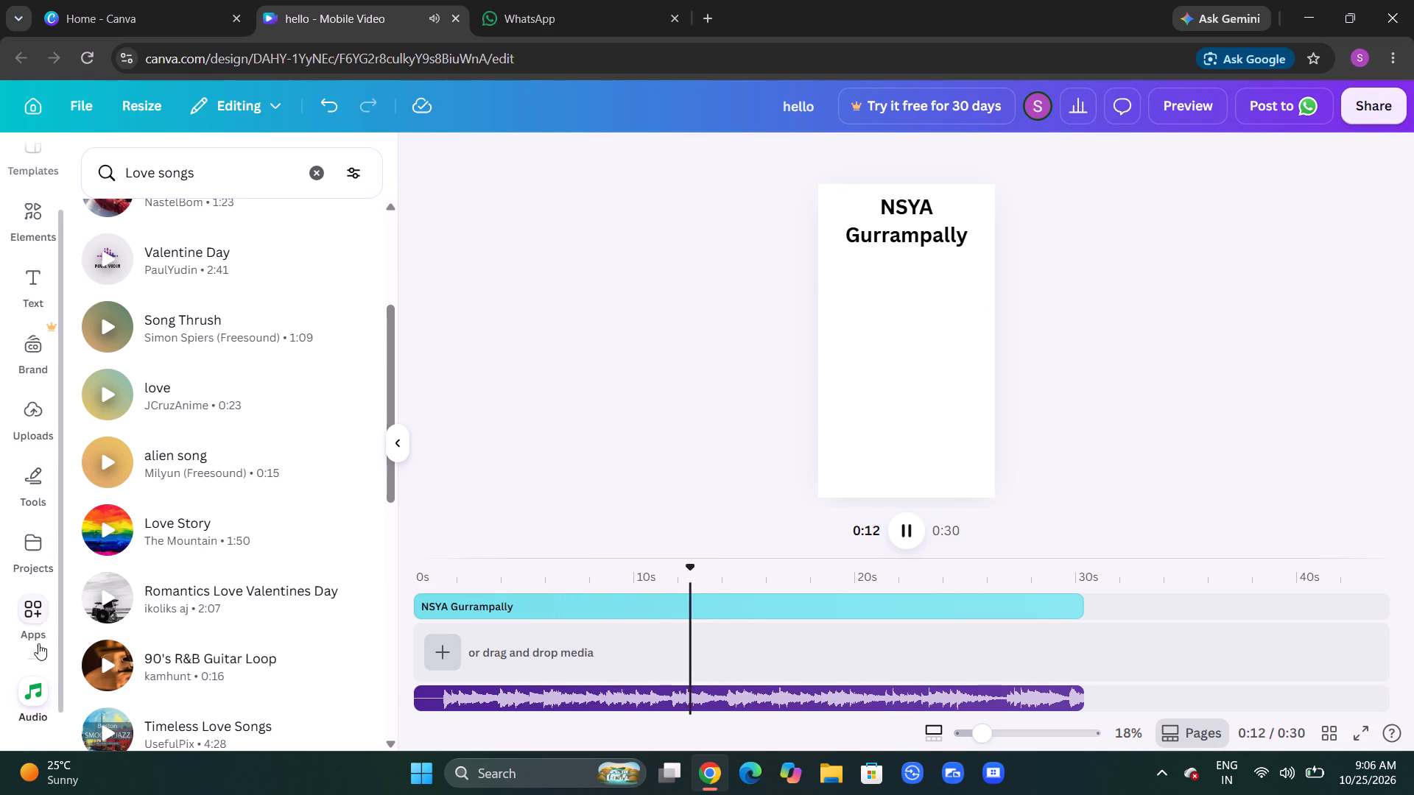
{"action": "left_click", "coordinate": [35, 693]}
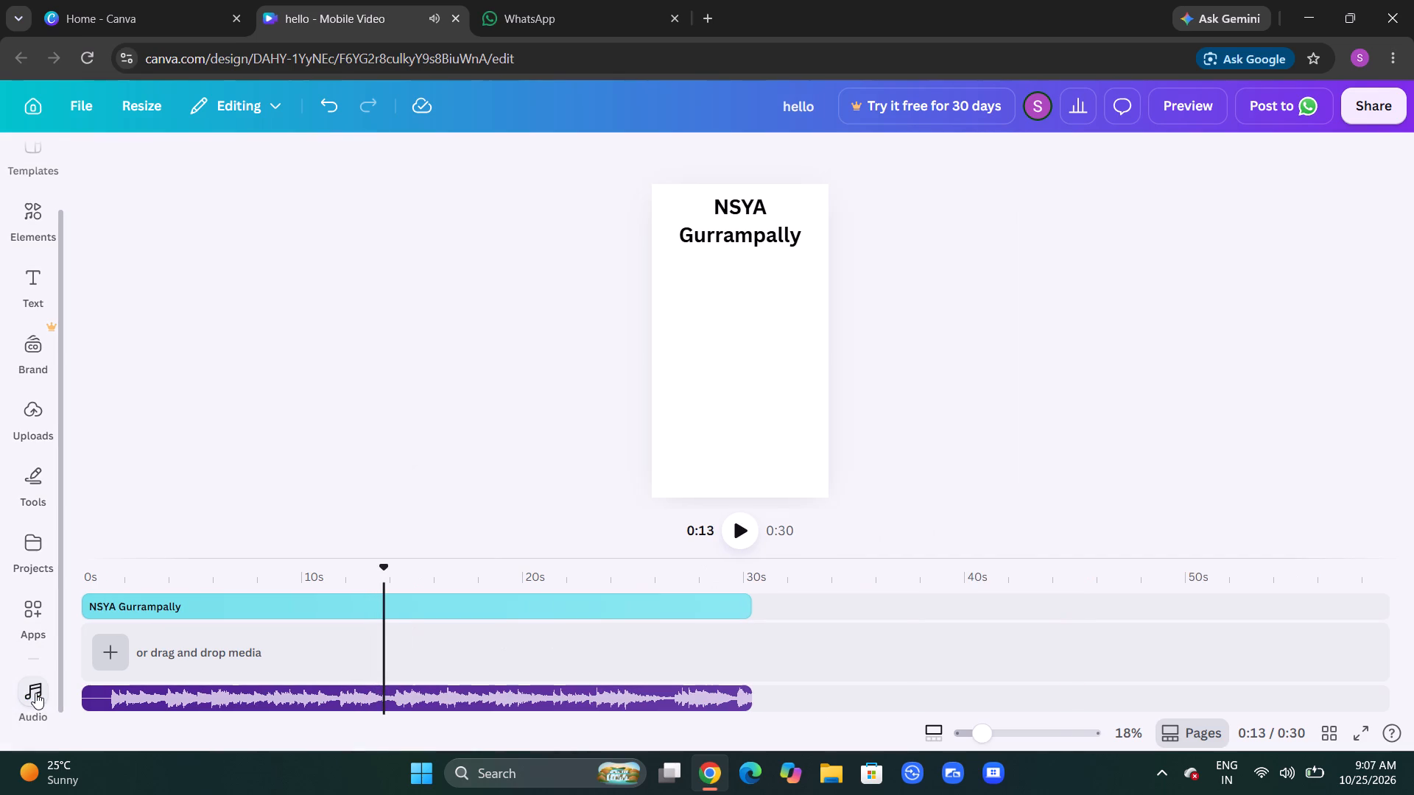
{"action": "left_click", "coordinate": [35, 693]}
Browse the Graphics category of the elements library, looking through its featured items, icons and collections.
{"action": "left_click", "coordinate": [18, 211]}
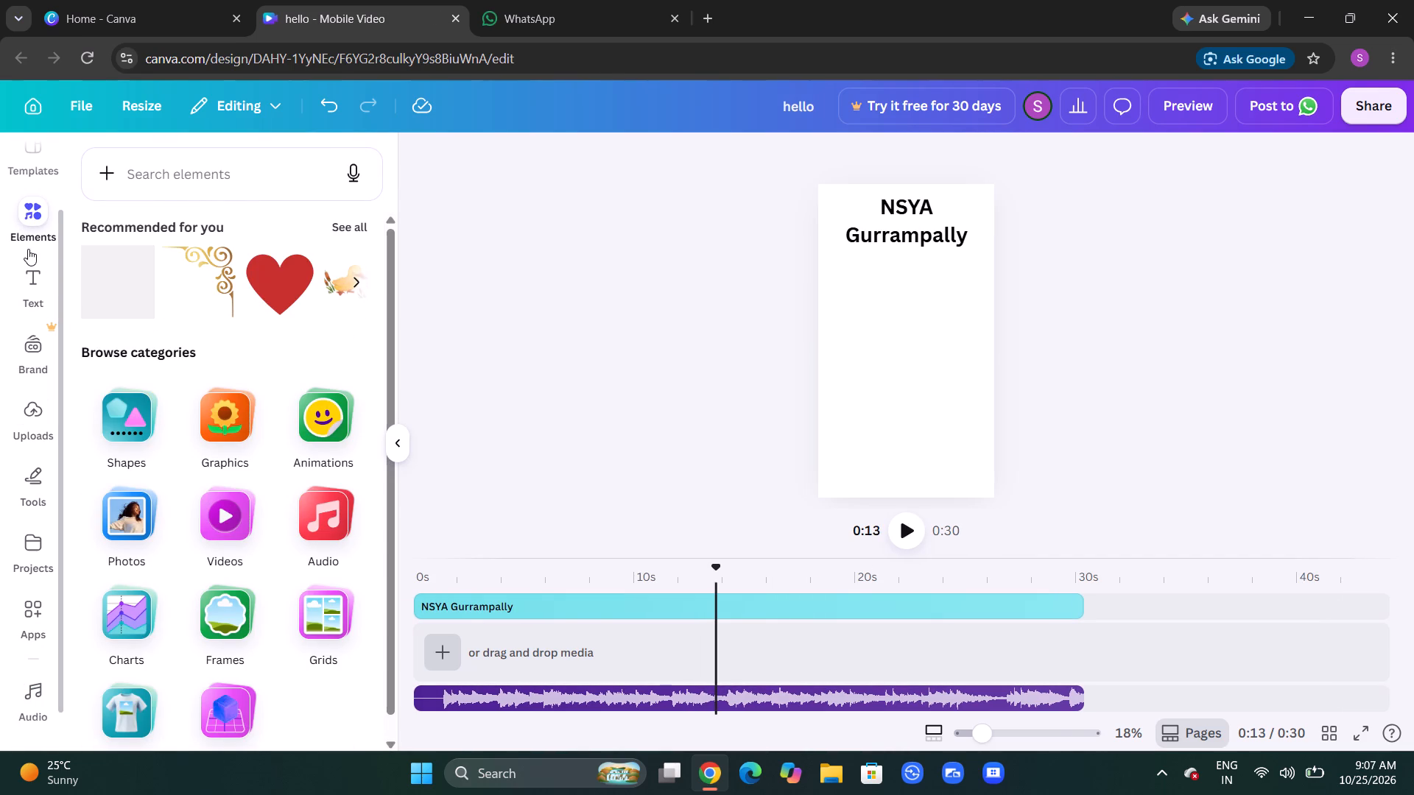
{"action": "left_click", "coordinate": [244, 411]}
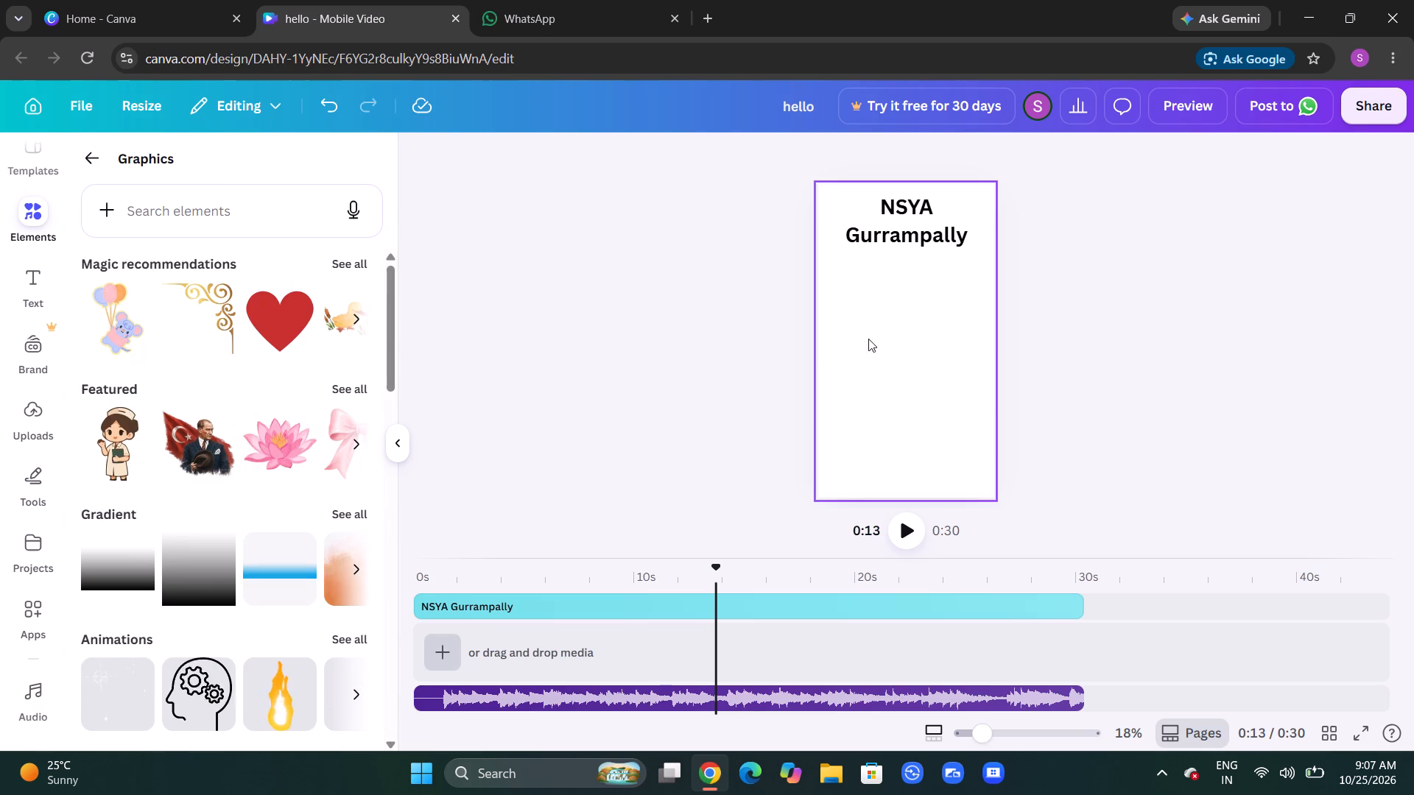
{"action": "scroll", "coordinate": [300, 492], "scroll_direction": "down", "scroll_amount": 2}
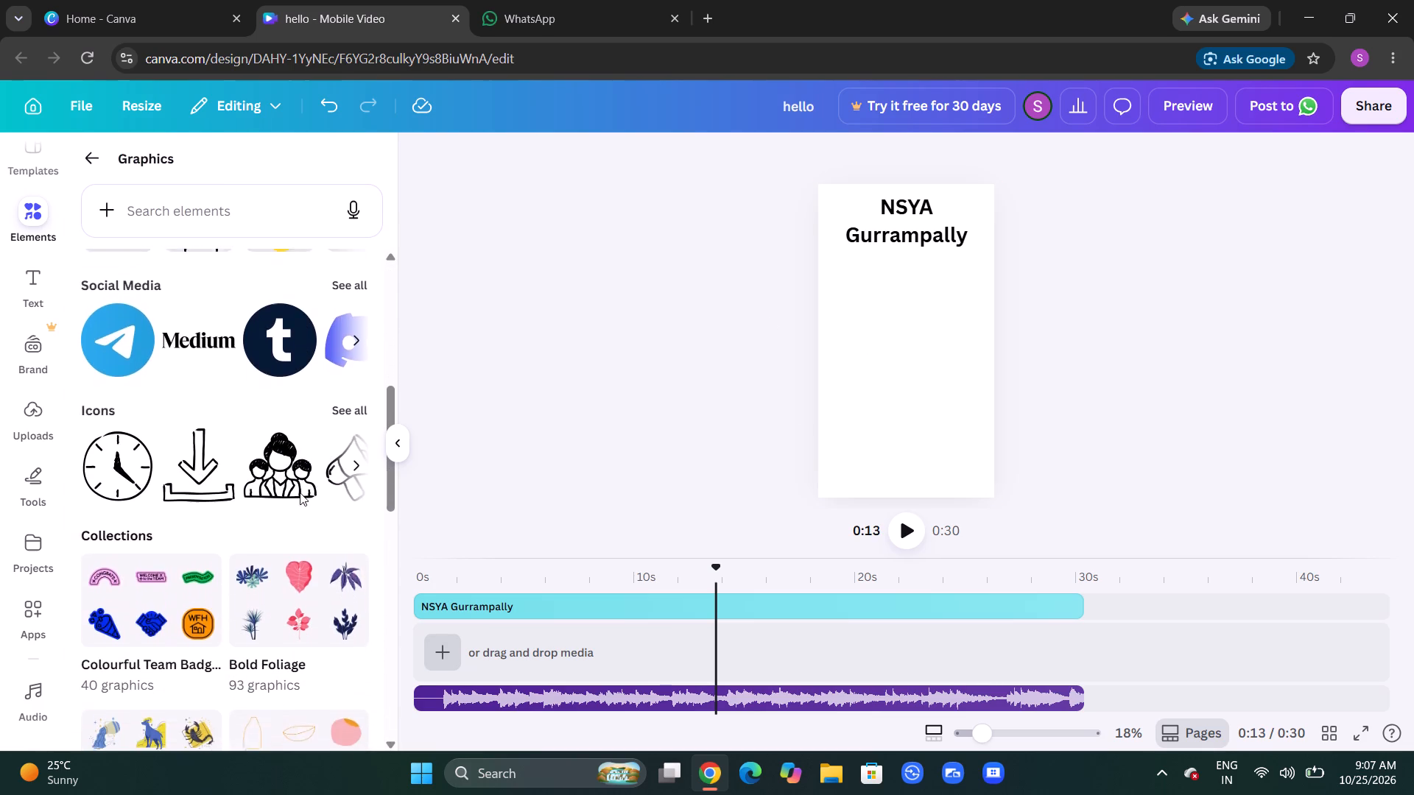
{"action": "scroll", "coordinate": [300, 492], "scroll_direction": "down", "scroll_amount": 4}
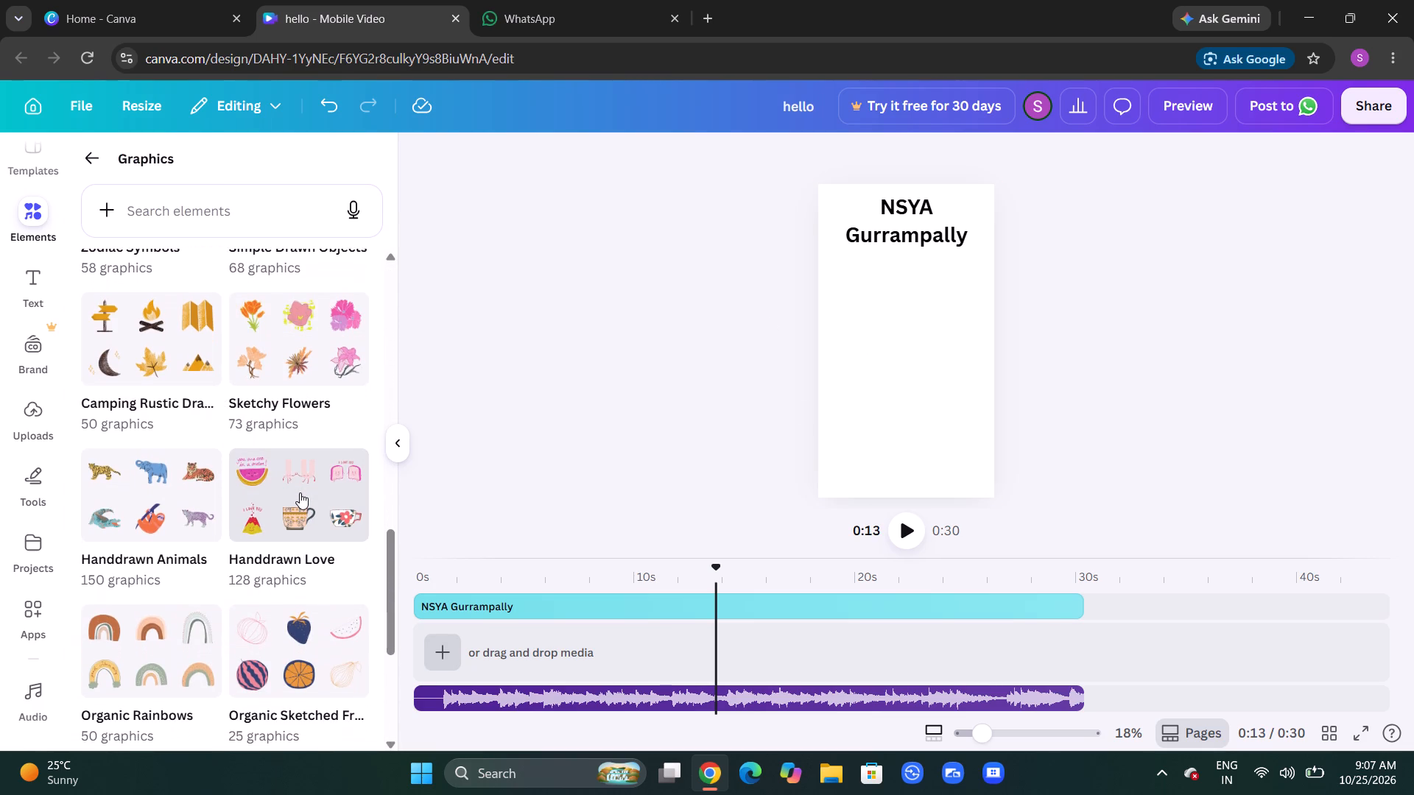
{"action": "scroll", "coordinate": [300, 492], "scroll_direction": "down", "scroll_amount": 4}
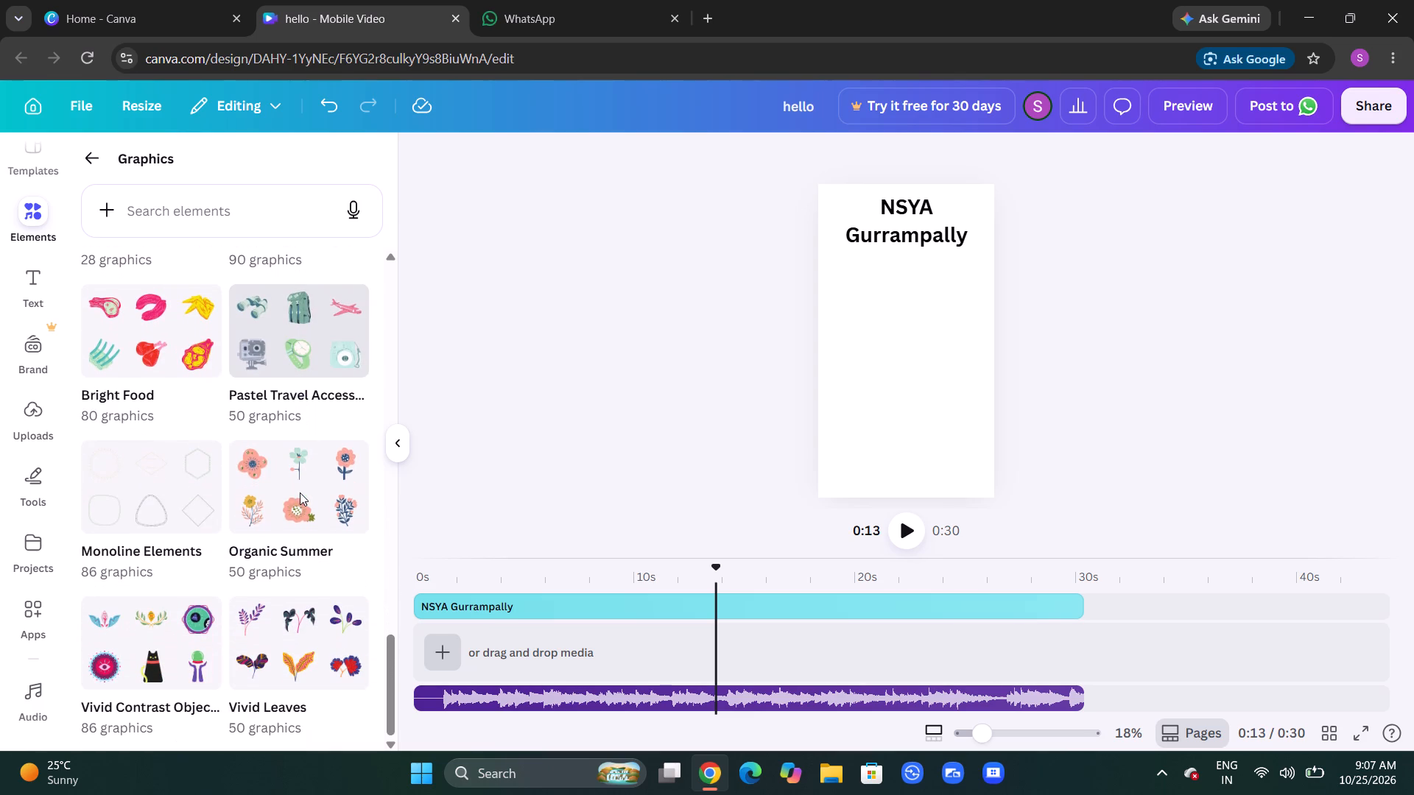
{"action": "scroll", "coordinate": [300, 492], "scroll_direction": "down", "scroll_amount": 1}
Add a new text box to the page below the "NSYA Gurrampally" heading with the Text tool.
{"action": "left_click", "coordinate": [22, 489]}
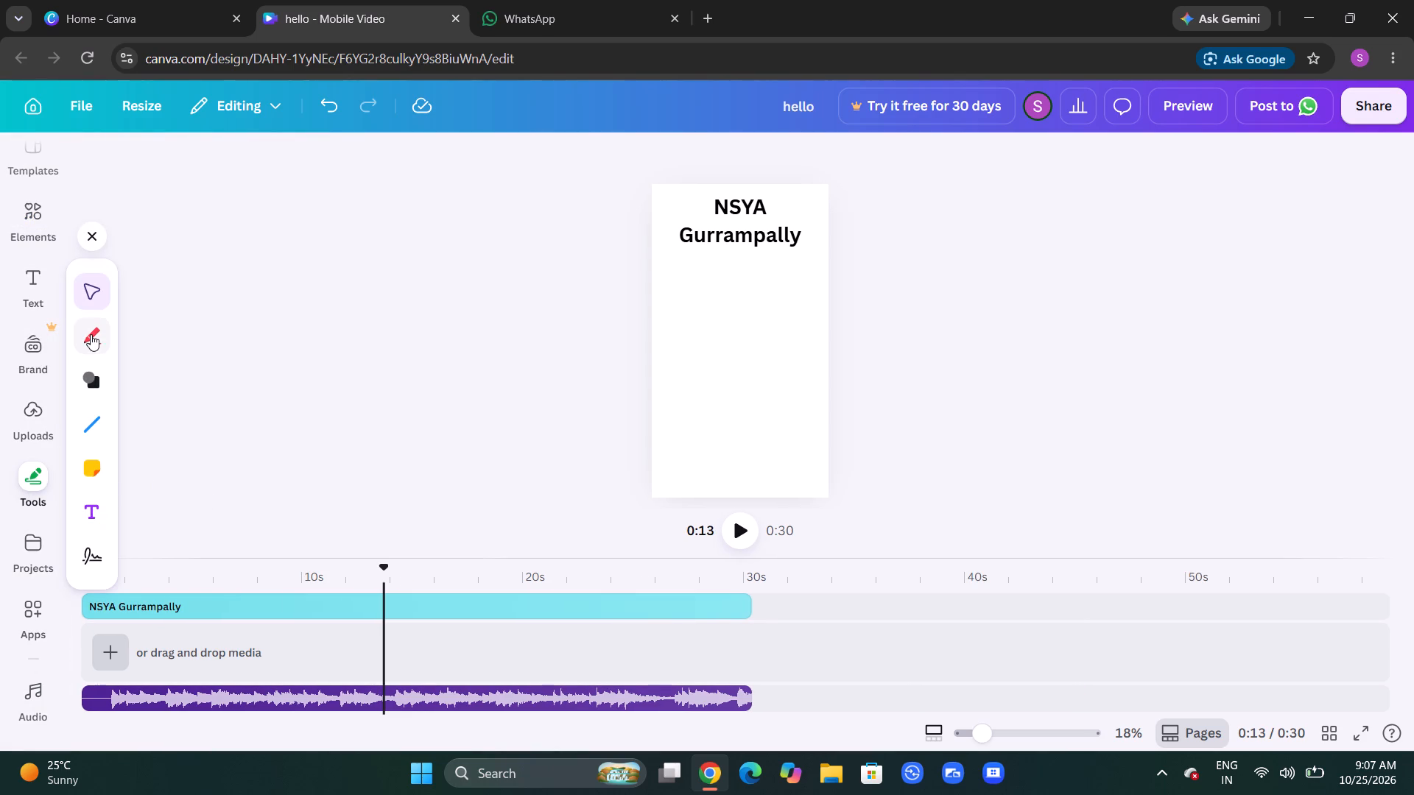
{"action": "left_click", "coordinate": [95, 330]}
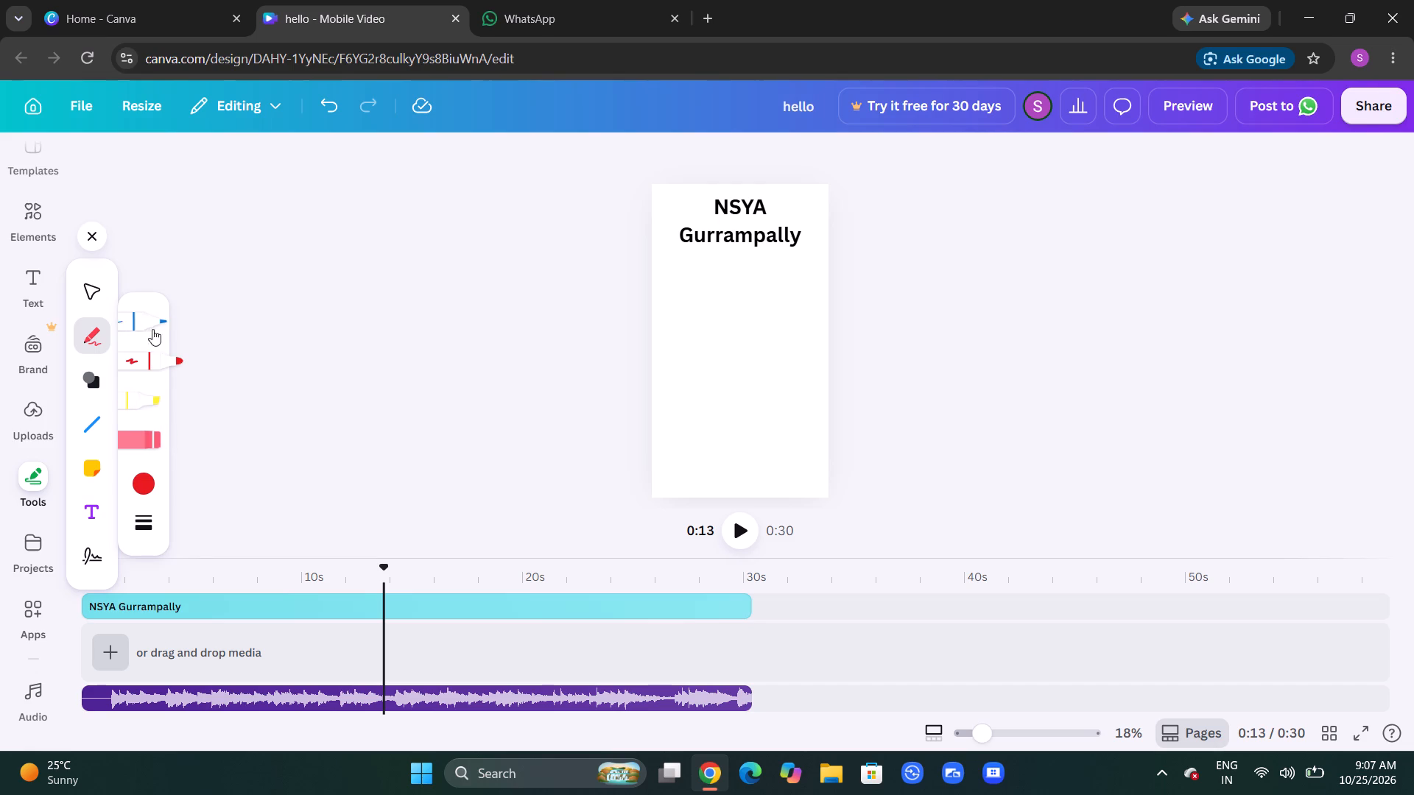
{"action": "left_click", "coordinate": [88, 504]}
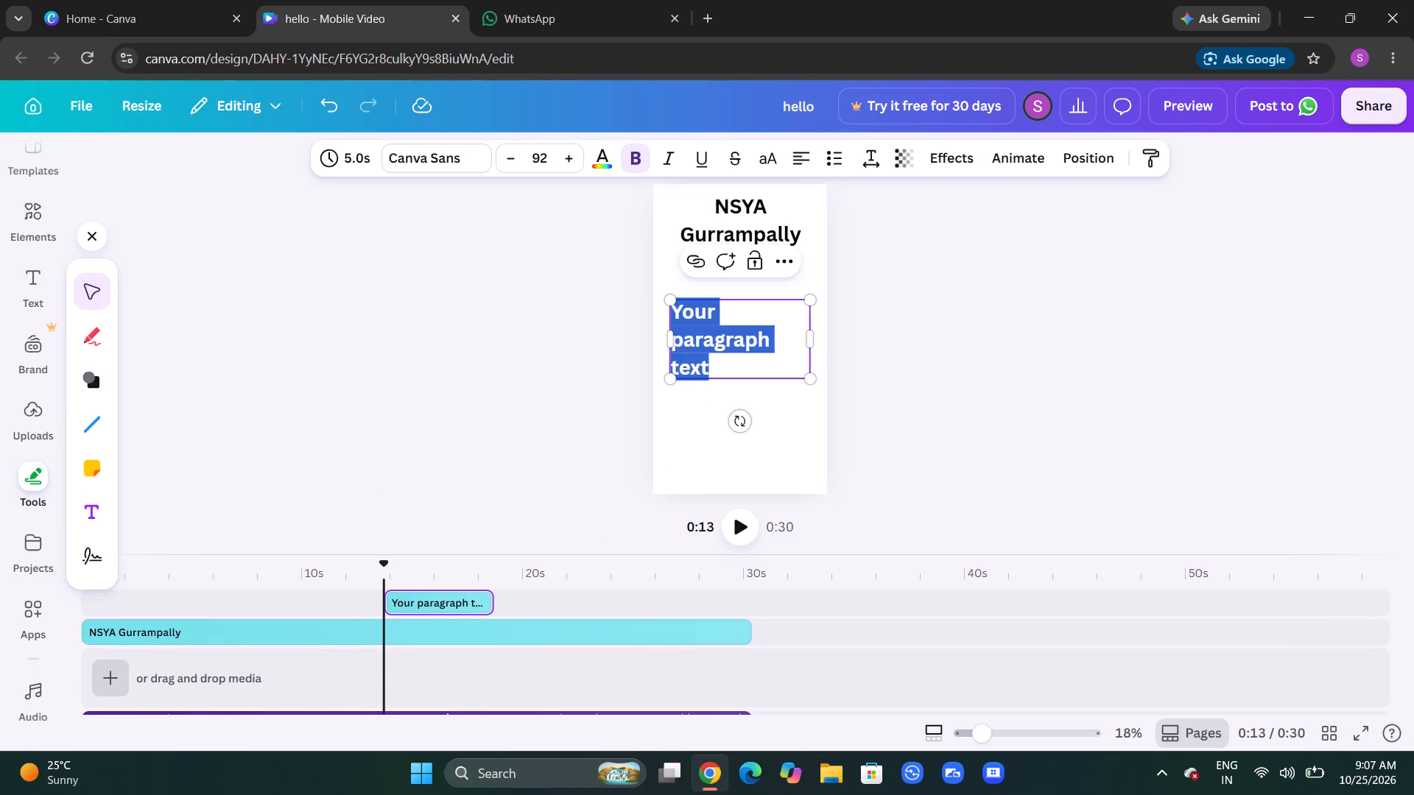
Replace the new text box's placeholder text with "Akshara Abhyasam".
{"action": "left_click", "coordinate": [736, 367]}
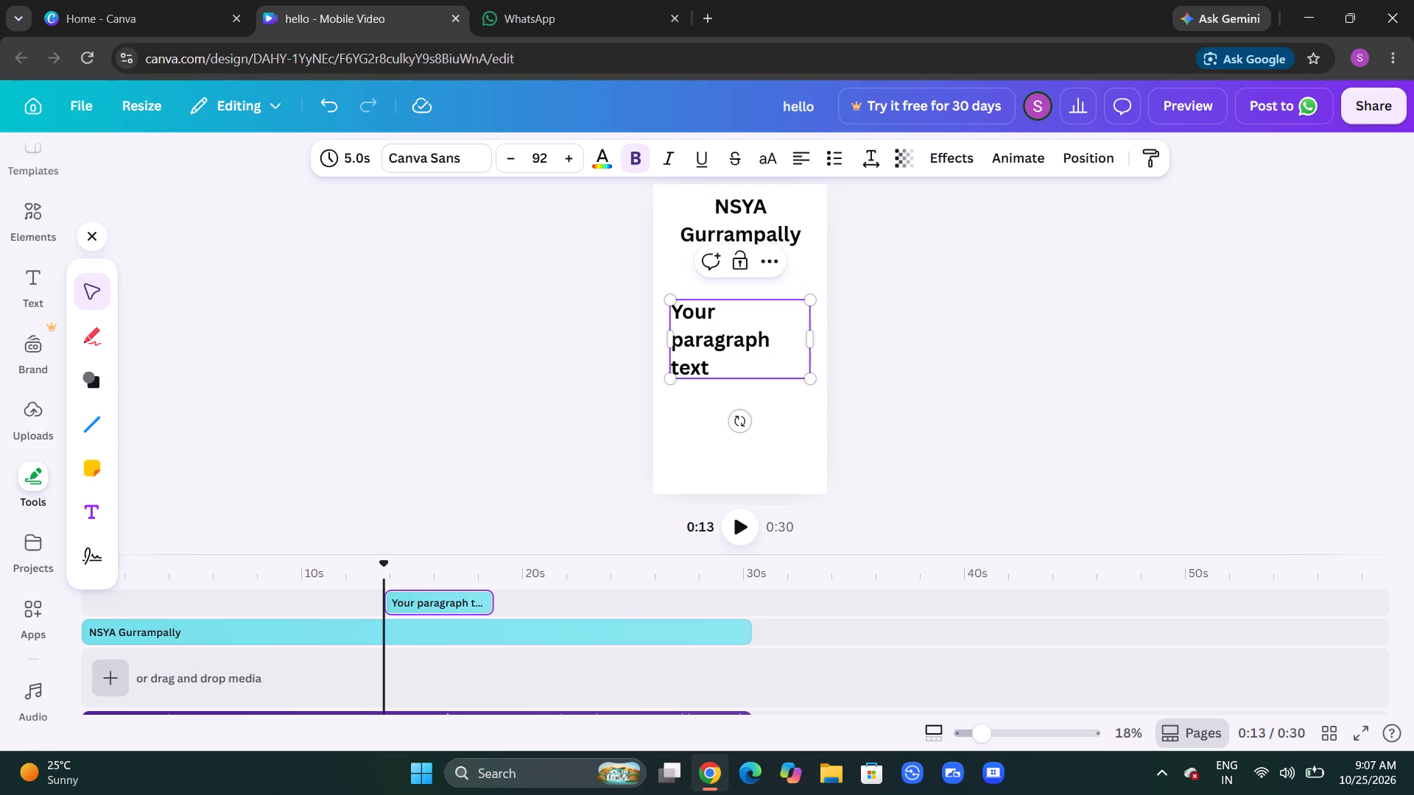
{"action": "key", "text": "BackSpace"}
{"action": "key", "text": "BackSpace"}
{"action": "key", "text": "BackSpace"}
{"action": "key", "text": "BackSpace"}
{"action": "key", "text": "BackSpace"}
{"action": "key", "text": "BackSpace"}
{"action": "key", "text": "BackSpace"}
{"action": "key", "text": "BackSpace"}
{"action": "key", "text": "BackSpace"}
{"action": "key", "text": "BackSpace"}
{"action": "key", "text": "BackSpace"}
{"action": "key", "text": "BackSpace"}
{"action": "key", "text": "BackSpace"}
{"action": "key", "text": "BackSpace"}
{"action": "key", "text": "BackSpace"}
{"action": "key", "text": "BackSpace"}
{"action": "key", "text": "BackSpace"}
{"action": "key", "text": "BackSpace"}
{"action": "key", "text": "BackSpace"}
{"action": "key", "text": "BackSpace"}
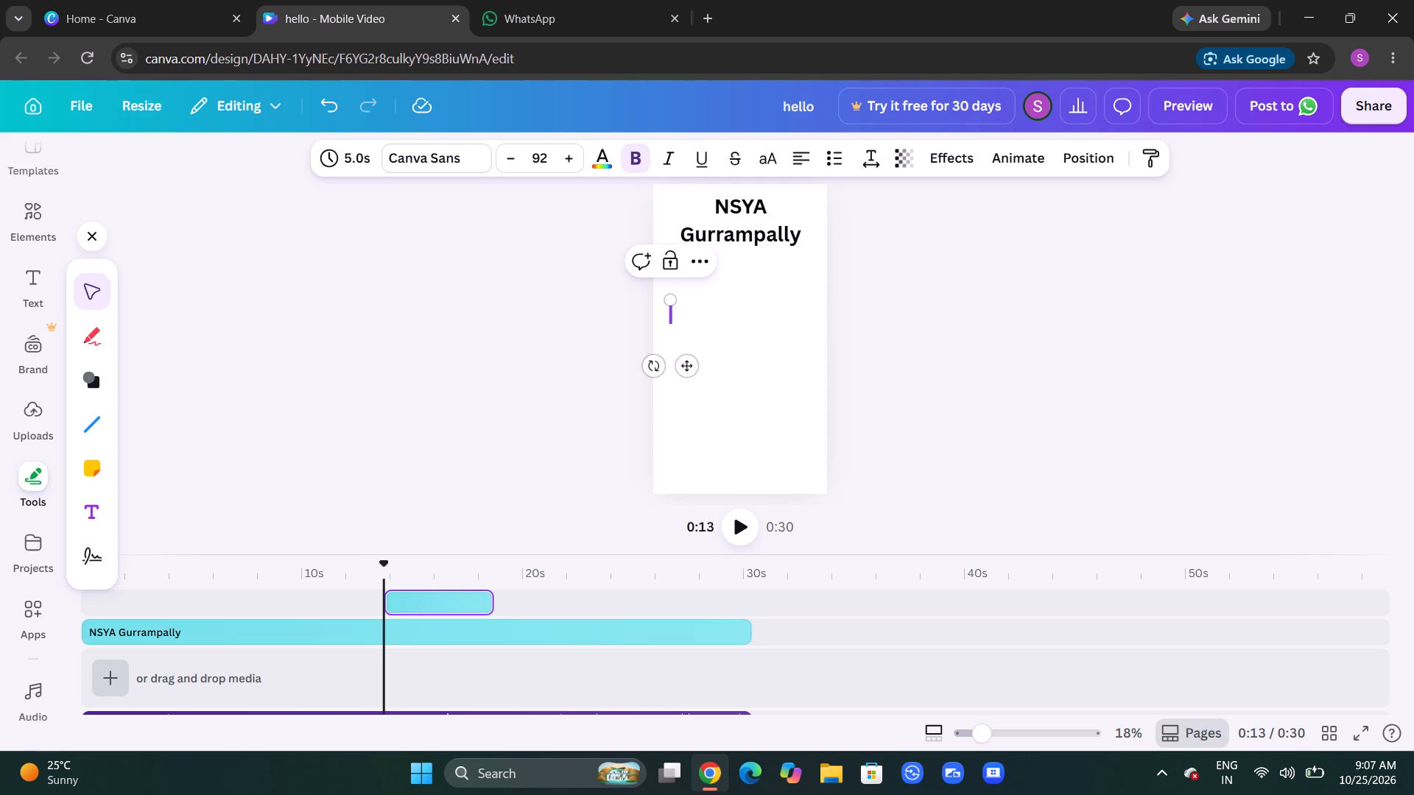
{"action": "key", "text": "shift+a"}
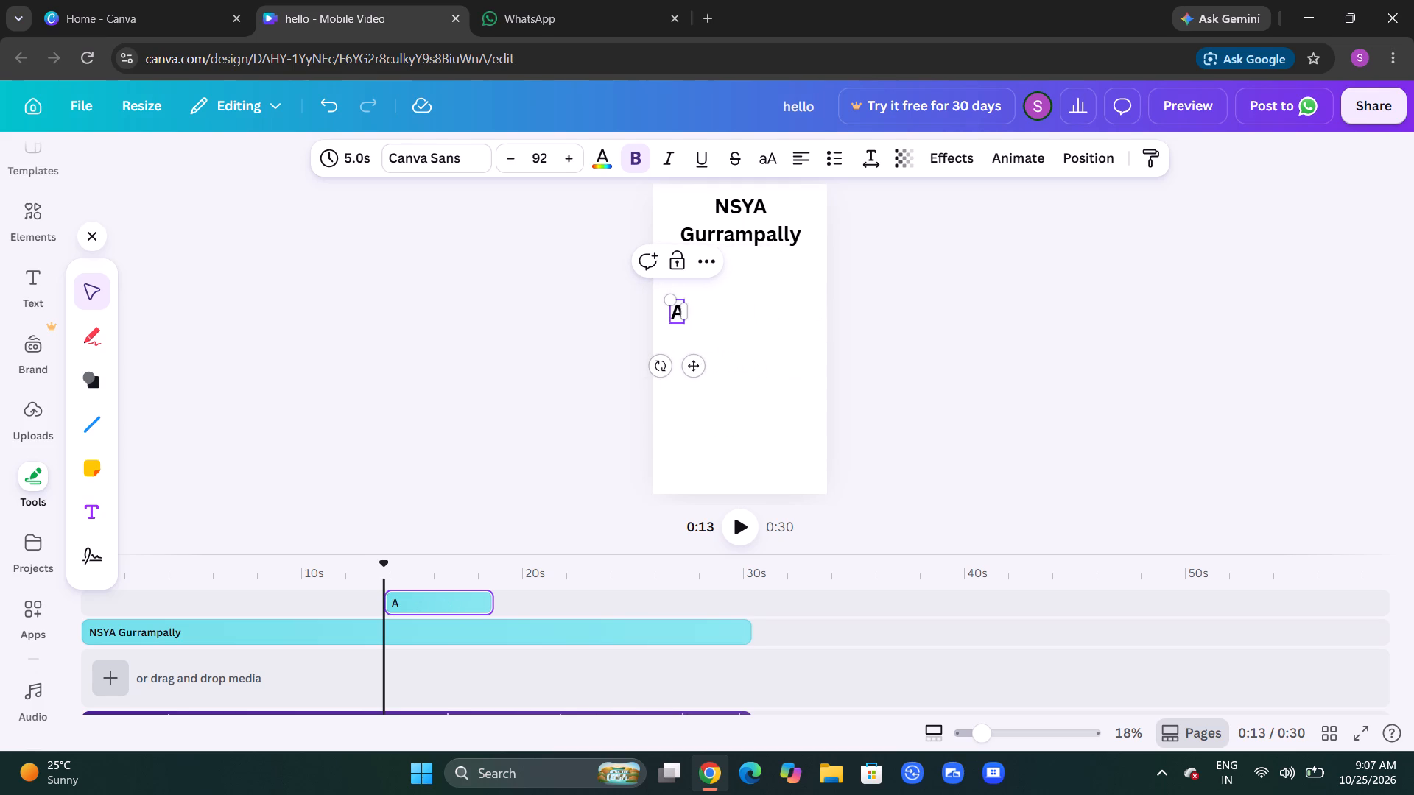
{"action": "key", "text": "k"}
{"action": "type", "text": "shara"}
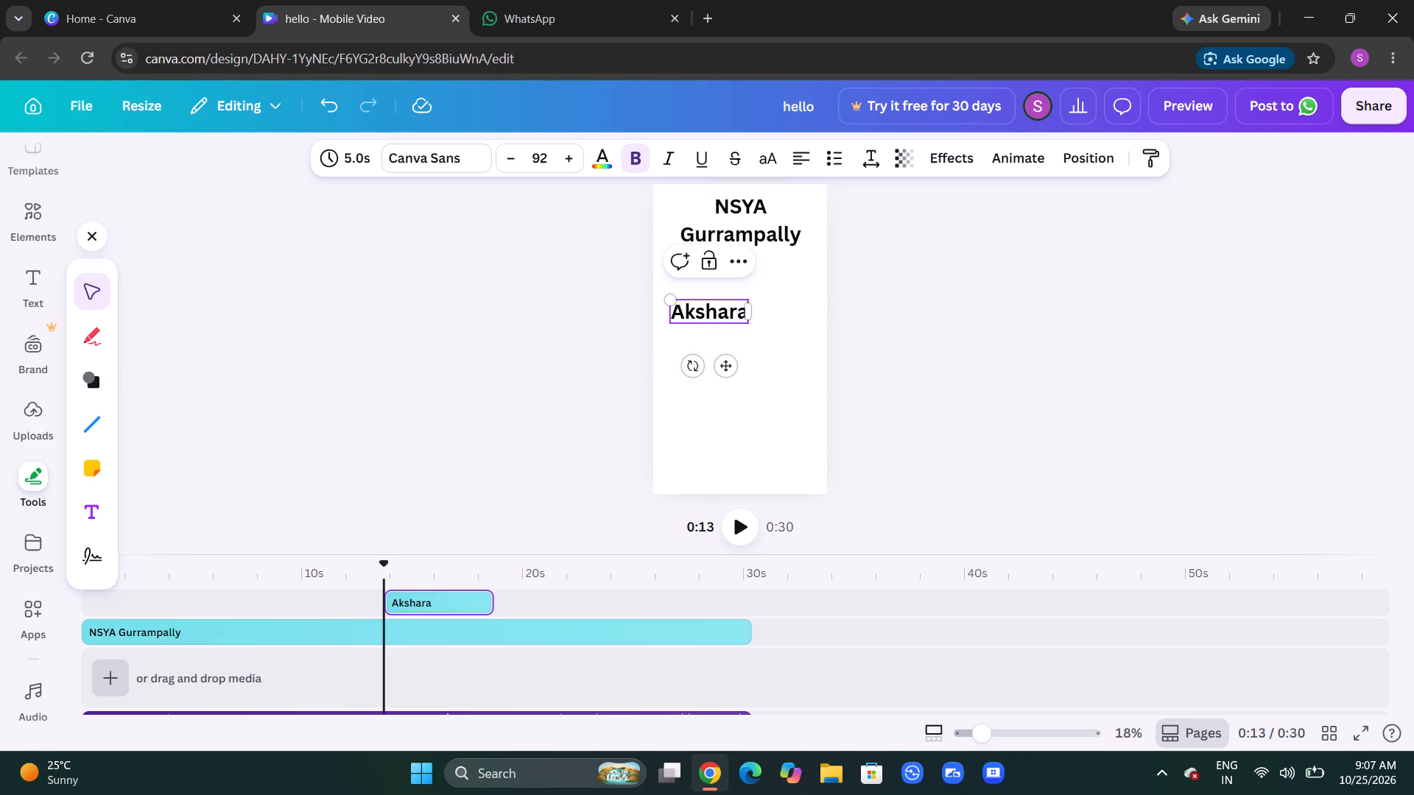
{"action": "key", "text": "space"}
{"action": "key", "text": "space"}
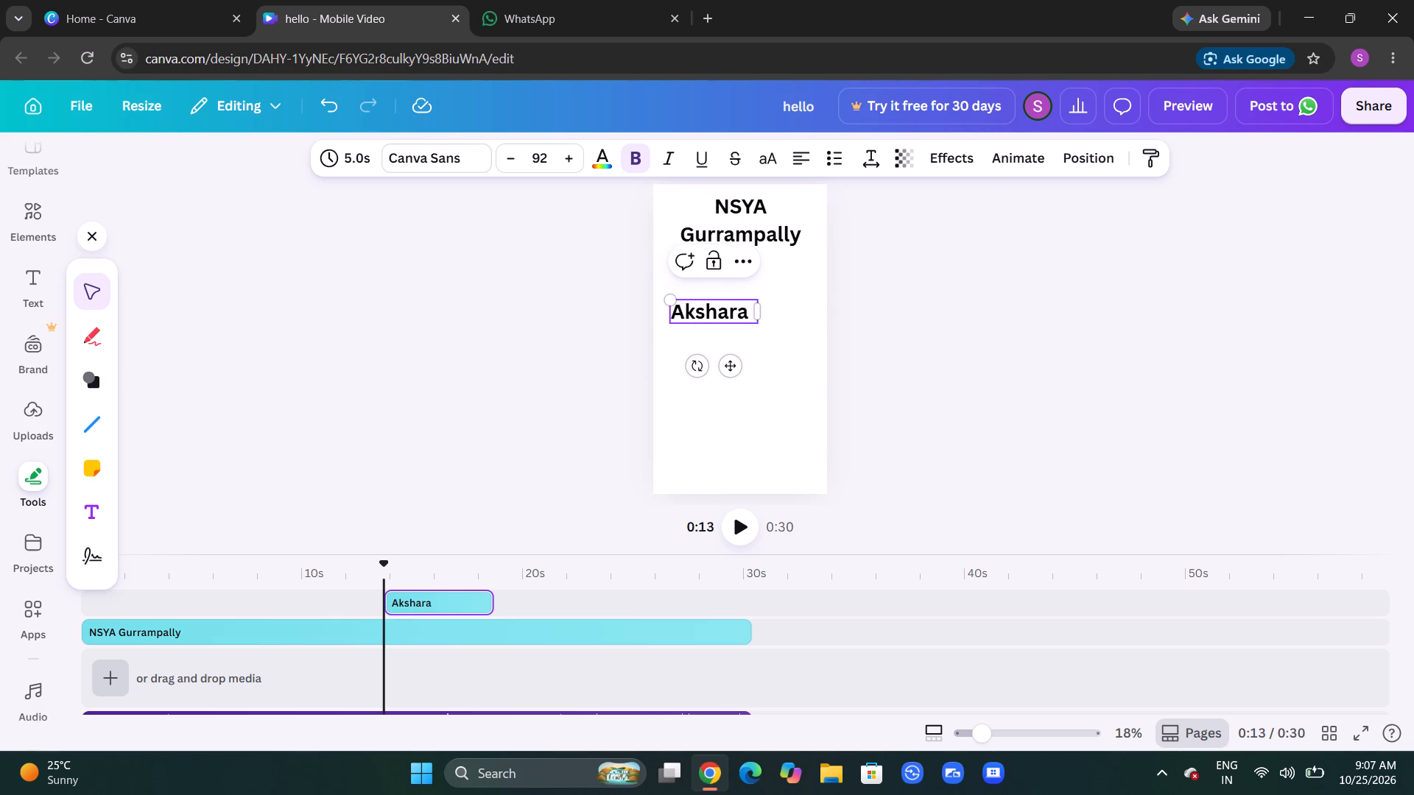
{"action": "key", "text": "shift+a"}
{"action": "key", "text": "b"}
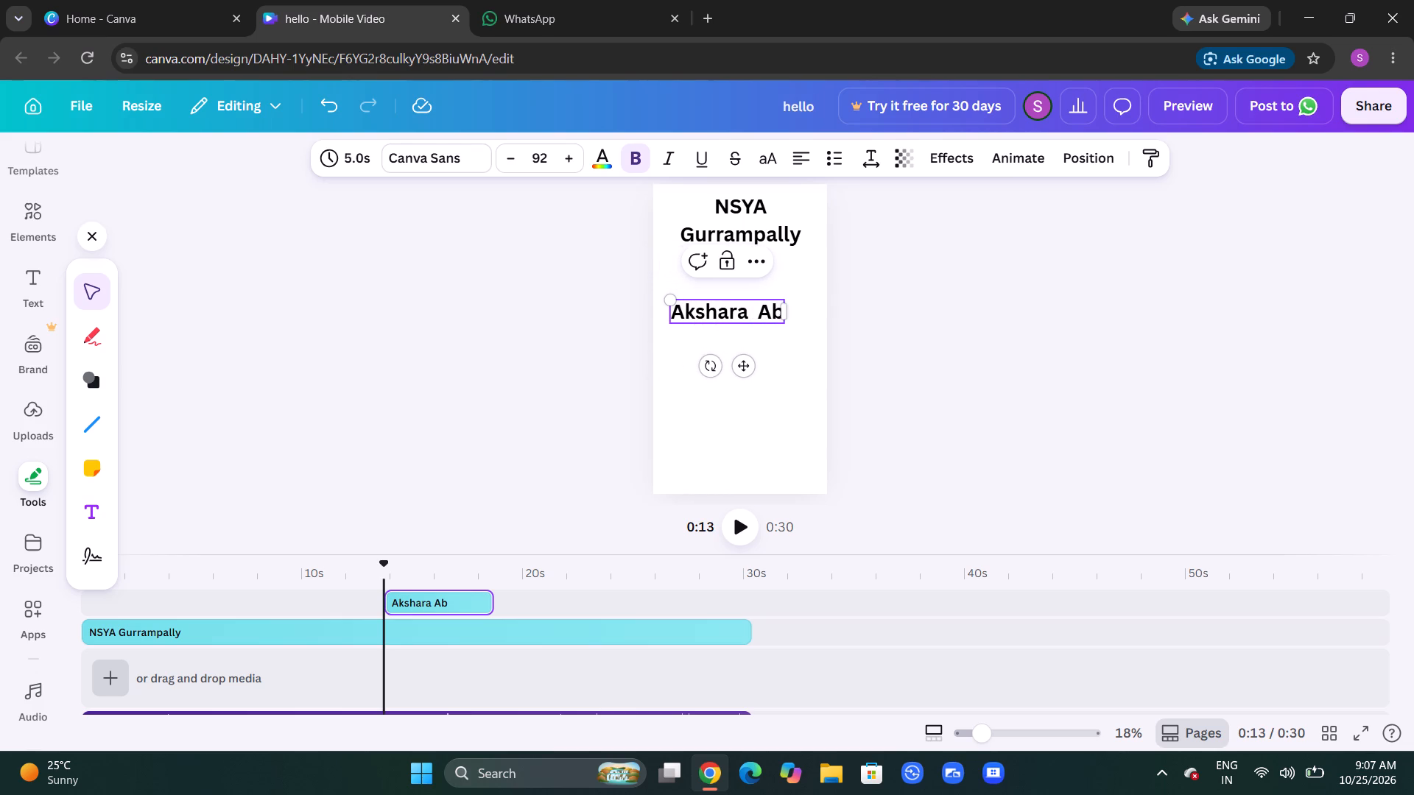
{"action": "type", "text": "hyasam"}
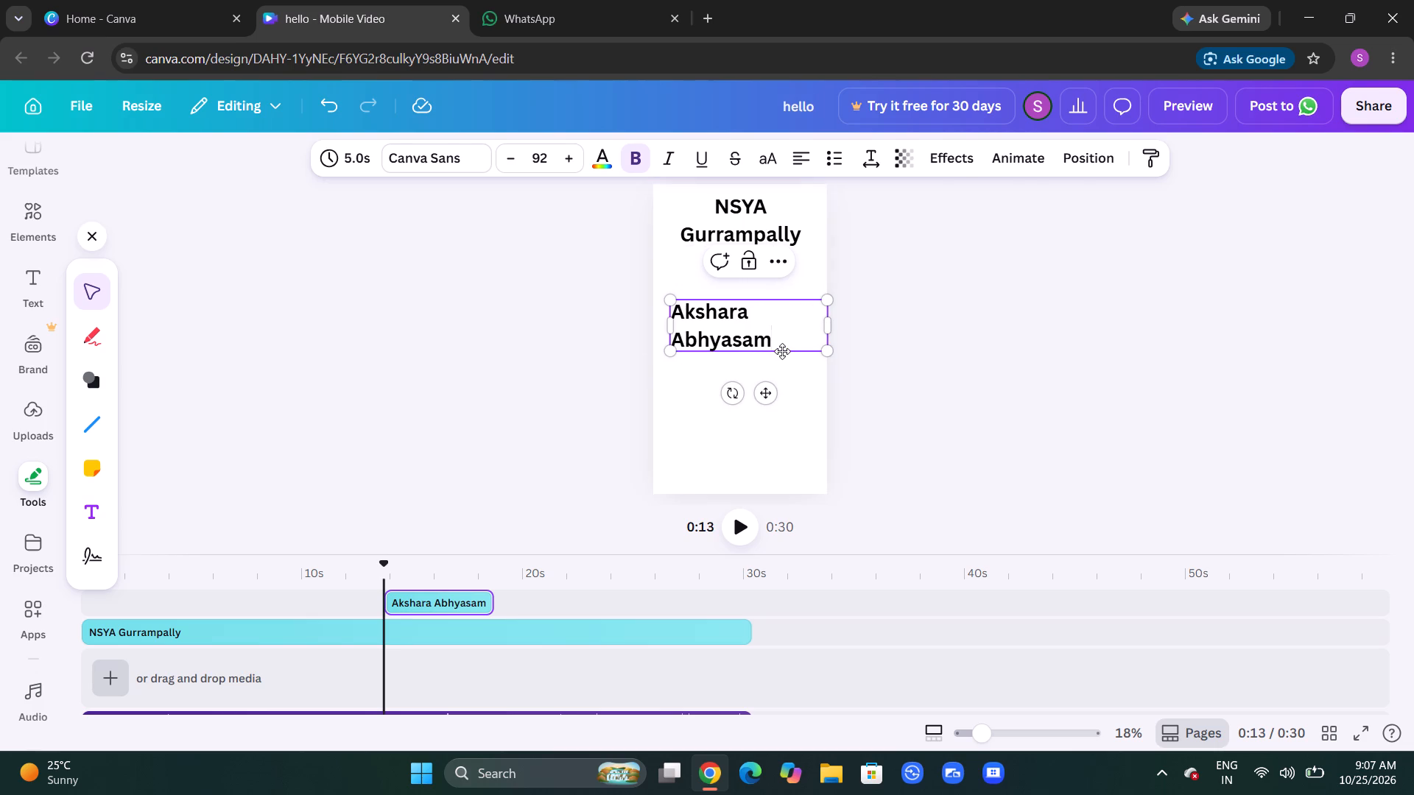
Move the "Akshara Abhyasam" text box closer to the heading and narrow it to fit its two lines.
{"action": "left_click_drag", "start_coordinate": [782, 351], "coordinate": [795, 324]}
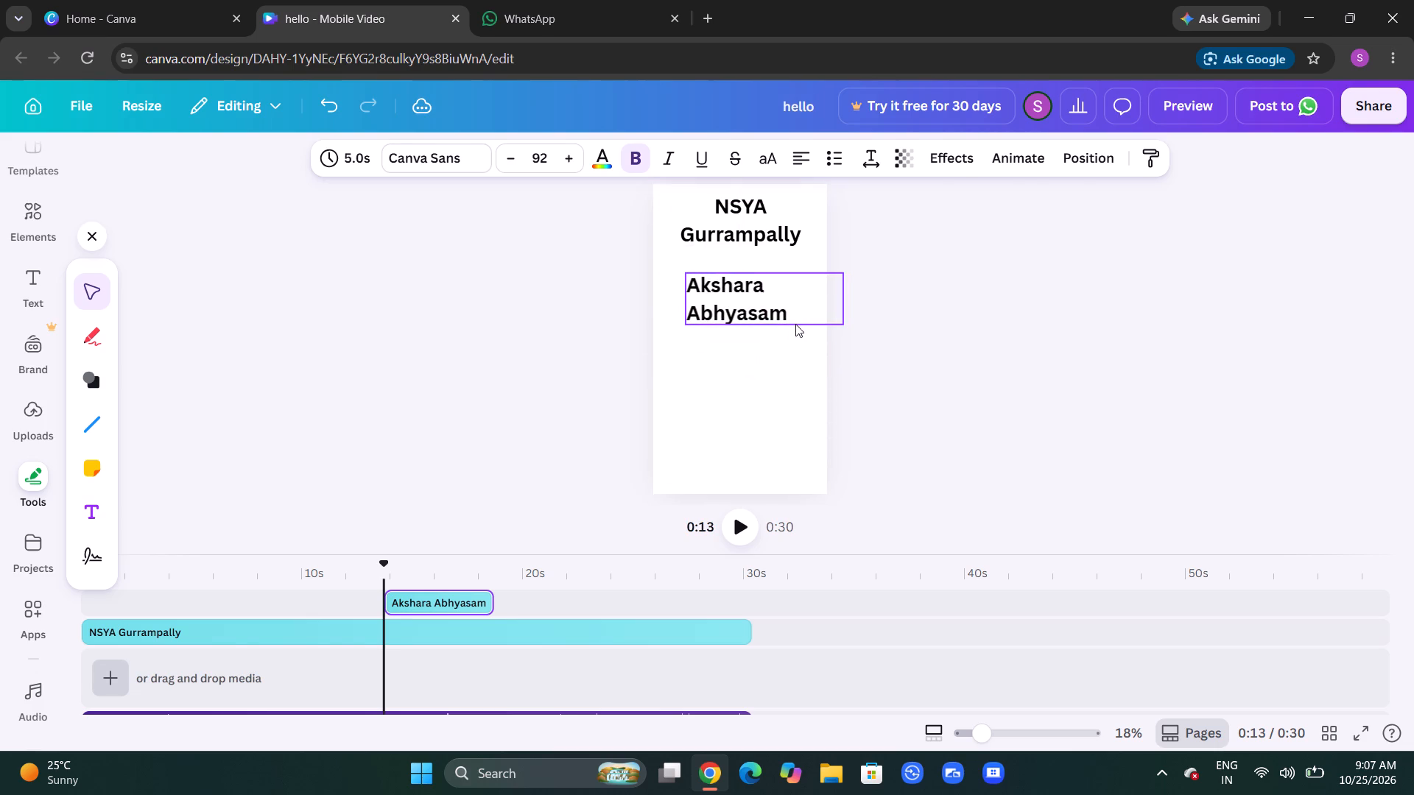
{"action": "left_click_drag", "start_coordinate": [795, 324], "coordinate": [795, 324]}
{"action": "left_click_drag", "start_coordinate": [845, 295], "coordinate": [831, 294]}
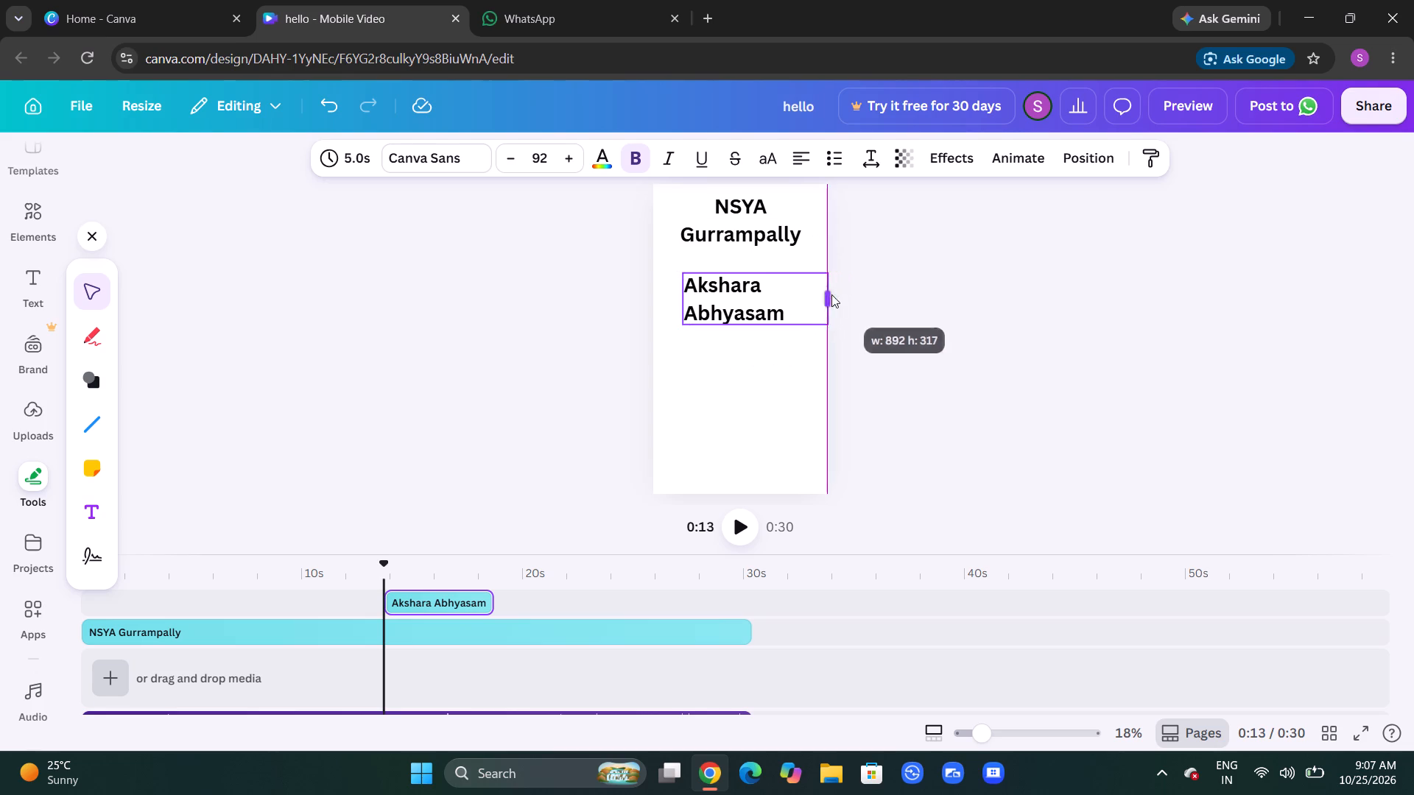
{"action": "left_click_drag", "start_coordinate": [831, 294], "coordinate": [799, 290]}
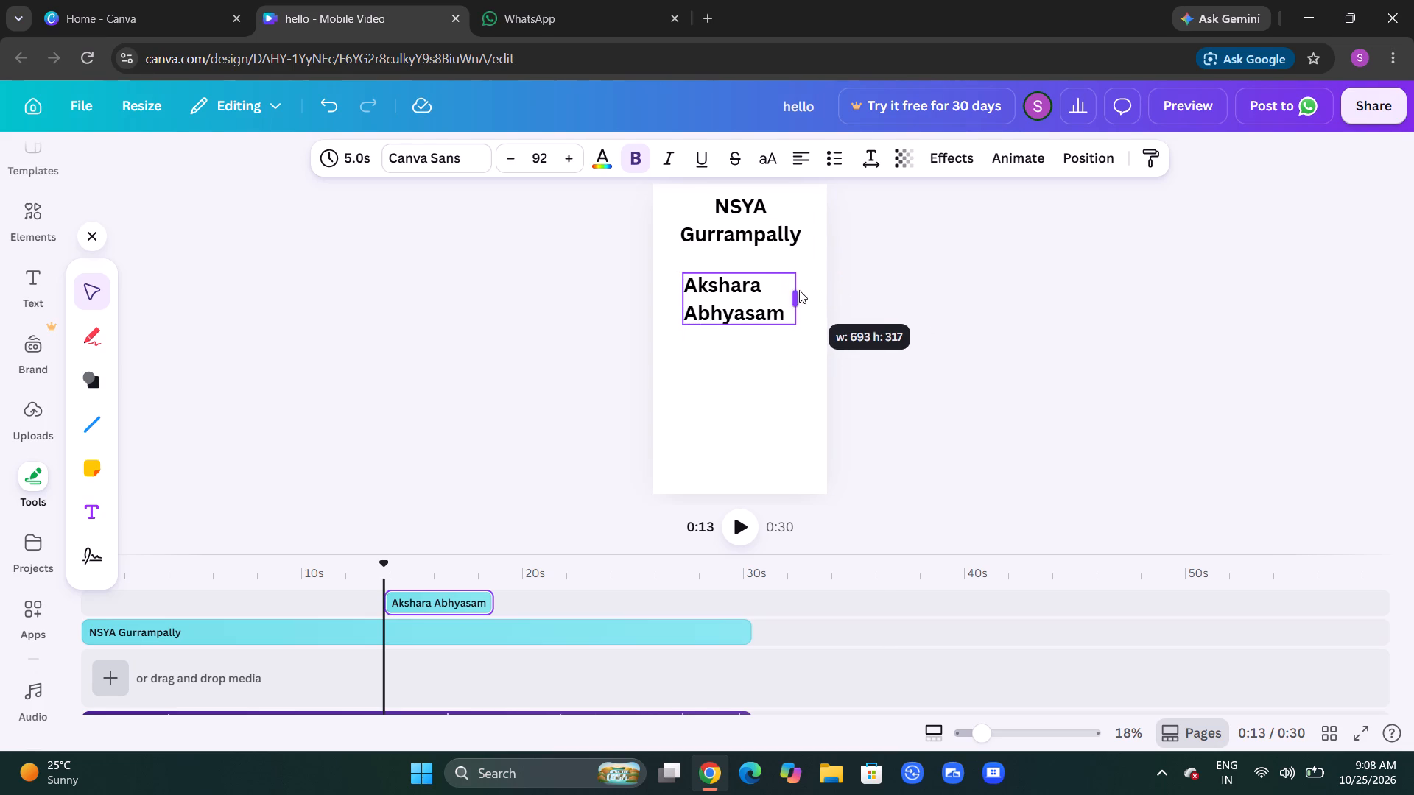
{"action": "left_click_drag", "start_coordinate": [799, 290], "coordinate": [795, 290]}
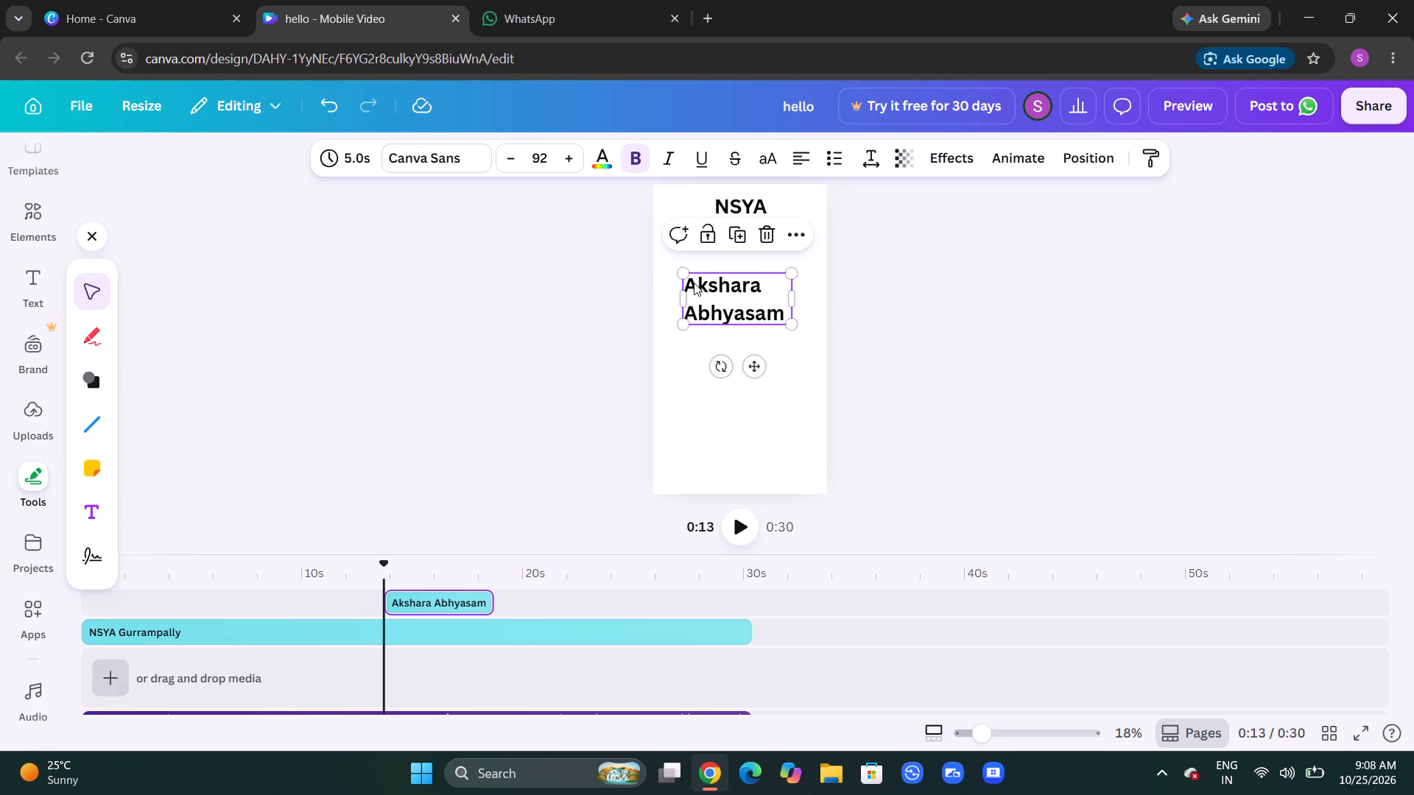
Insert three spaces before "Akshara" to centre the word above "Abhyasam".
{"action": "left_click", "coordinate": [694, 283]}
{"action": "key", "text": "Left"}
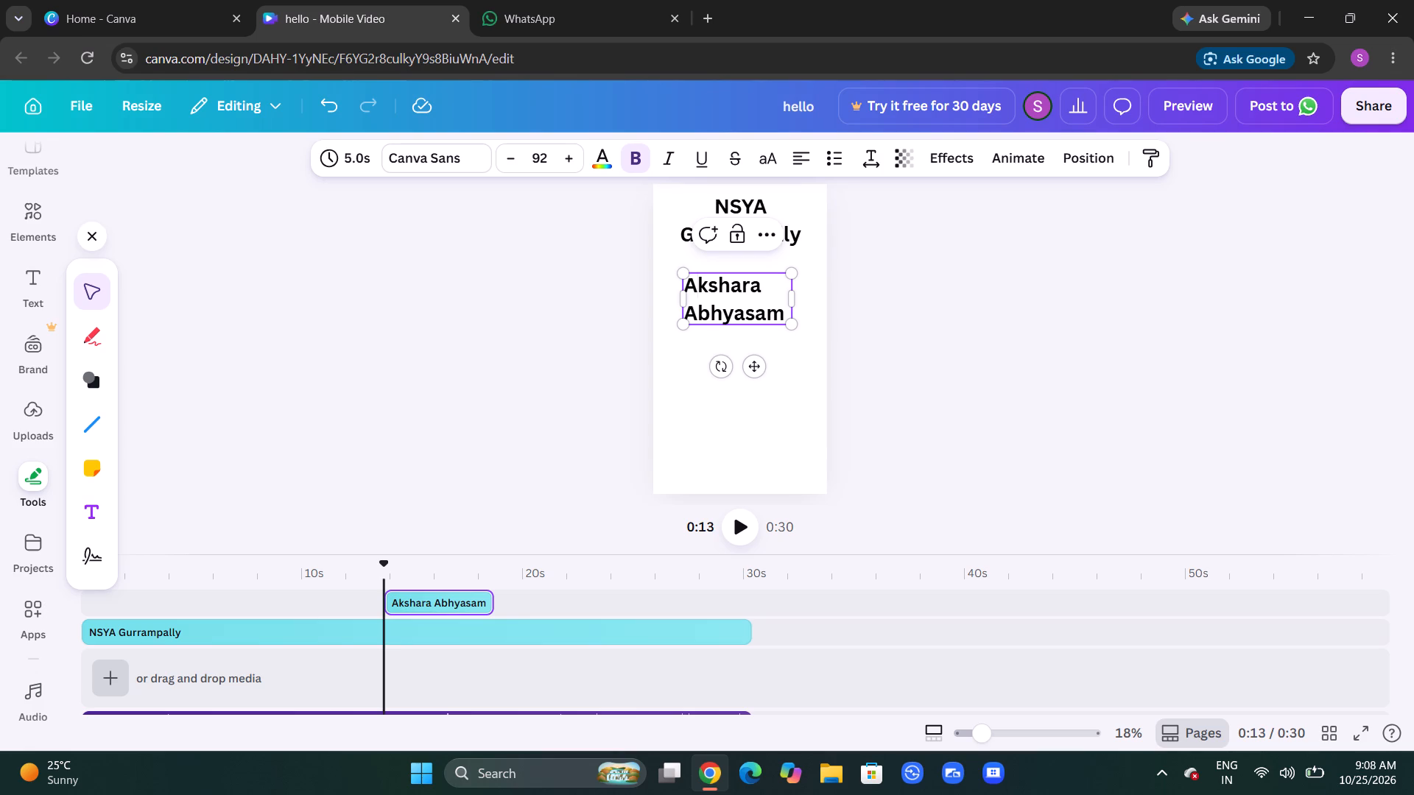
{"action": "left_click", "coordinate": [694, 283]}
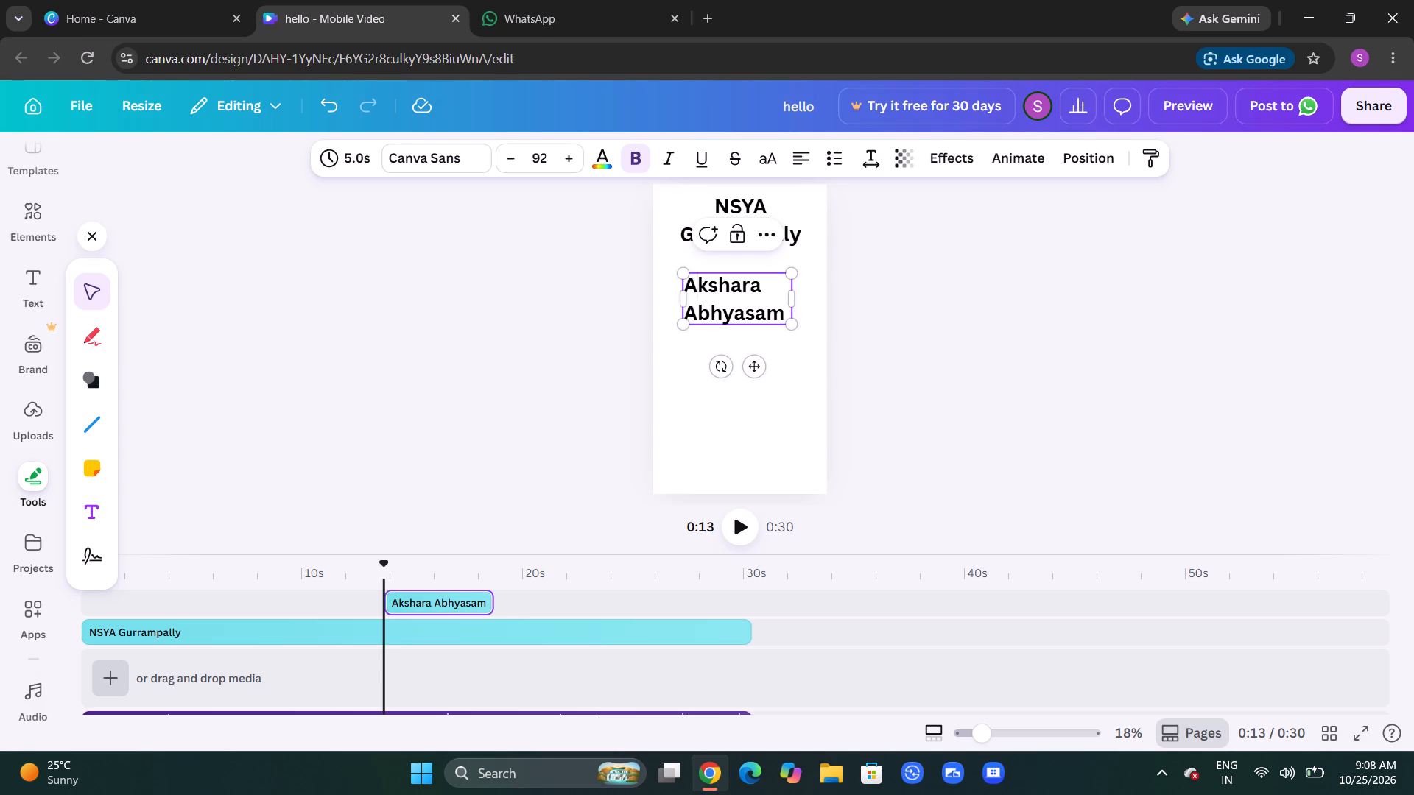
{"action": "left_click", "coordinate": [694, 288]}
{"action": "key", "text": "Left"}
{"action": "key", "text": "Left"}
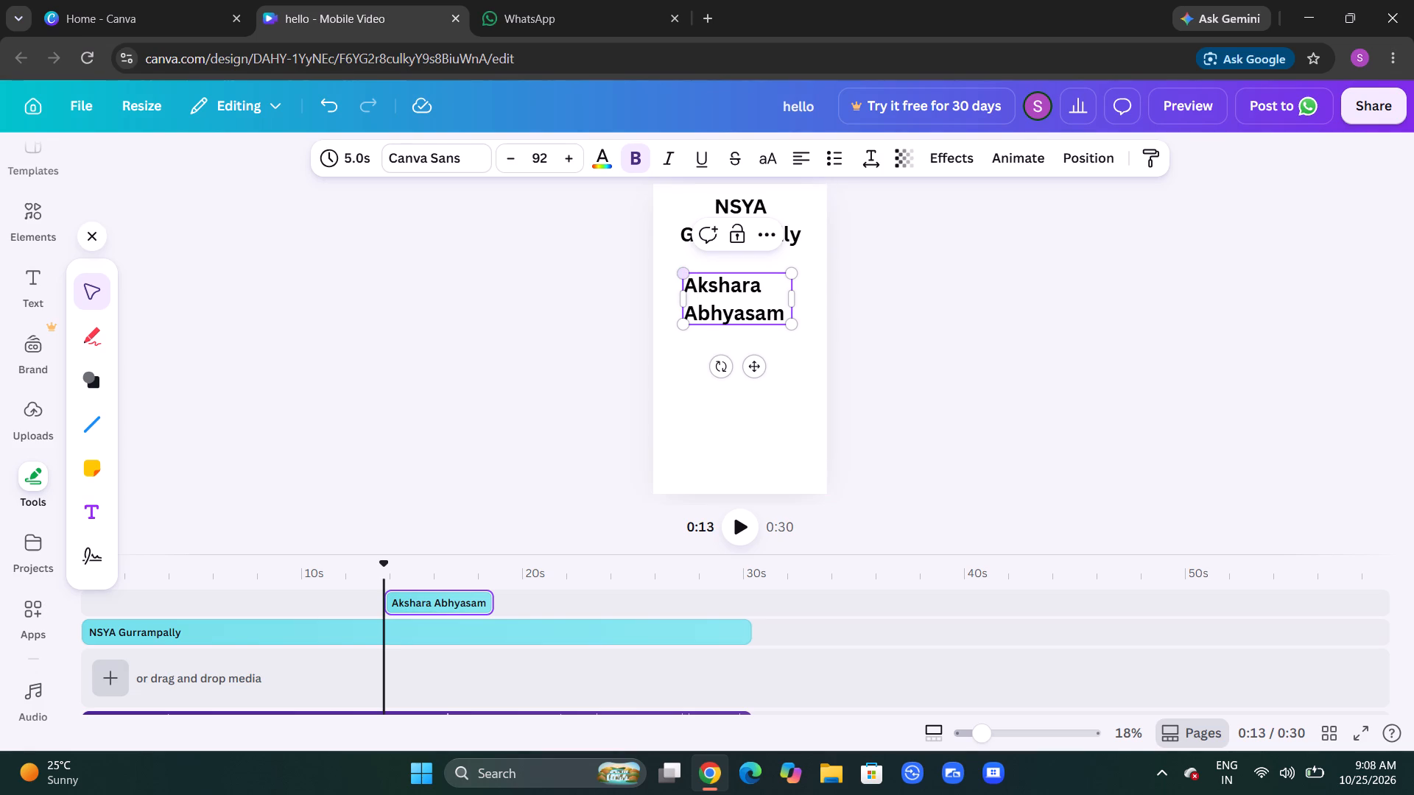
{"action": "left_click", "coordinate": [686, 288]}
{"action": "key", "text": "space"}
{"action": "key", "text": "space"}
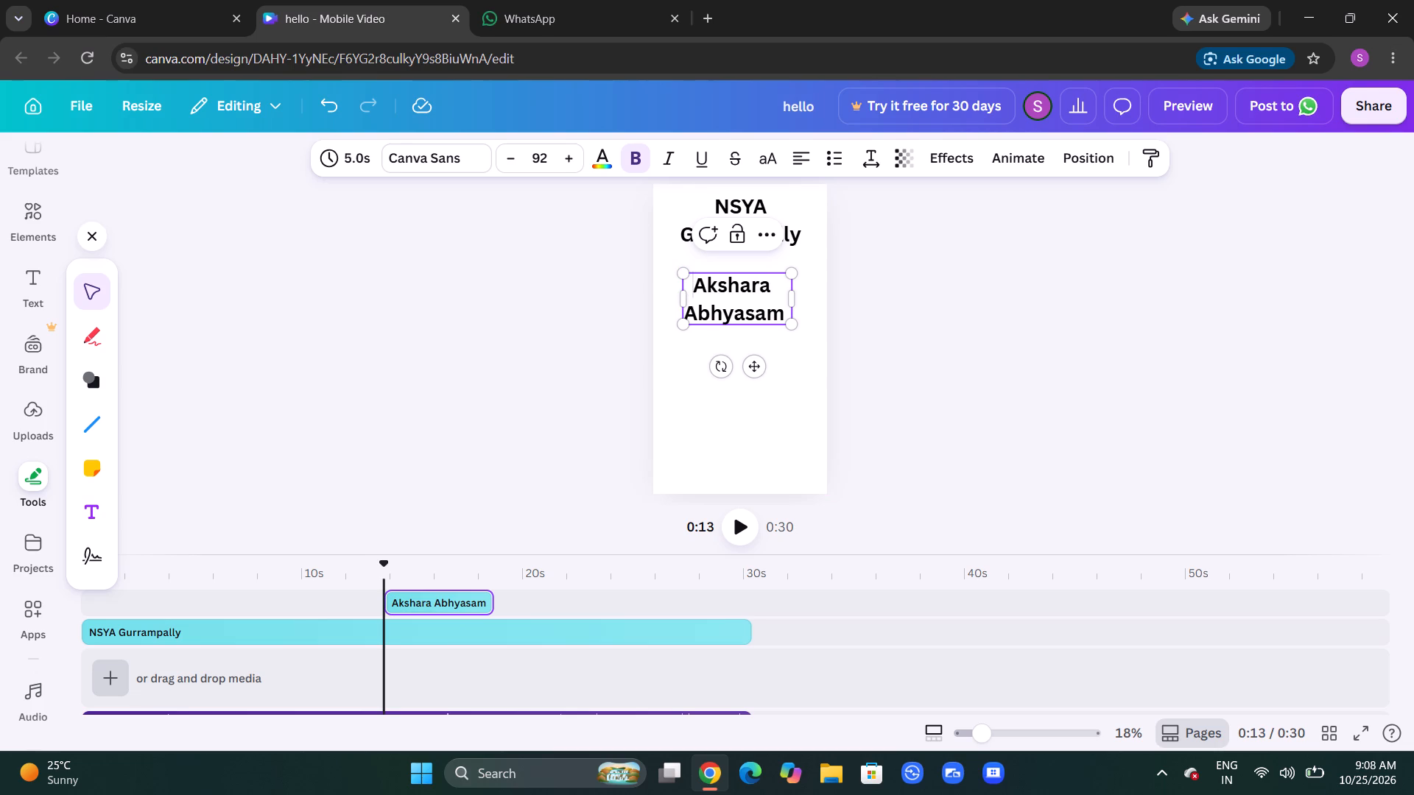
{"action": "key", "text": "space"}
Reposition the "Akshara Abhyasam" text box near the page's middle, leaving a small gap below the "NSYA Gurrampally" heading.
{"action": "left_click_drag", "start_coordinate": [748, 326], "coordinate": [753, 294]}
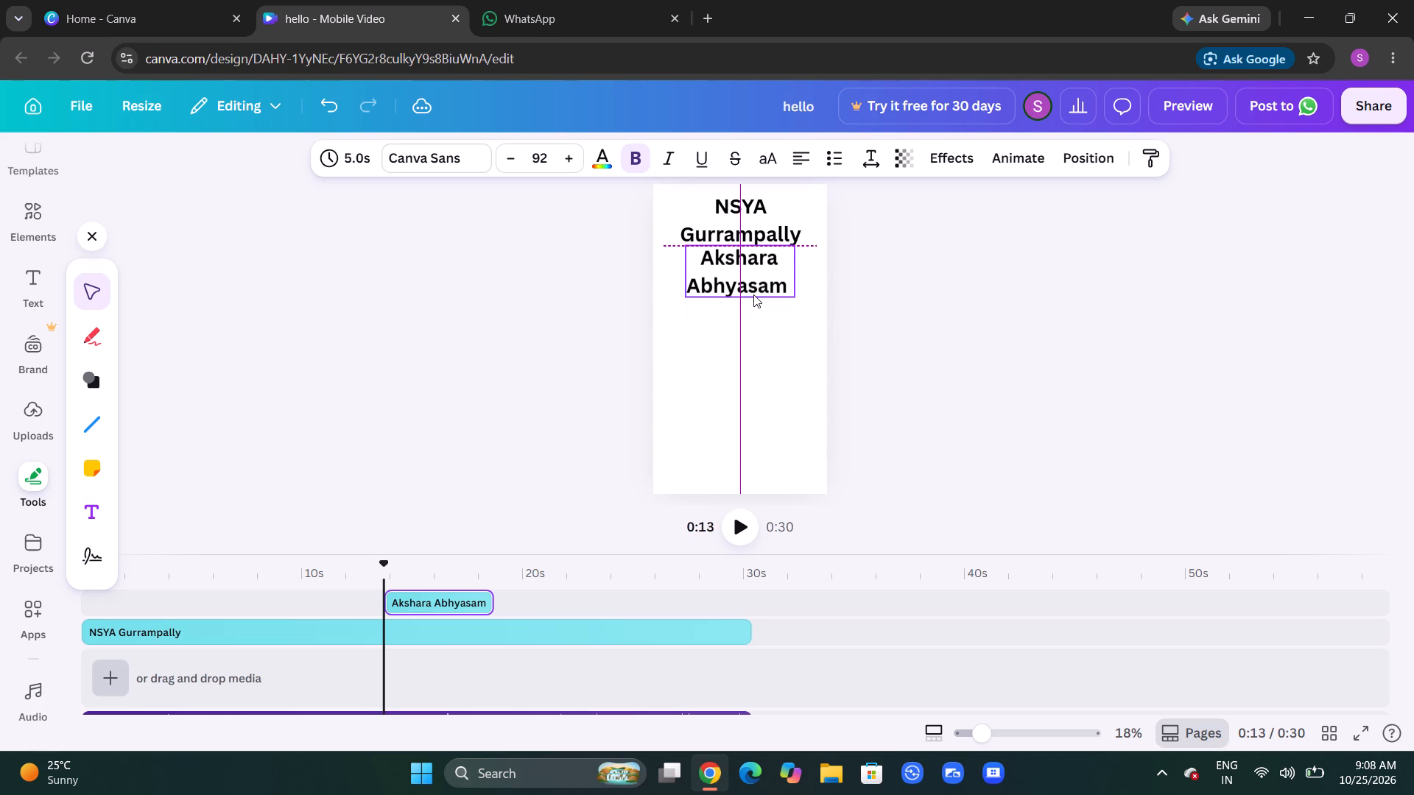
{"action": "left_click_drag", "start_coordinate": [753, 294], "coordinate": [756, 381]}
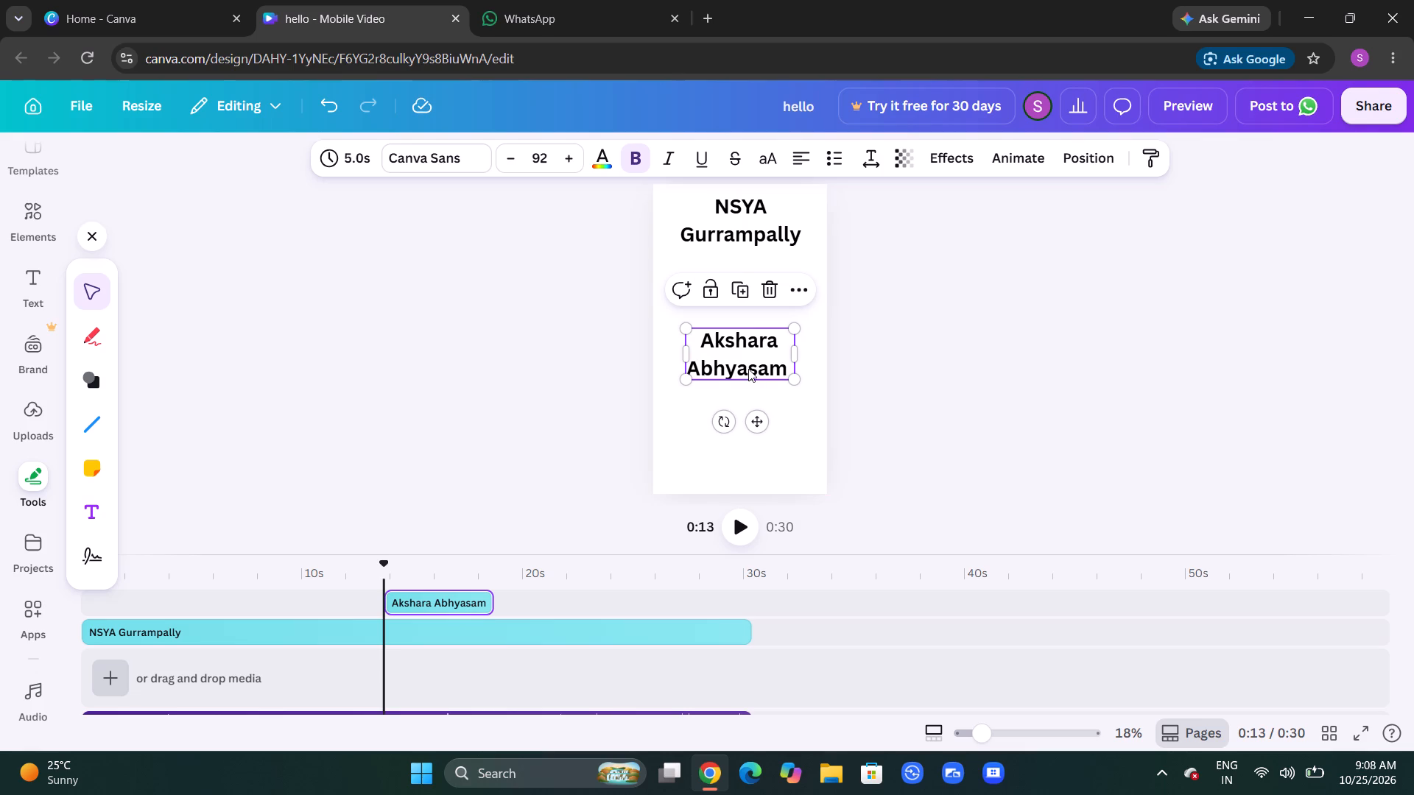
{"action": "left_click_drag", "start_coordinate": [752, 327], "coordinate": [750, 319]}
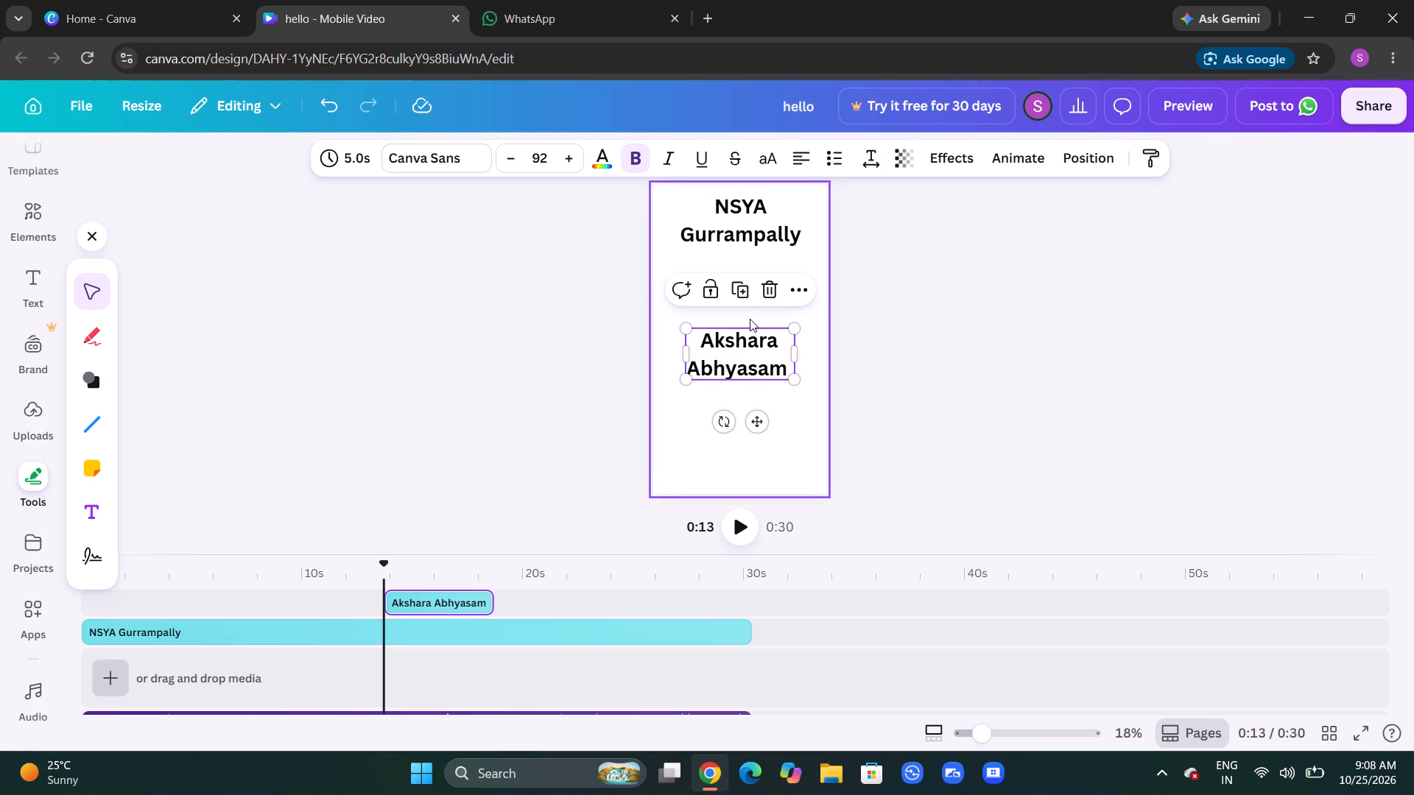
{"action": "left_click", "coordinate": [750, 327]}
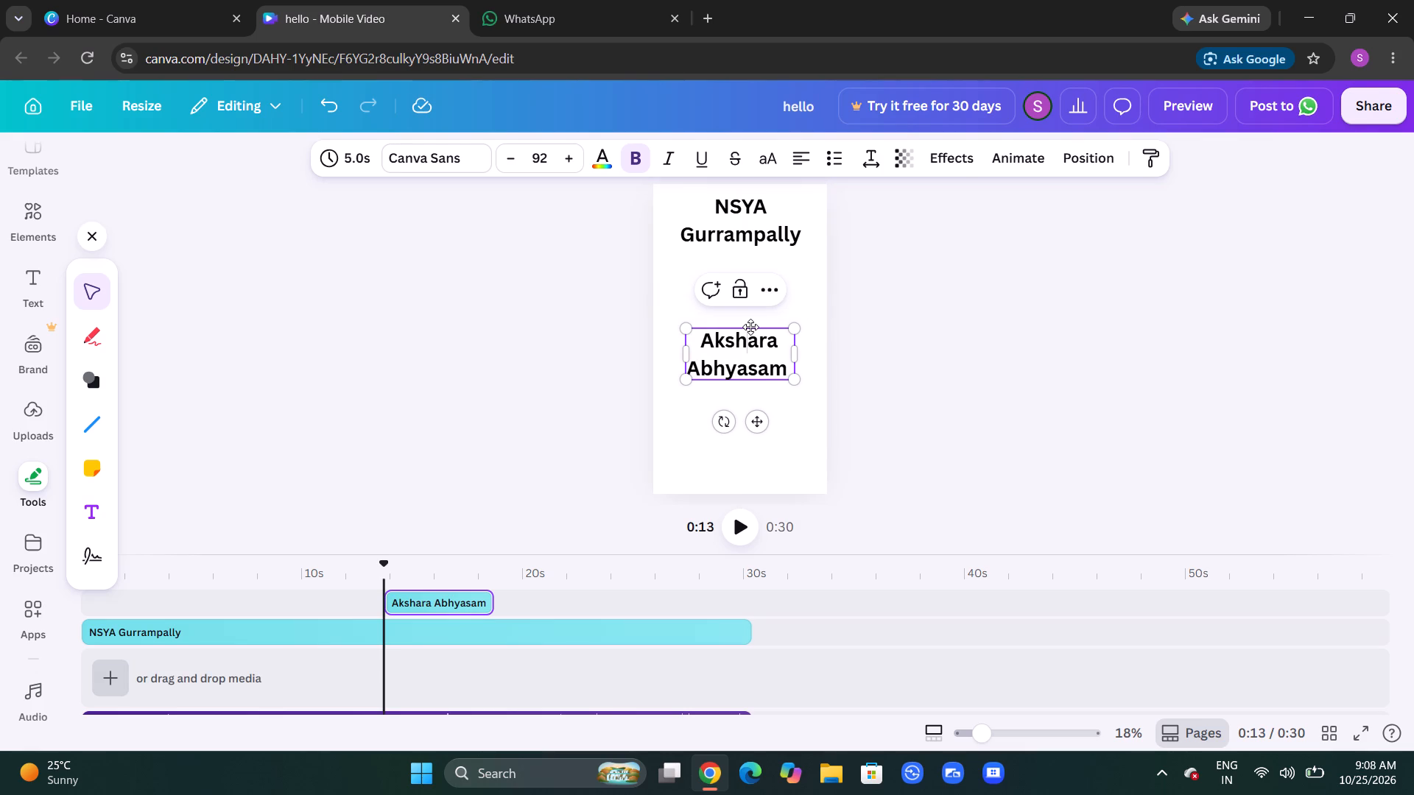
{"action": "left_click_drag", "start_coordinate": [750, 327], "coordinate": [745, 296]}
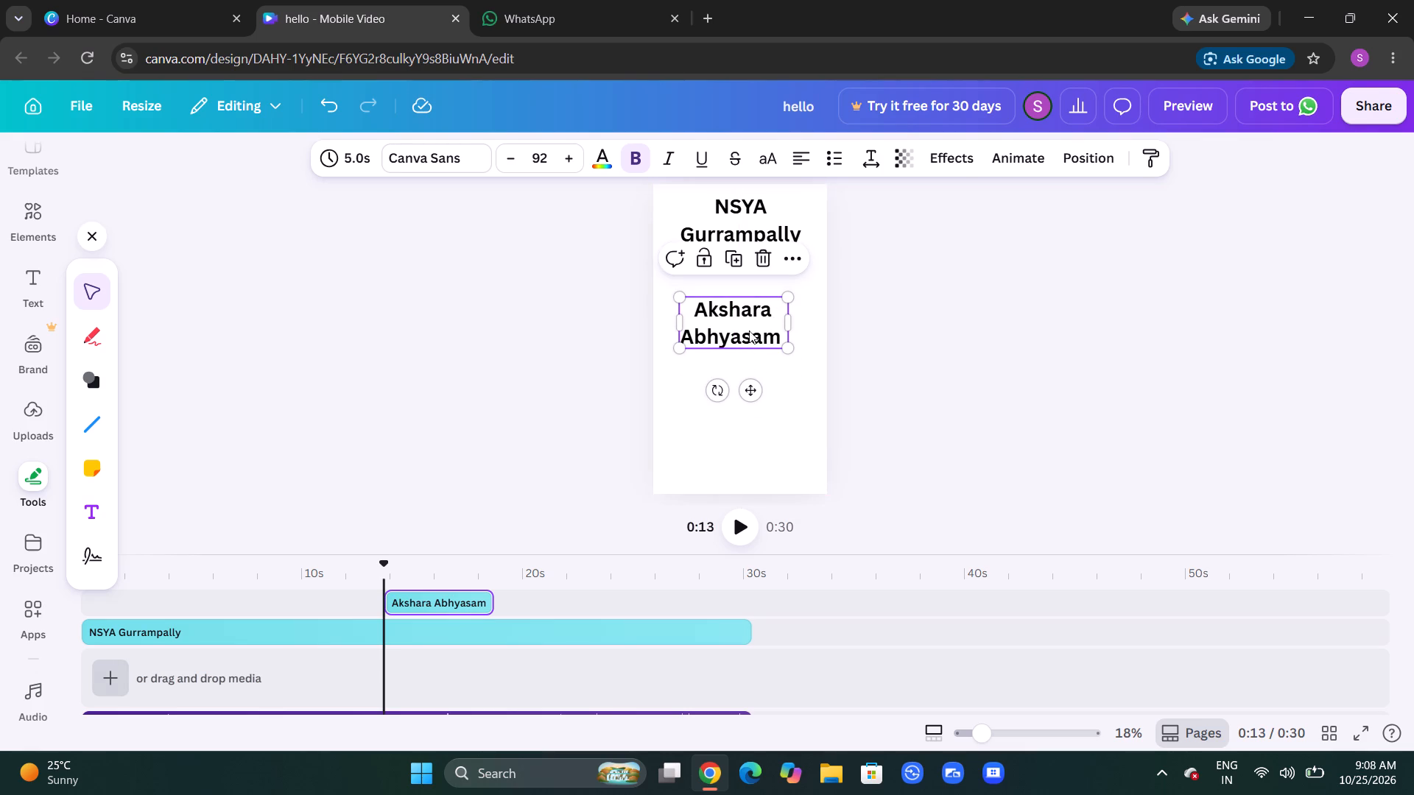
{"action": "left_click", "coordinate": [770, 295]}
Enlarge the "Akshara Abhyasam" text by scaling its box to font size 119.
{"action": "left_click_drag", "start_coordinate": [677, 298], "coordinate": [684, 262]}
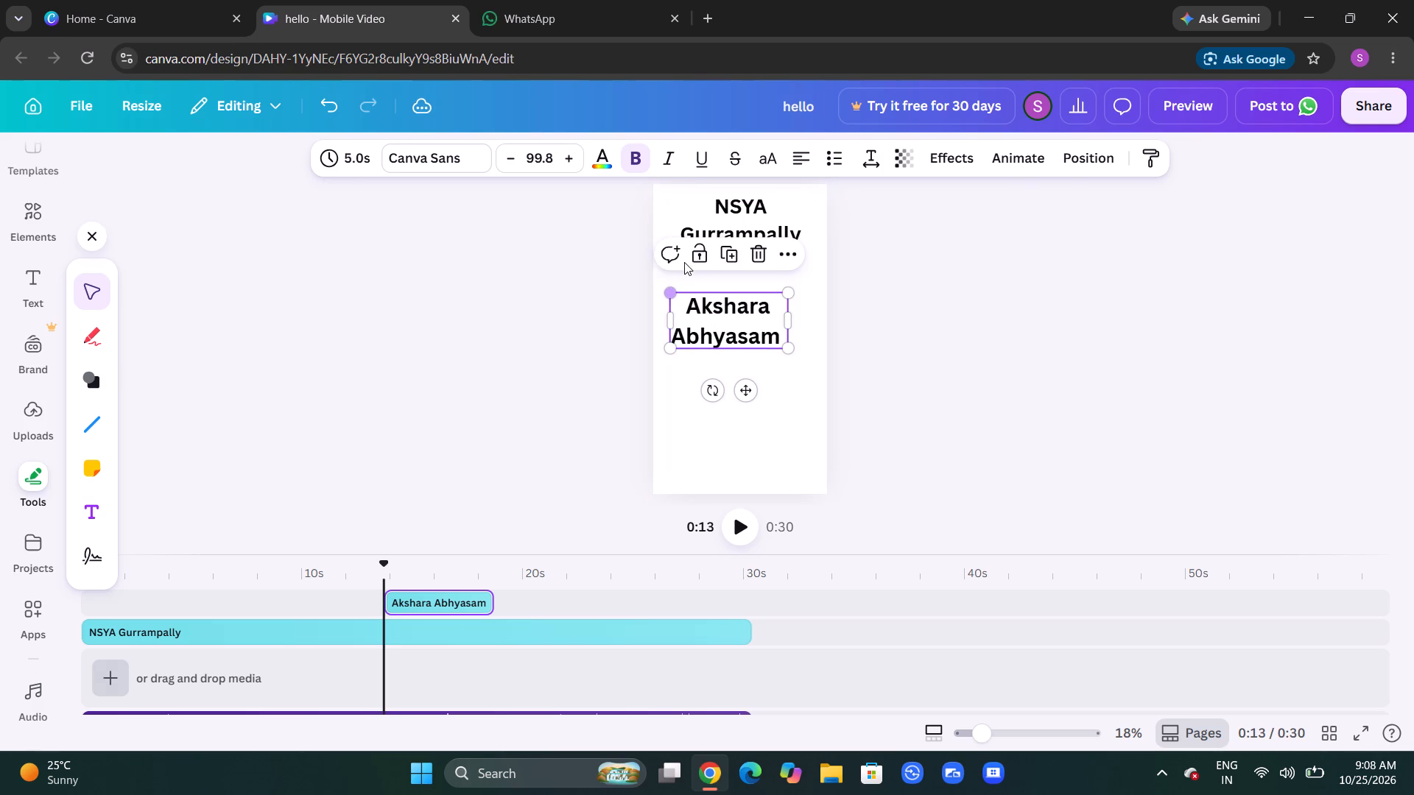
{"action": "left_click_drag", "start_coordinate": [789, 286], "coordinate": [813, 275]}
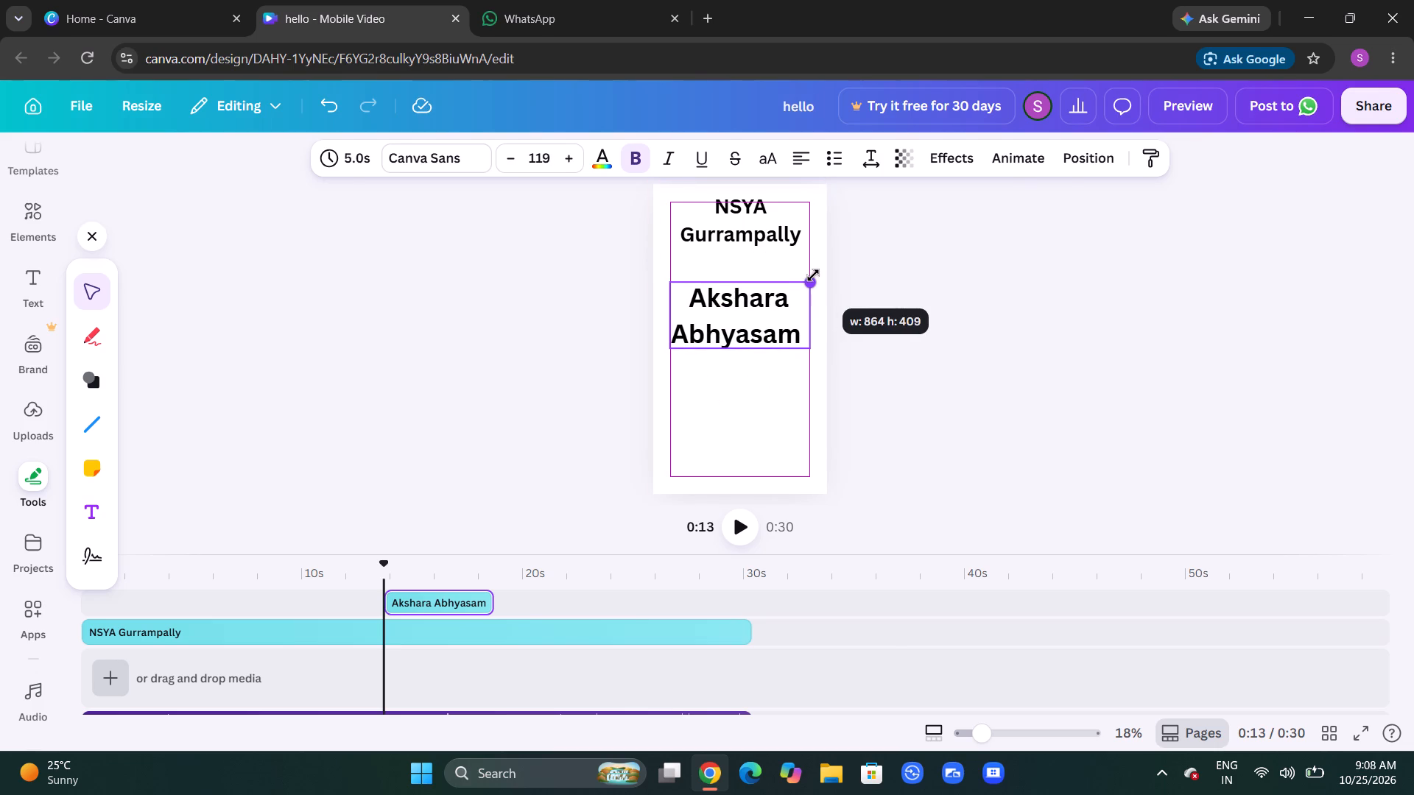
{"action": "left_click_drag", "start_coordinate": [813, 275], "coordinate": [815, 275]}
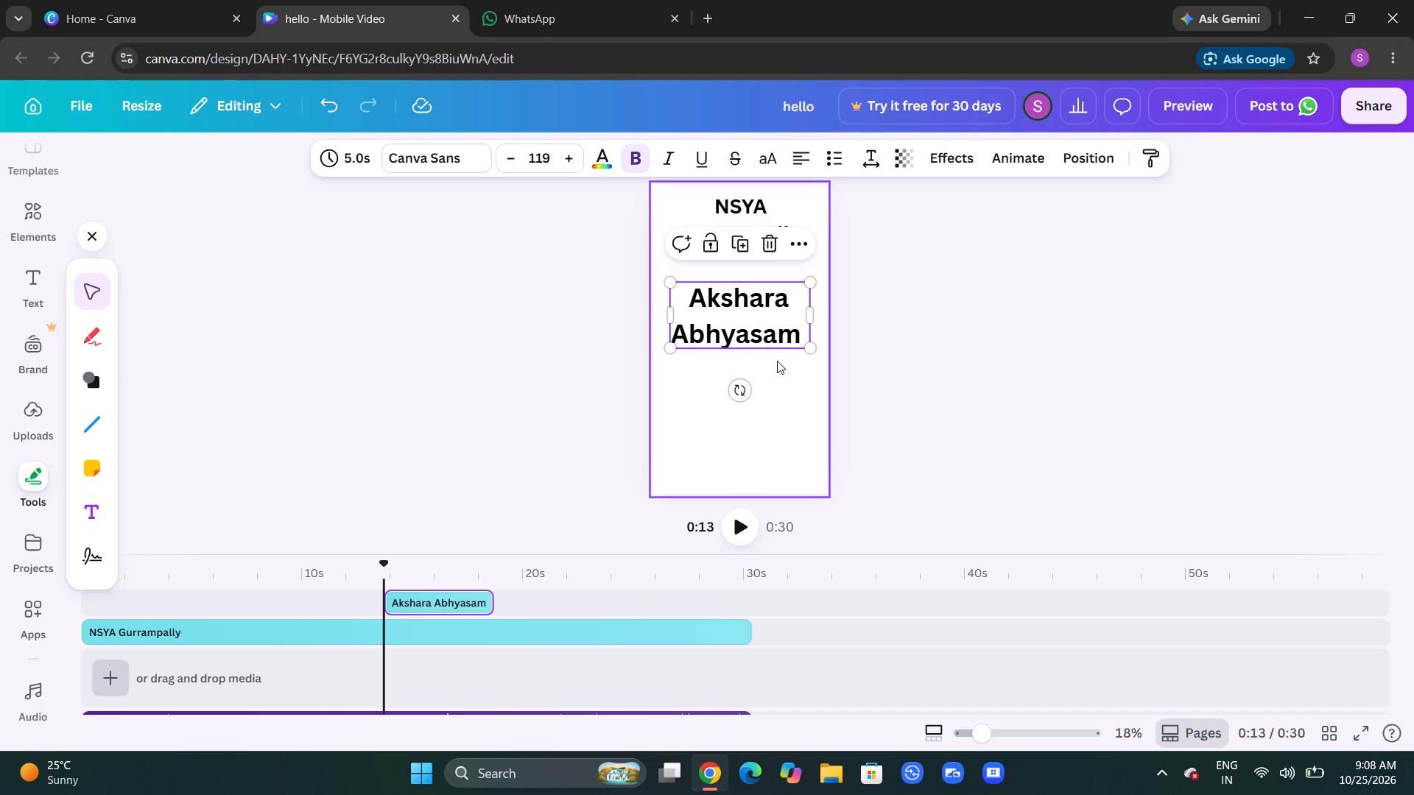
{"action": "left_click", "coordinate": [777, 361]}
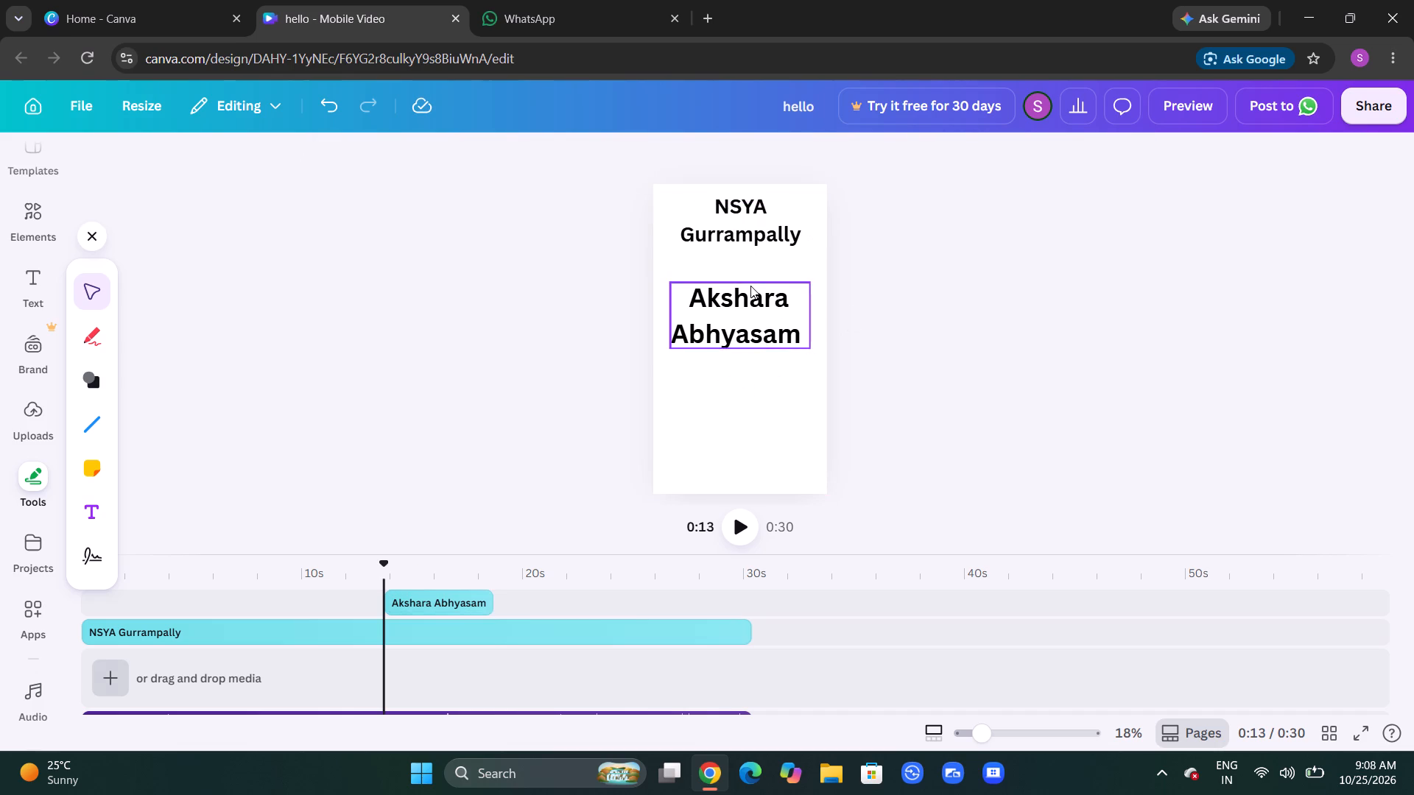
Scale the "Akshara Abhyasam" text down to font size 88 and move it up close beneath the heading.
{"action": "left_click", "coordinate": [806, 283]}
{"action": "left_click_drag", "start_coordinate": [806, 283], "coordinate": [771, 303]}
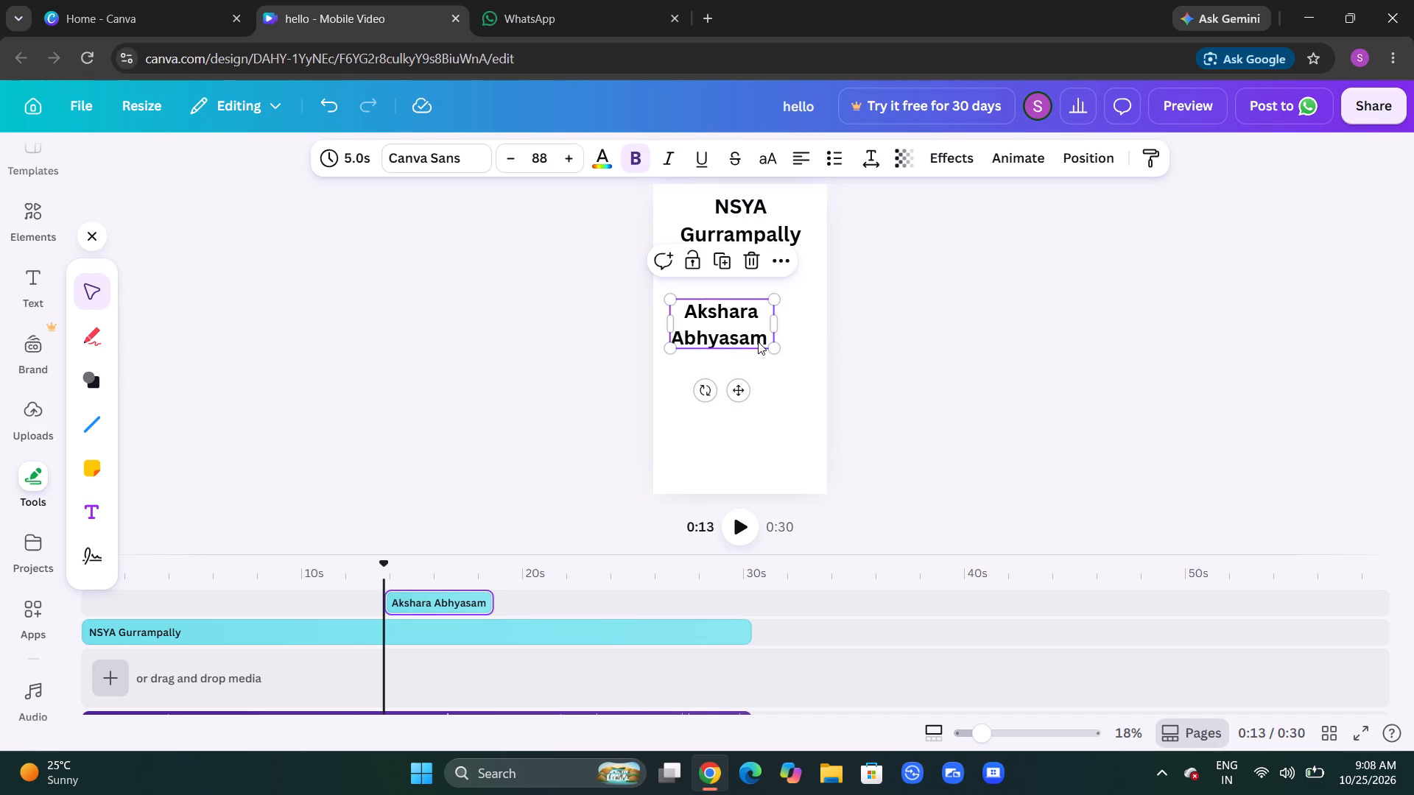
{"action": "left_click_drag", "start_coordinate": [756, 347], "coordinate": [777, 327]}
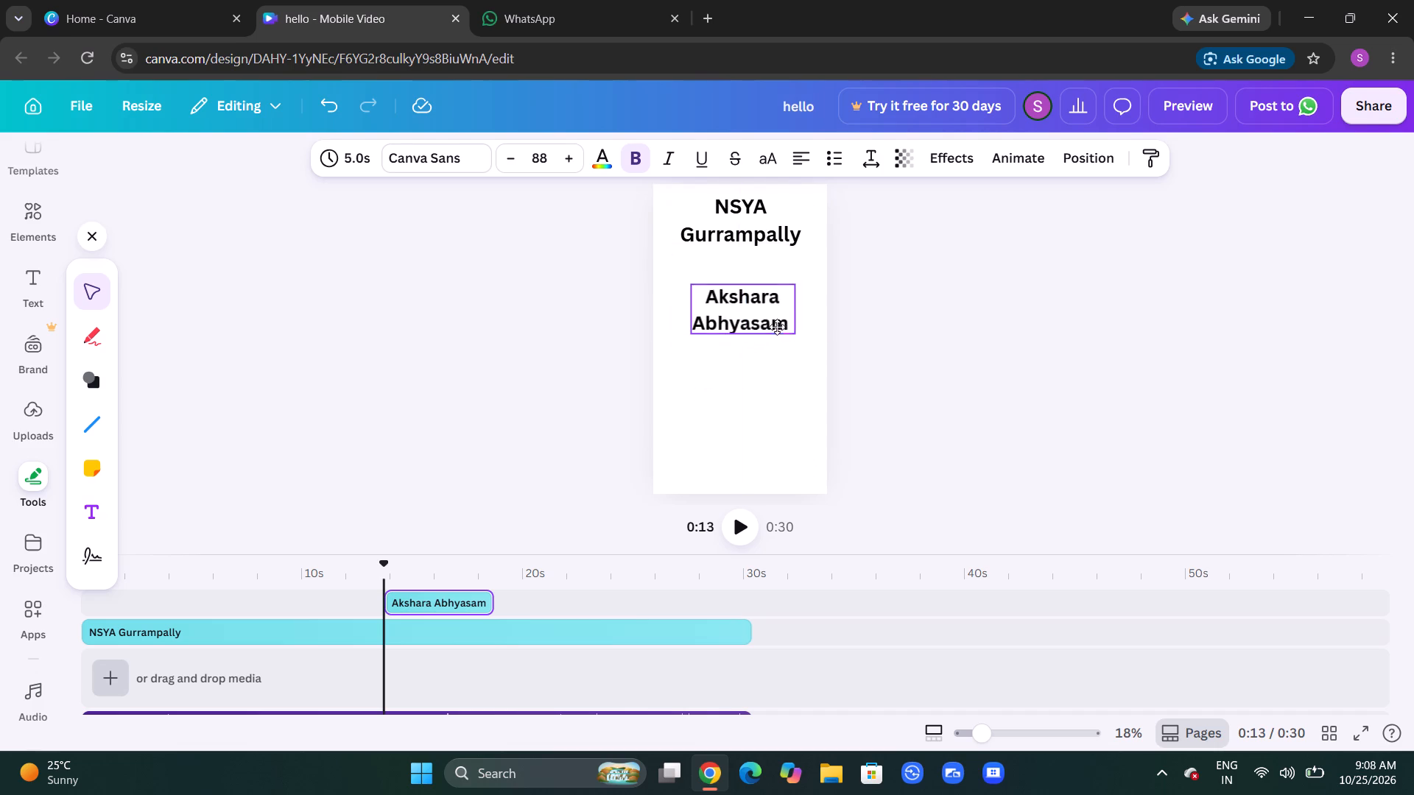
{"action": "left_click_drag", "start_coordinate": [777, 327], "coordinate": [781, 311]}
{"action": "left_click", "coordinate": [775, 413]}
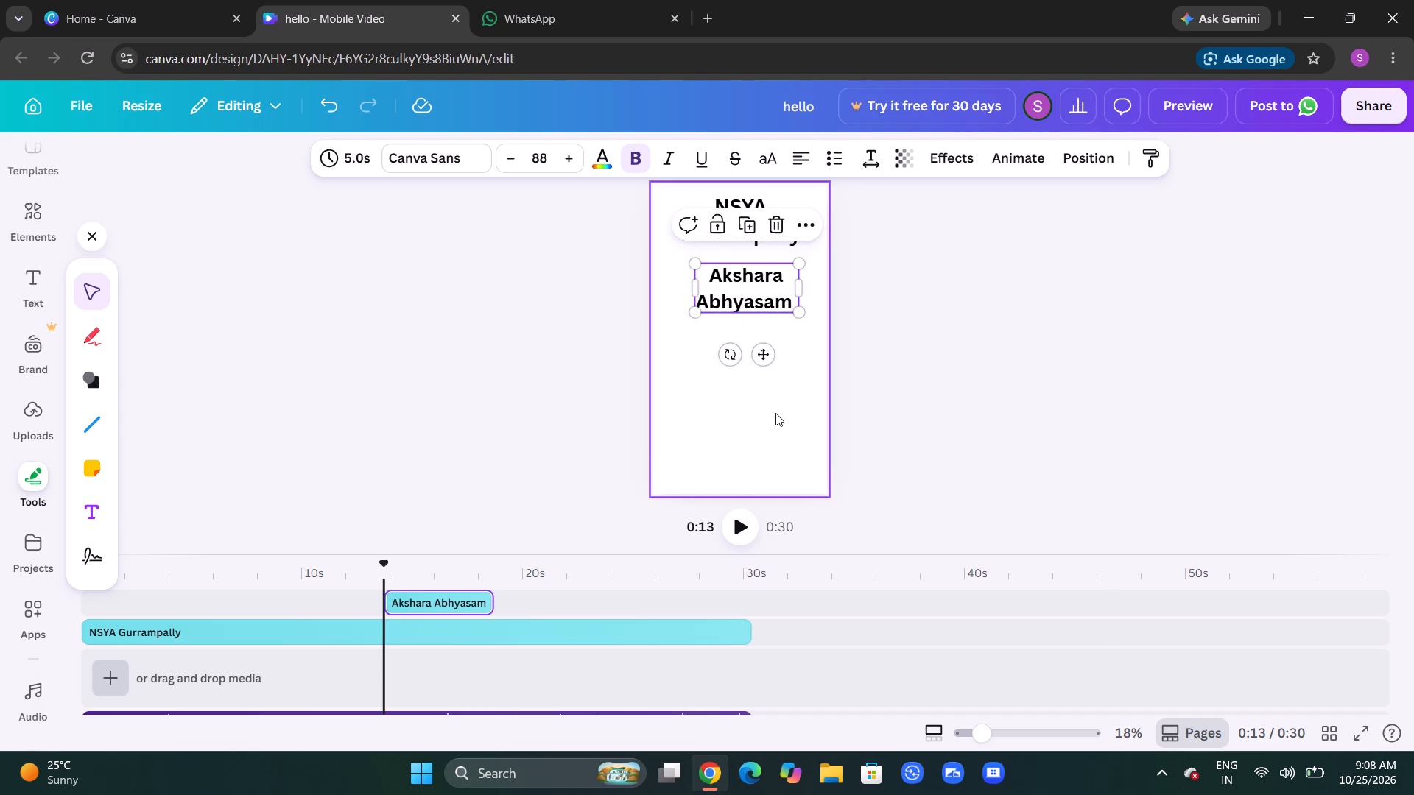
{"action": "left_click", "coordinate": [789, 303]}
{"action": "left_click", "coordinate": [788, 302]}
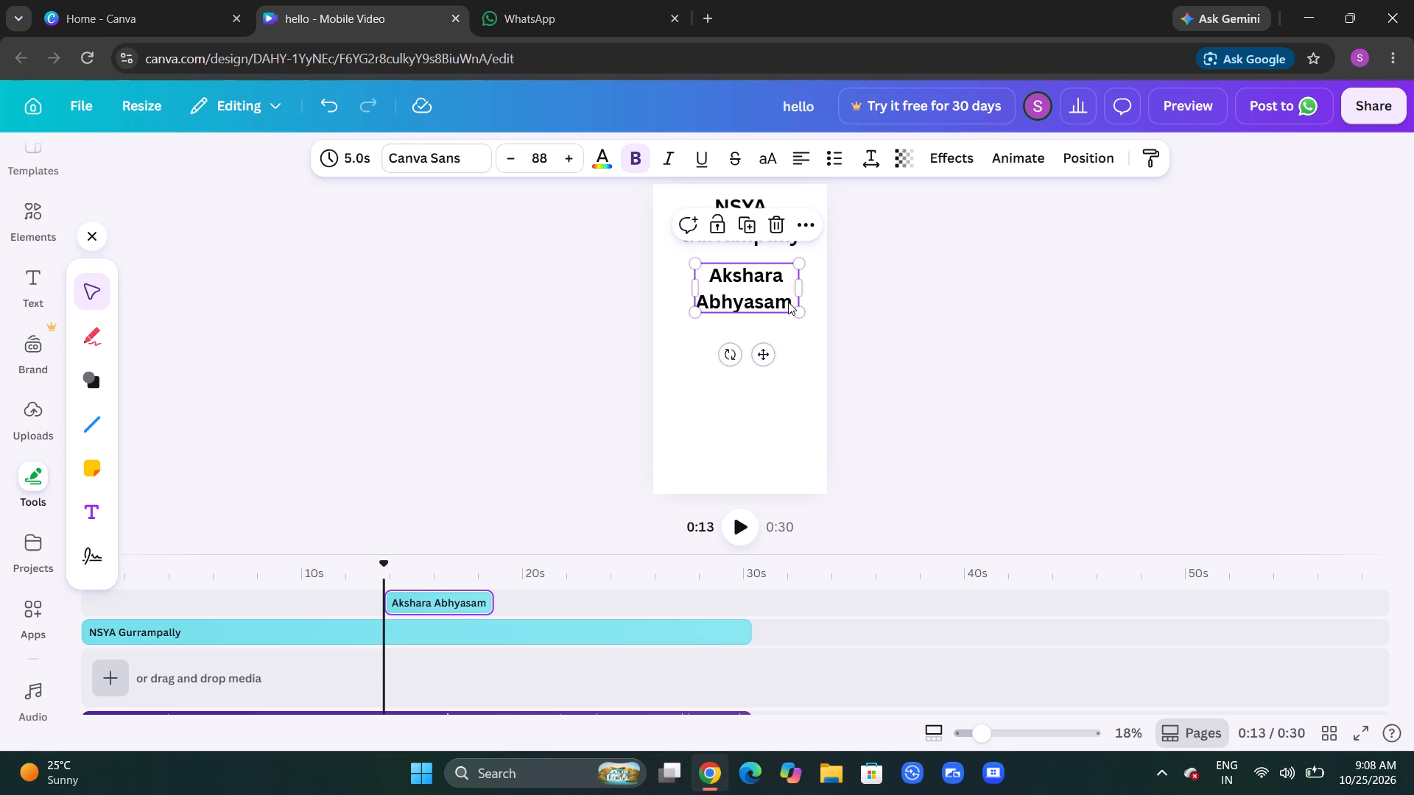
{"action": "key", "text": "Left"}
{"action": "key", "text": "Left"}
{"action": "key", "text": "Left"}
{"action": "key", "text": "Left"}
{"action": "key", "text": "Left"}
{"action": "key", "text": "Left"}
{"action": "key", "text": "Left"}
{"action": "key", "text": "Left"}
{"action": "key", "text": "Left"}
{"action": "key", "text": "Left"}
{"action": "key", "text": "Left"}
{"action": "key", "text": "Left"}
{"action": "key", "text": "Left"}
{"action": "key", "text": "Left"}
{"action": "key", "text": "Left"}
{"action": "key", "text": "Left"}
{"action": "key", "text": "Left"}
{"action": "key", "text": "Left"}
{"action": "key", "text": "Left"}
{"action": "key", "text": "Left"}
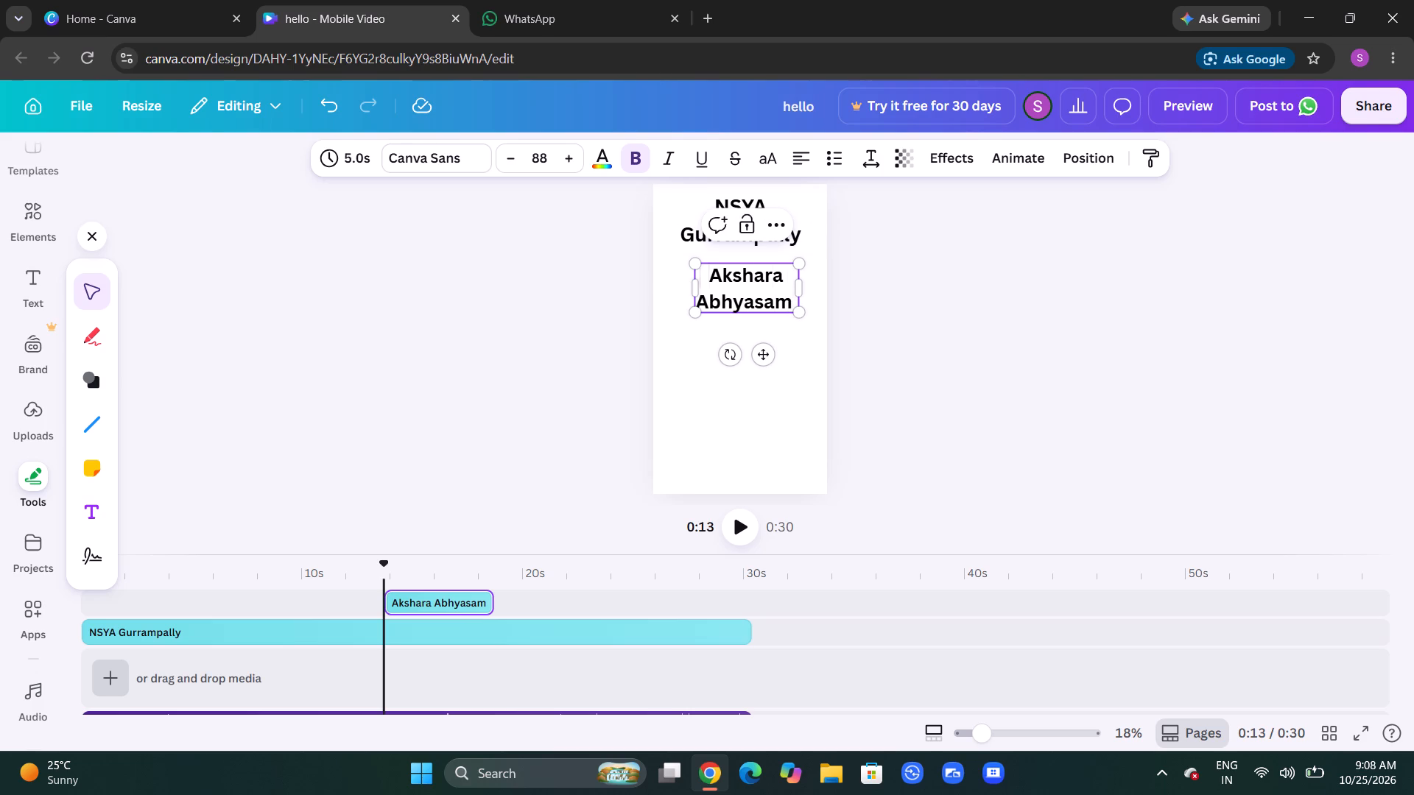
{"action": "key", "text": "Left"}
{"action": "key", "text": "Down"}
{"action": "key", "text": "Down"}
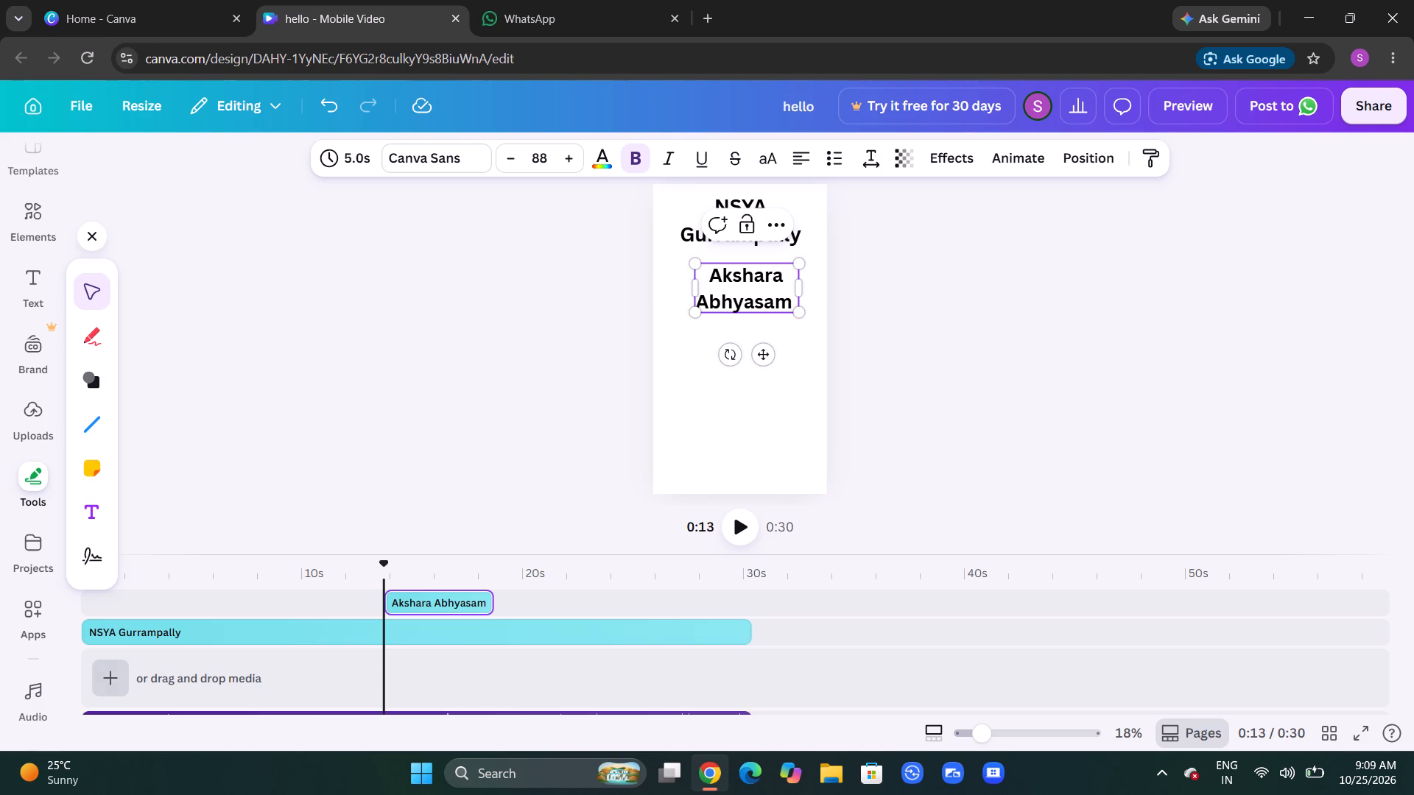
Erase all of the "Akshara Abhyasam" text and leave the empty box so that it is removed from the page.
{"action": "left_click", "coordinate": [787, 307]}
{"action": "key", "text": "BackSpace"}
{"action": "key", "text": "BackSpace"}
{"action": "key", "text": "BackSpace"}
{"action": "key", "text": "BackSpace"}
{"action": "key", "text": "BackSpace"}
{"action": "key", "text": "BackSpace"}
{"action": "key", "text": "BackSpace"}
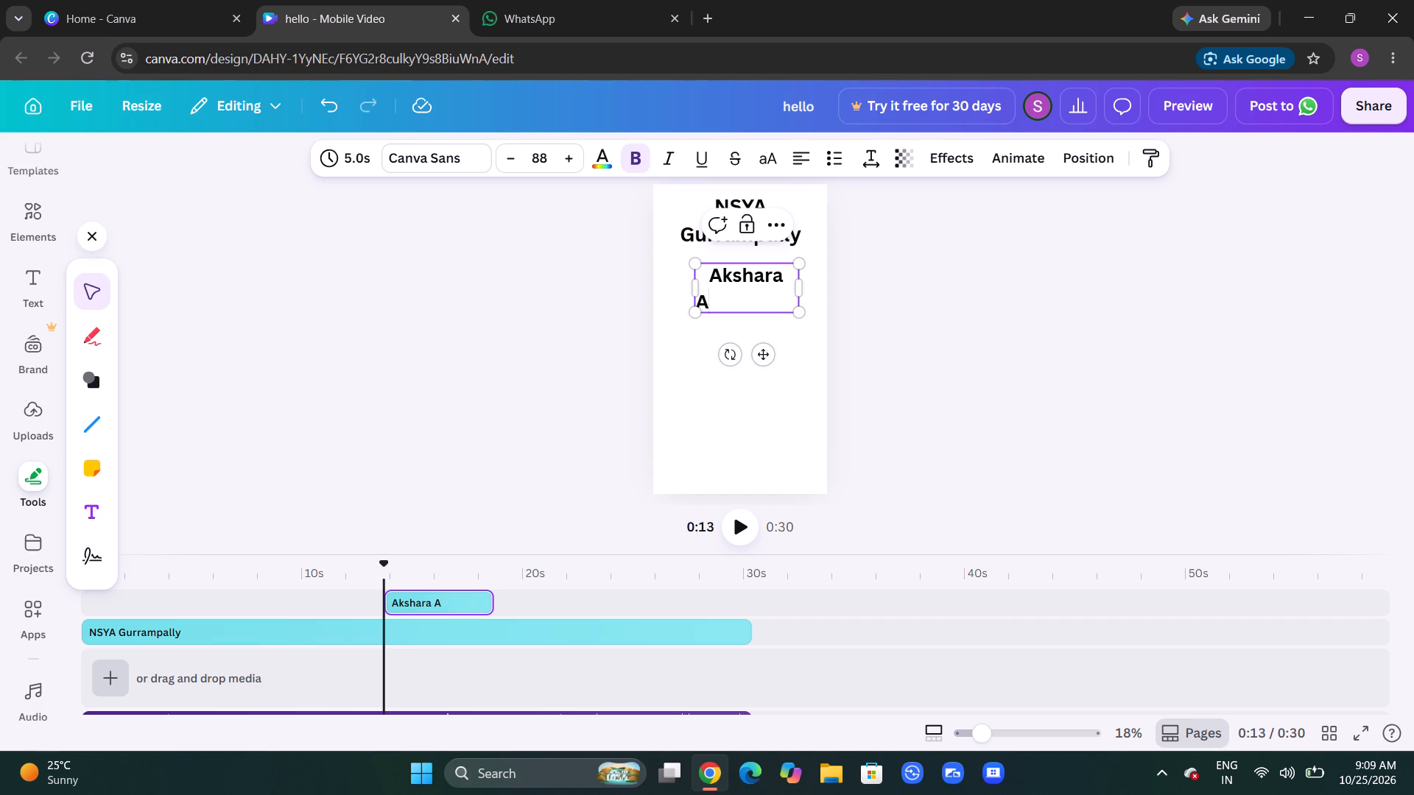
{"action": "key", "text": "BackSpace"}
{"action": "key", "text": "BackSpace"}
{"action": "key", "text": "BackSpace"}
{"action": "key", "text": "BackSpace"}
{"action": "key", "text": "BackSpace"}
{"action": "key", "text": "BackSpace"}
{"action": "key", "text": "BackSpace"}
{"action": "key", "text": "BackSpace"}
{"action": "key", "text": "BackSpace"}
{"action": "key", "text": "BackSpace"}
{"action": "key", "text": "BackSpace"}
{"action": "key", "text": "BackSpace"}
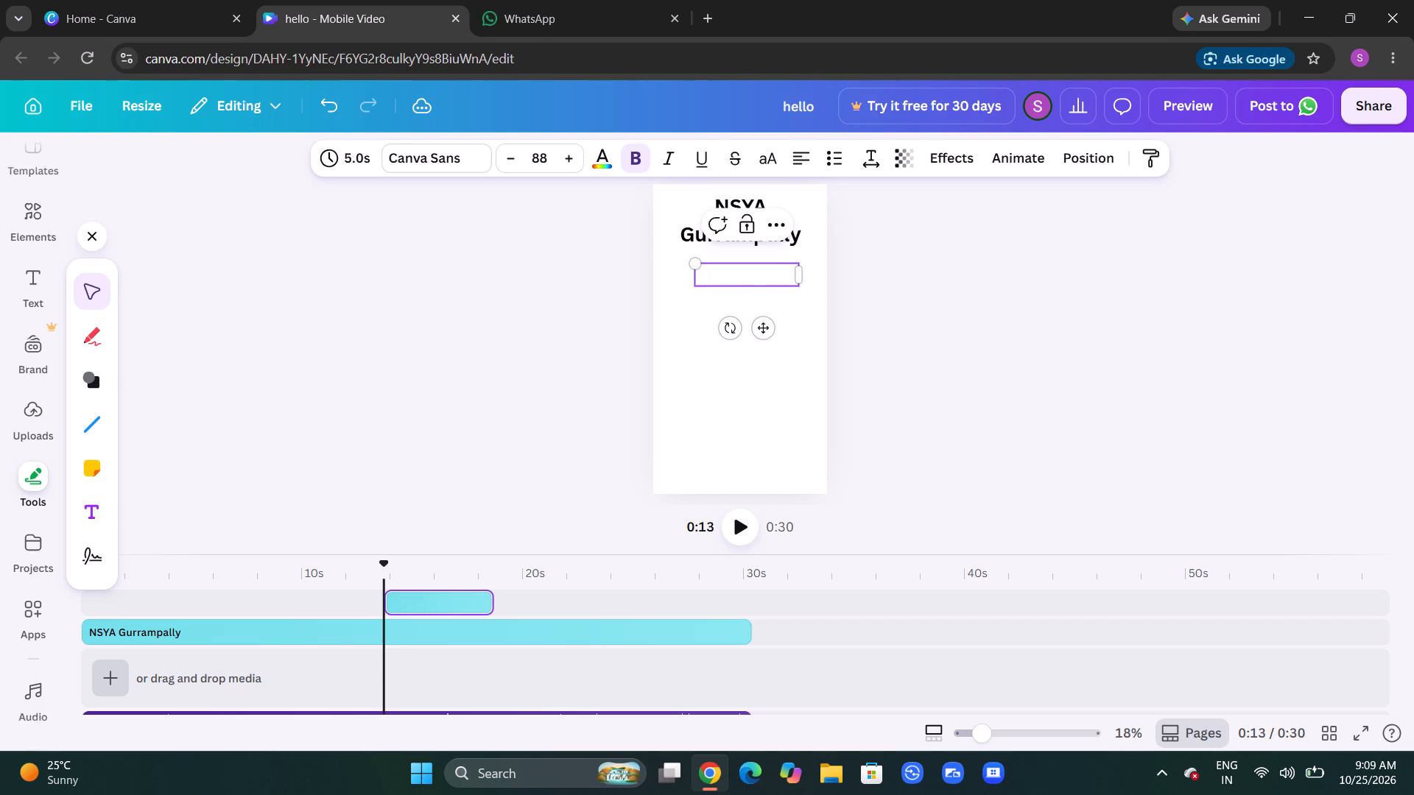
{"action": "left_click", "coordinate": [873, 336]}
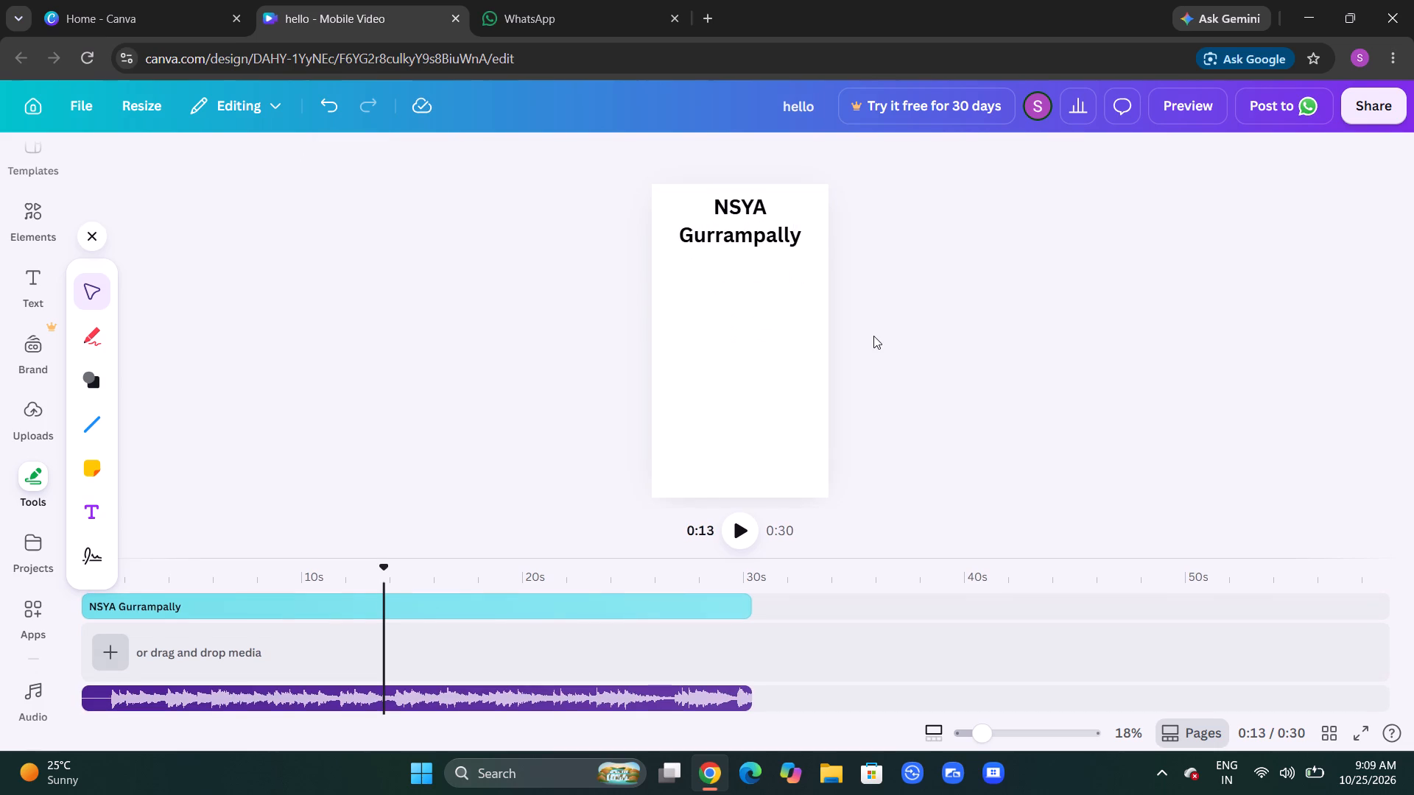
Play the video from the beginning to review it with only the "NSYA Gurrampally" heading.
{"action": "scroll", "coordinate": [423, 640], "scroll_direction": "right", "scroll_amount": 2}
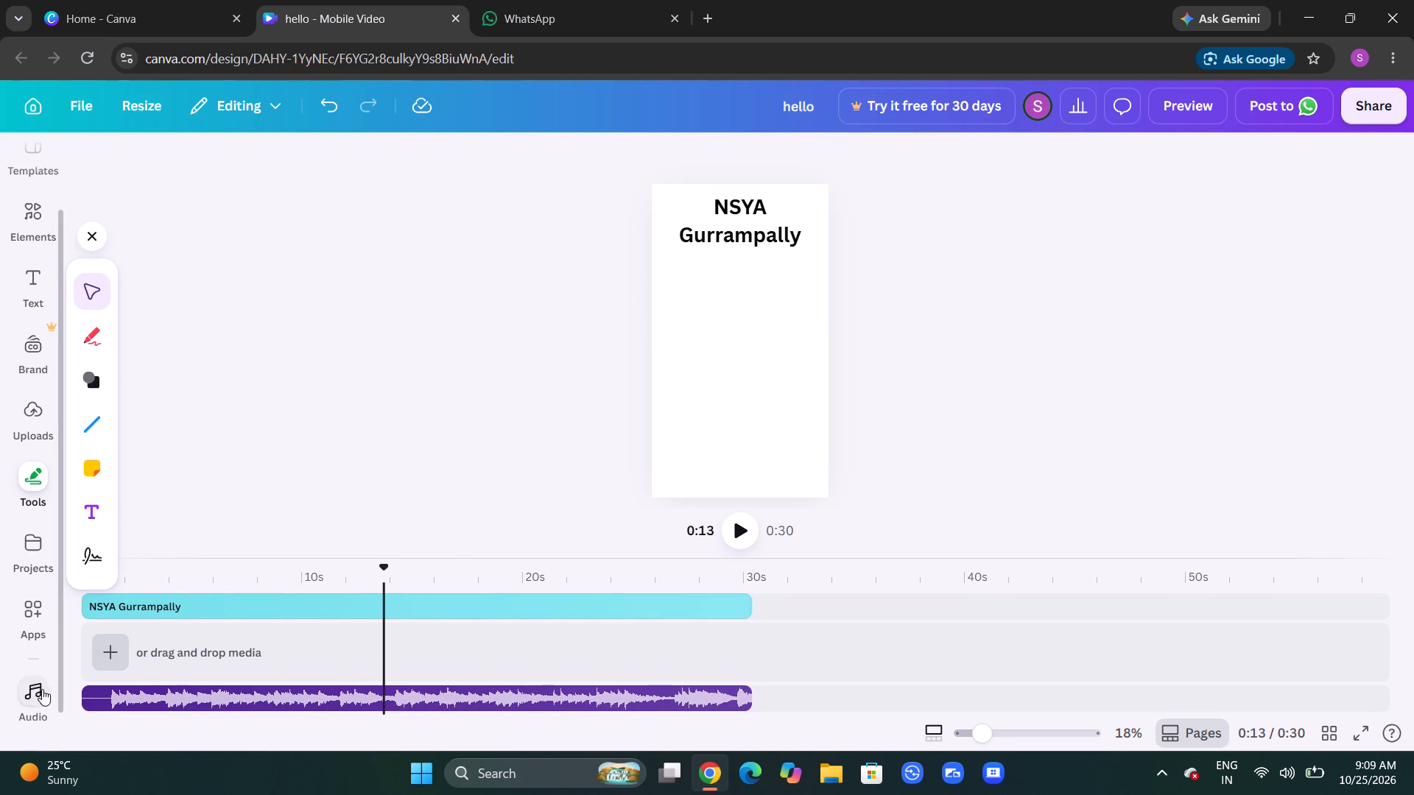
{"action": "left_click", "coordinate": [89, 621]}
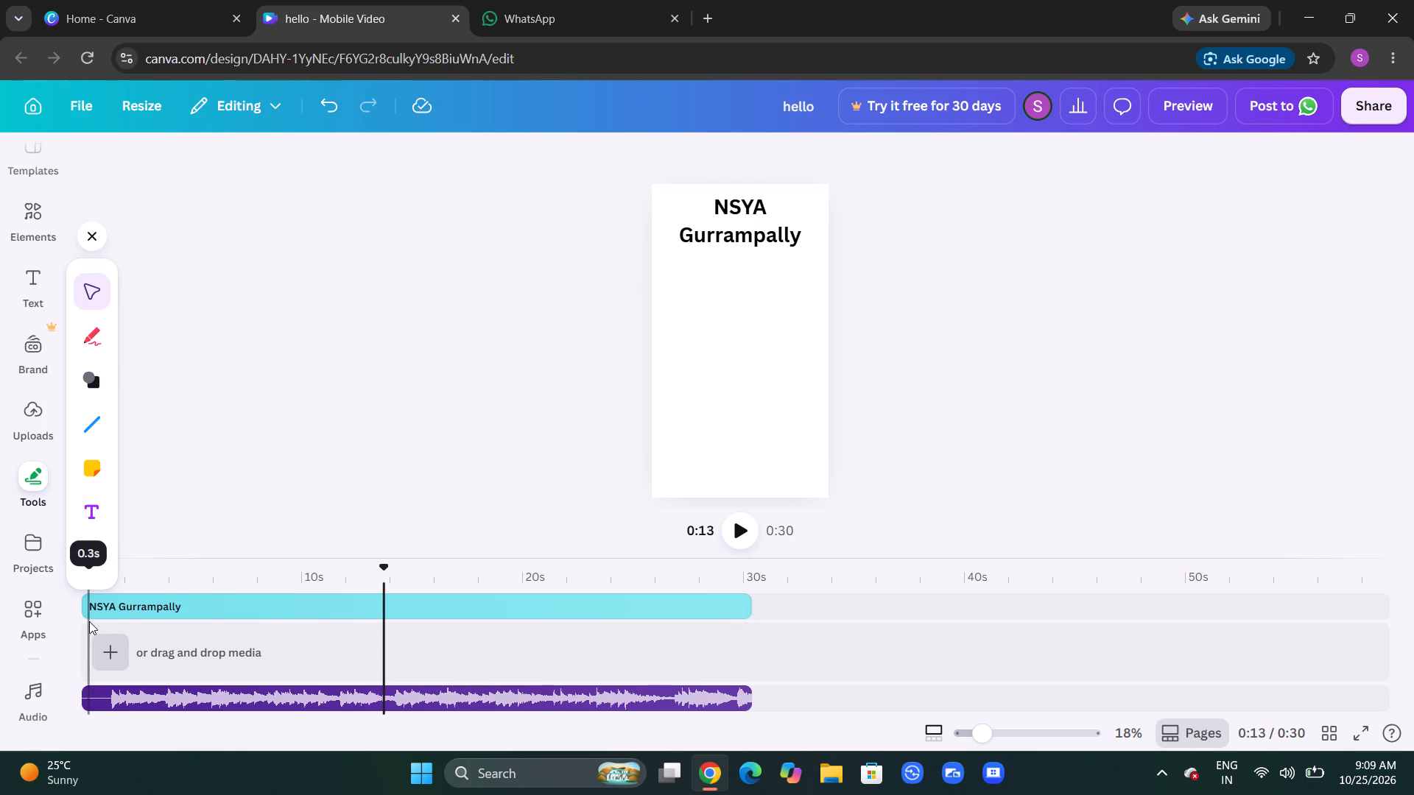
{"action": "left_click", "coordinate": [732, 527]}
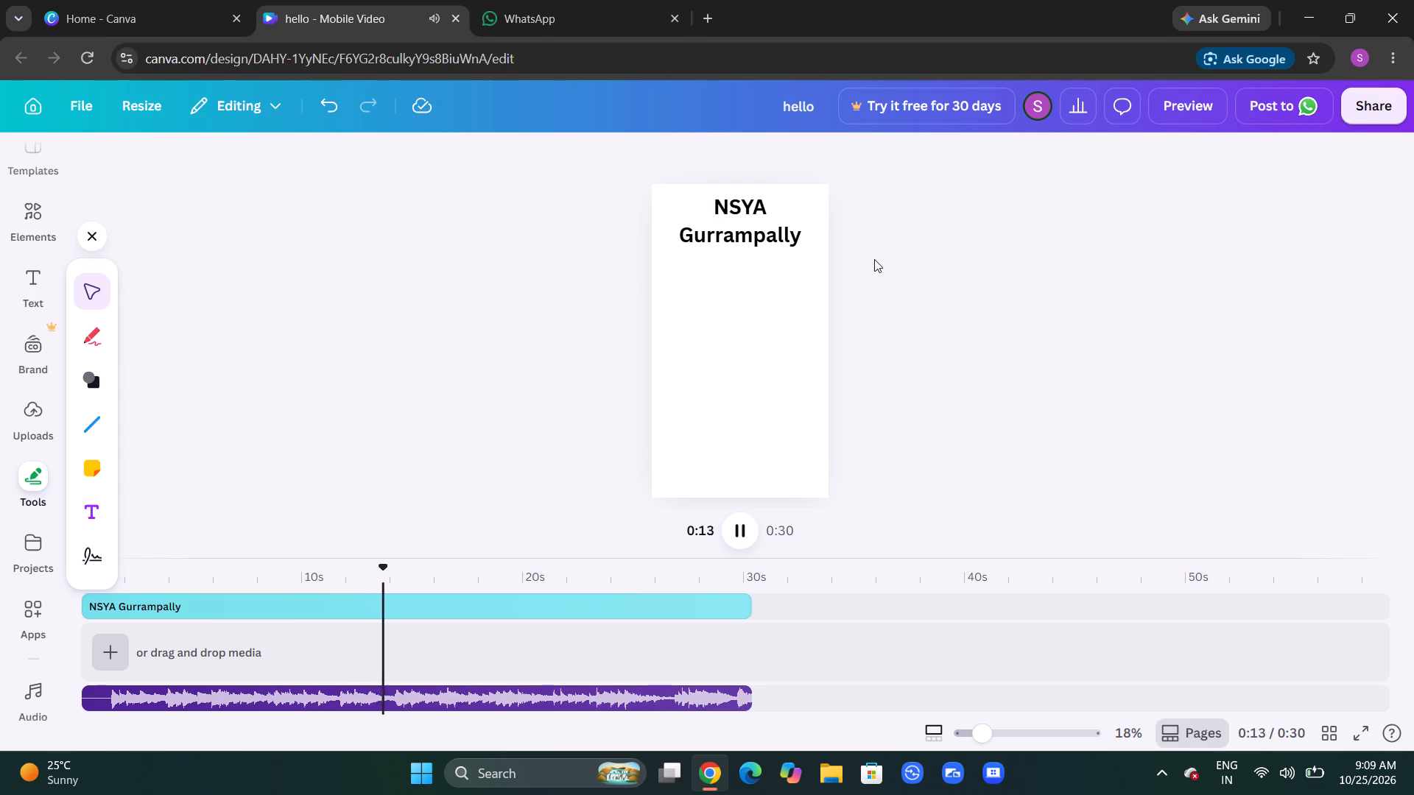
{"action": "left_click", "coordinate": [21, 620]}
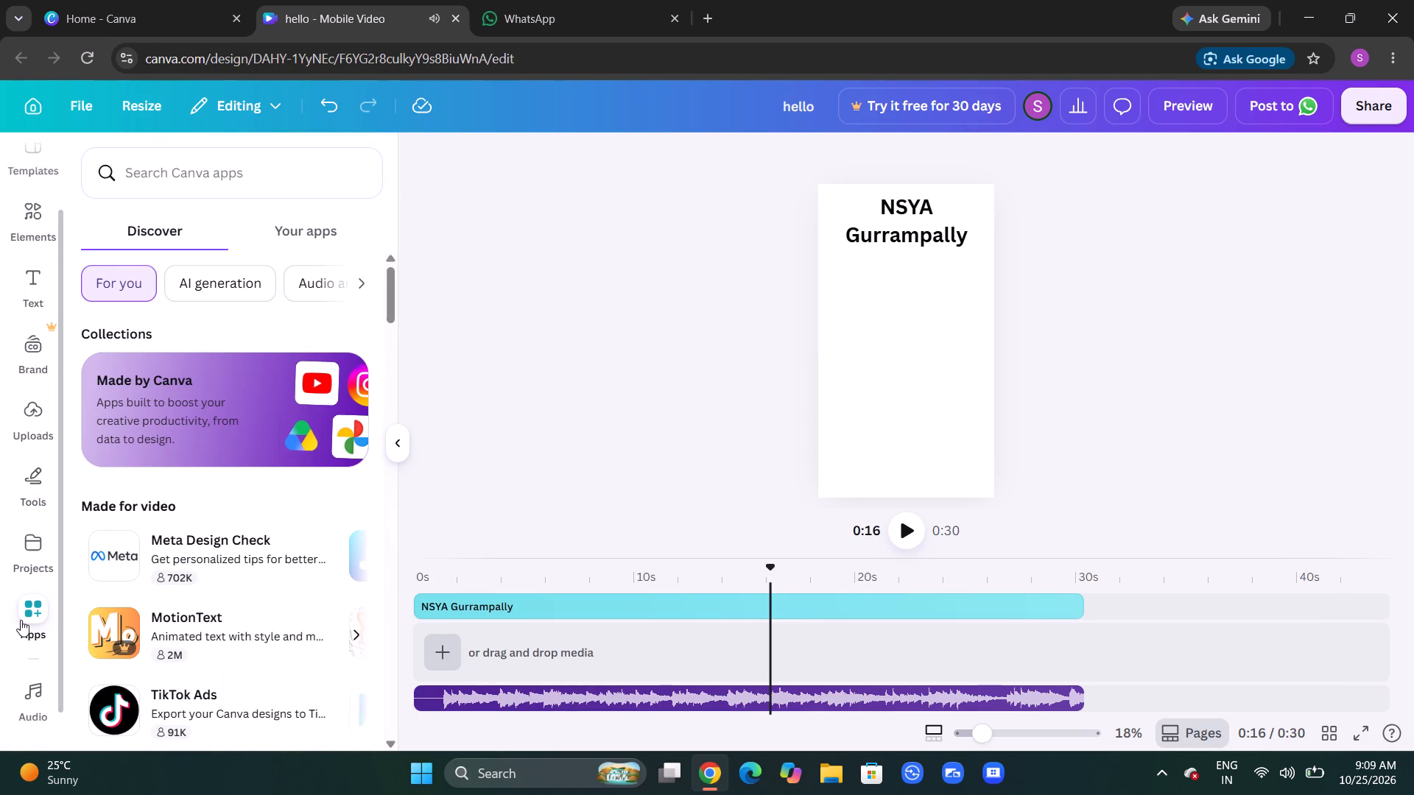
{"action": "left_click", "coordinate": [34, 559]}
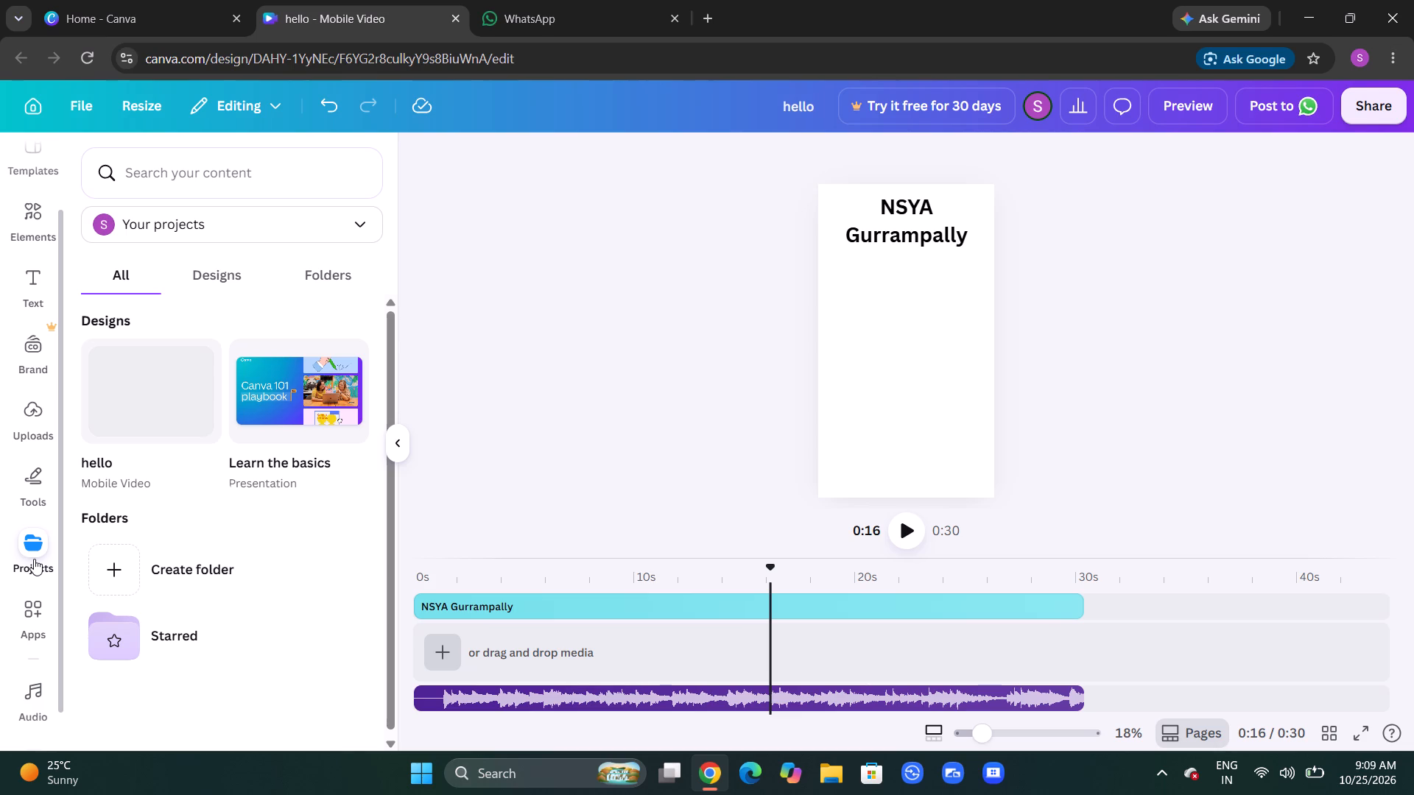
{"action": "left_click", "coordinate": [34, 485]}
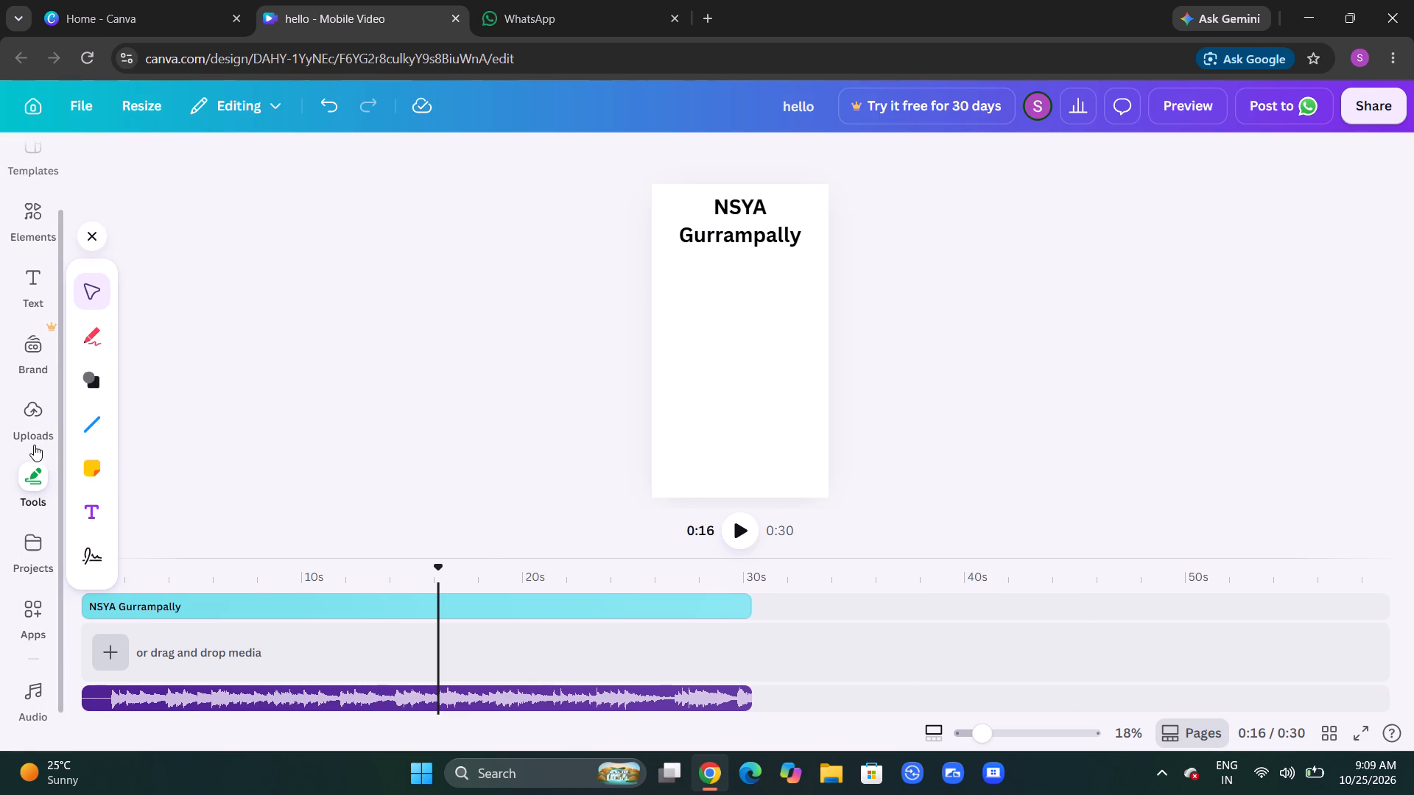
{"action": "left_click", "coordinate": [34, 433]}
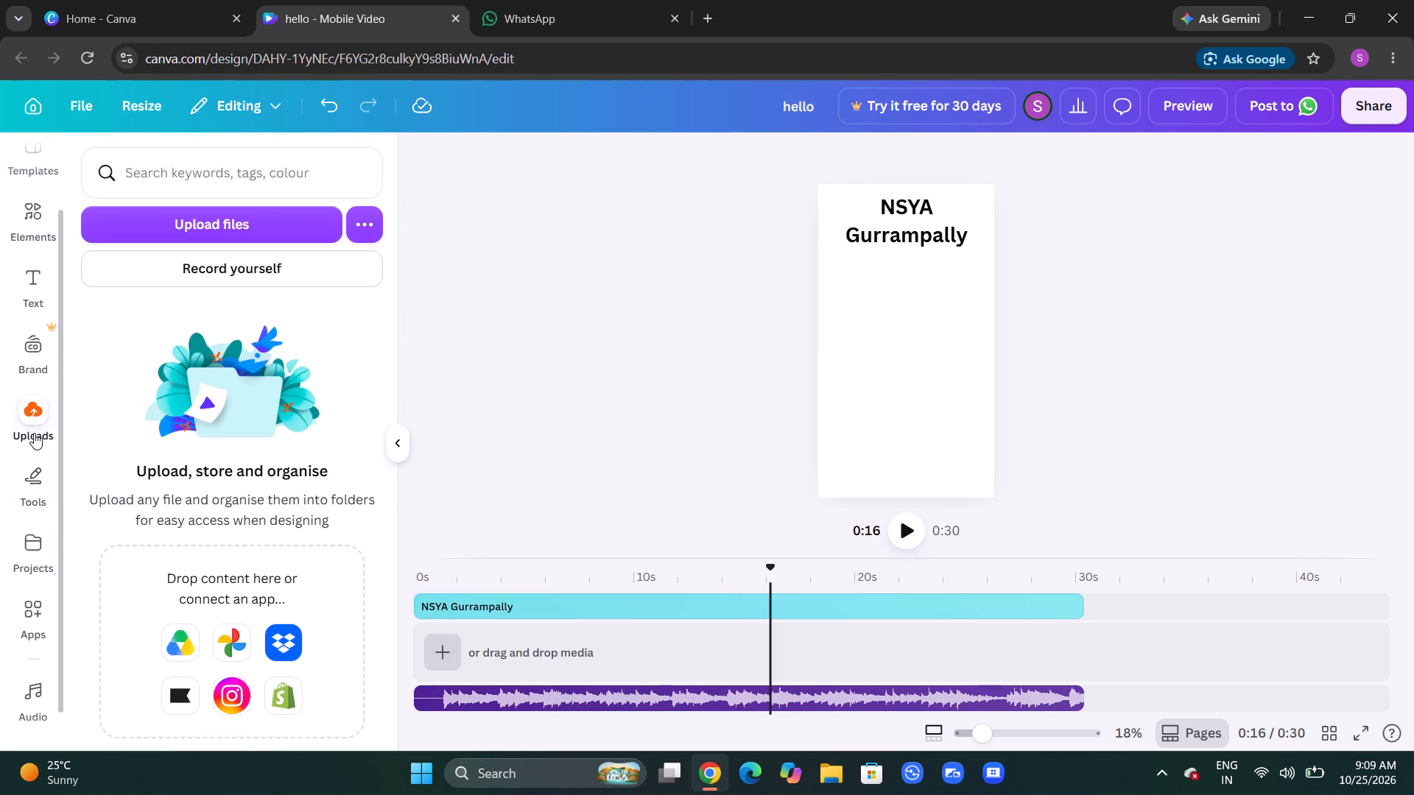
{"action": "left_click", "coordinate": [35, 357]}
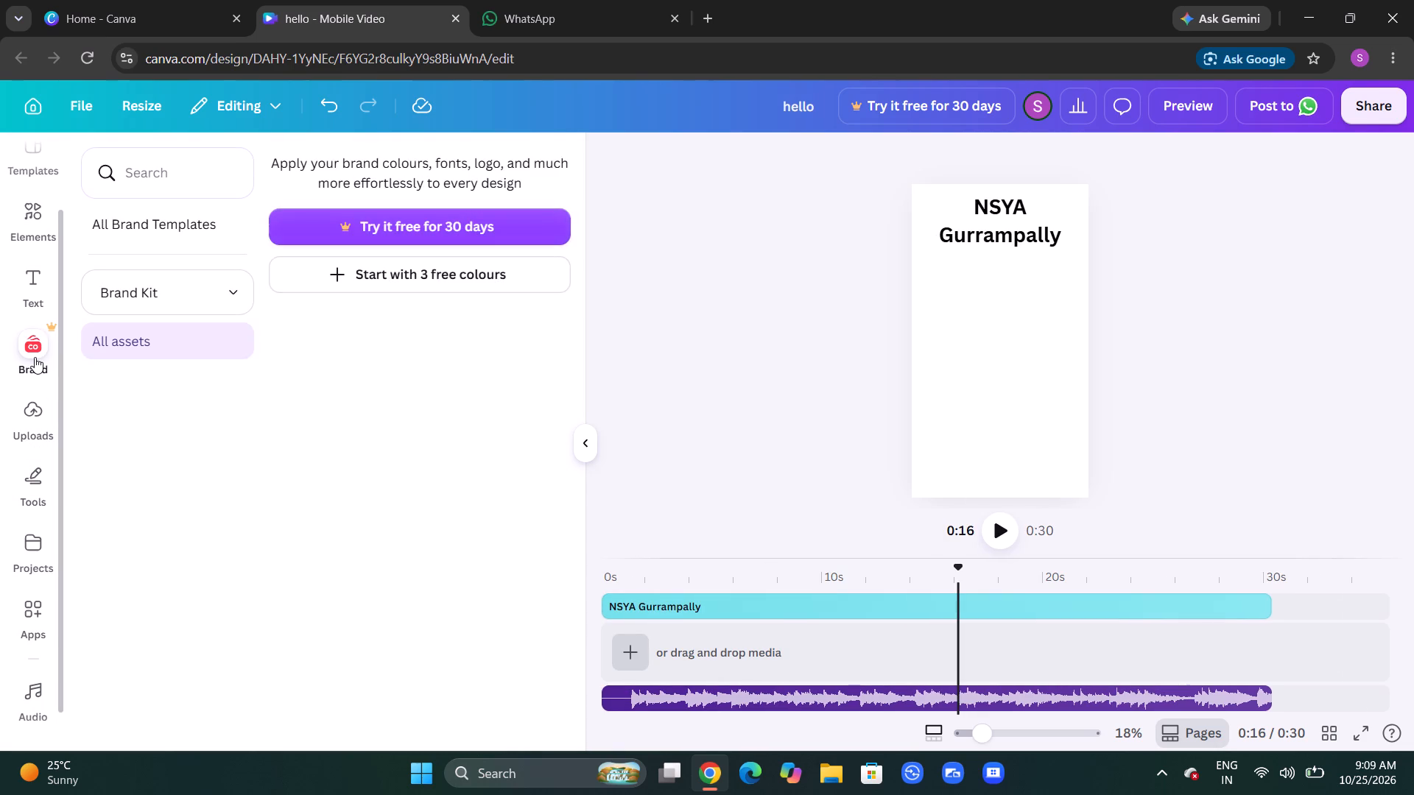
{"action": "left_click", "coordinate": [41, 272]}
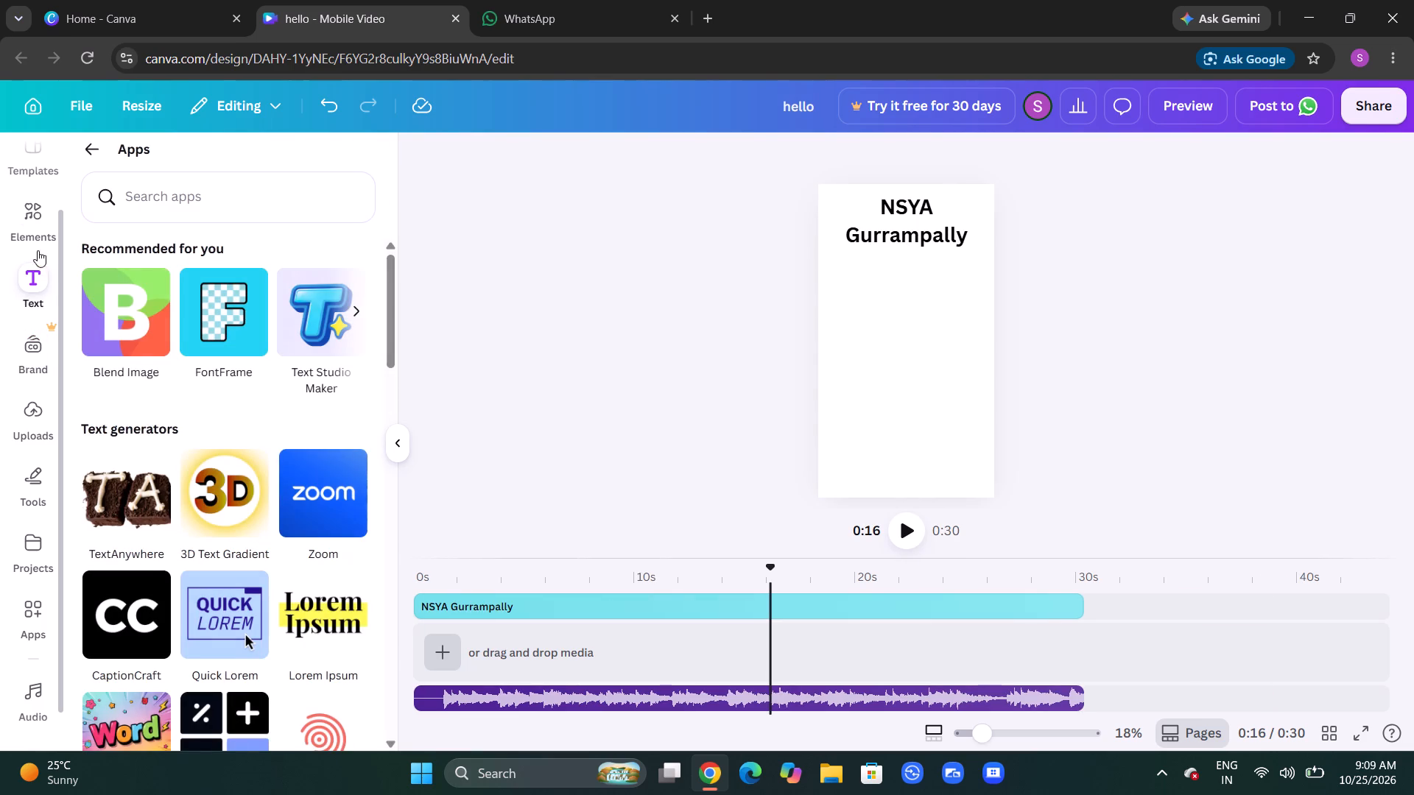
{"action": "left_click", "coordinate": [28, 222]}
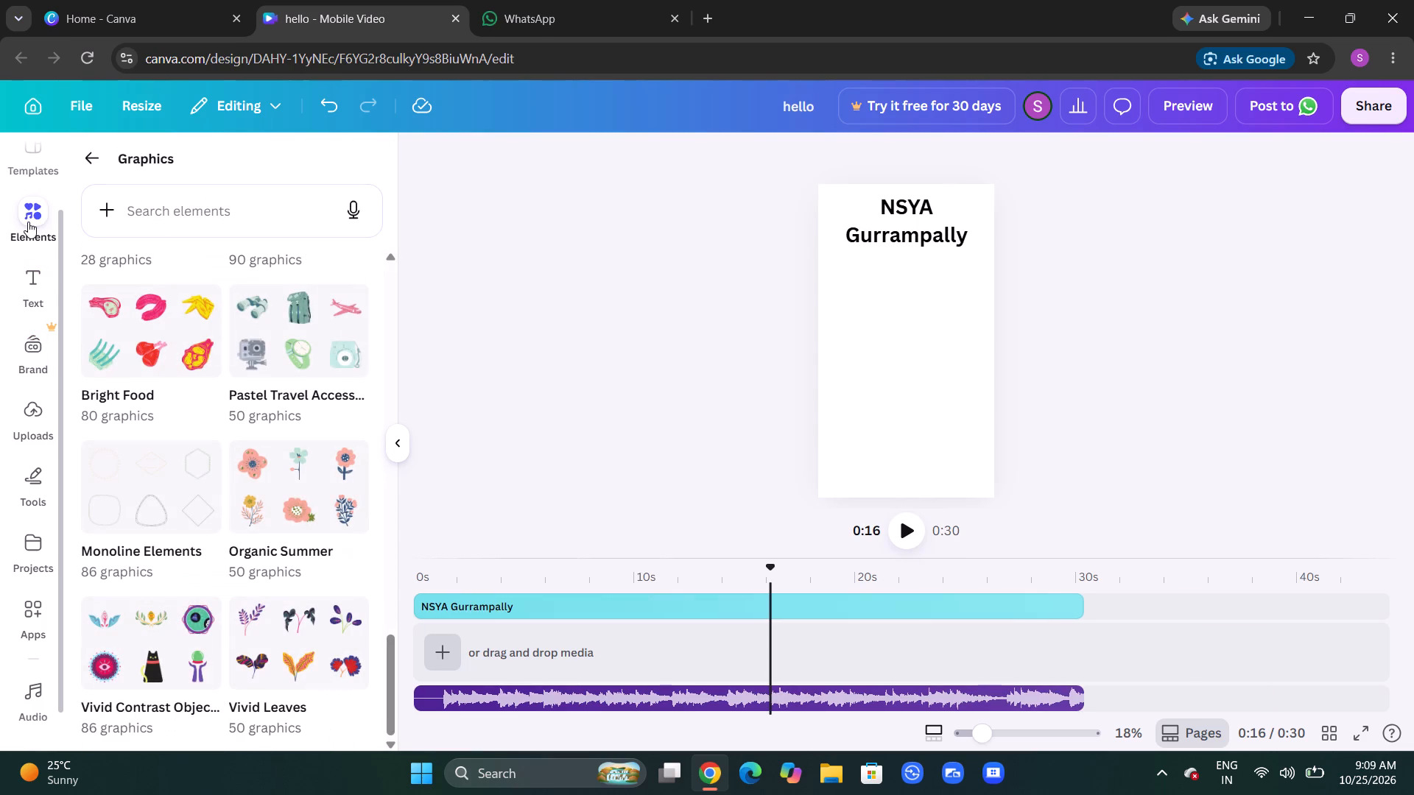
Add the "Red Orange and Gold Festive Traditional Navratri" mobile video template as the first clip.
{"action": "left_click", "coordinate": [27, 160]}
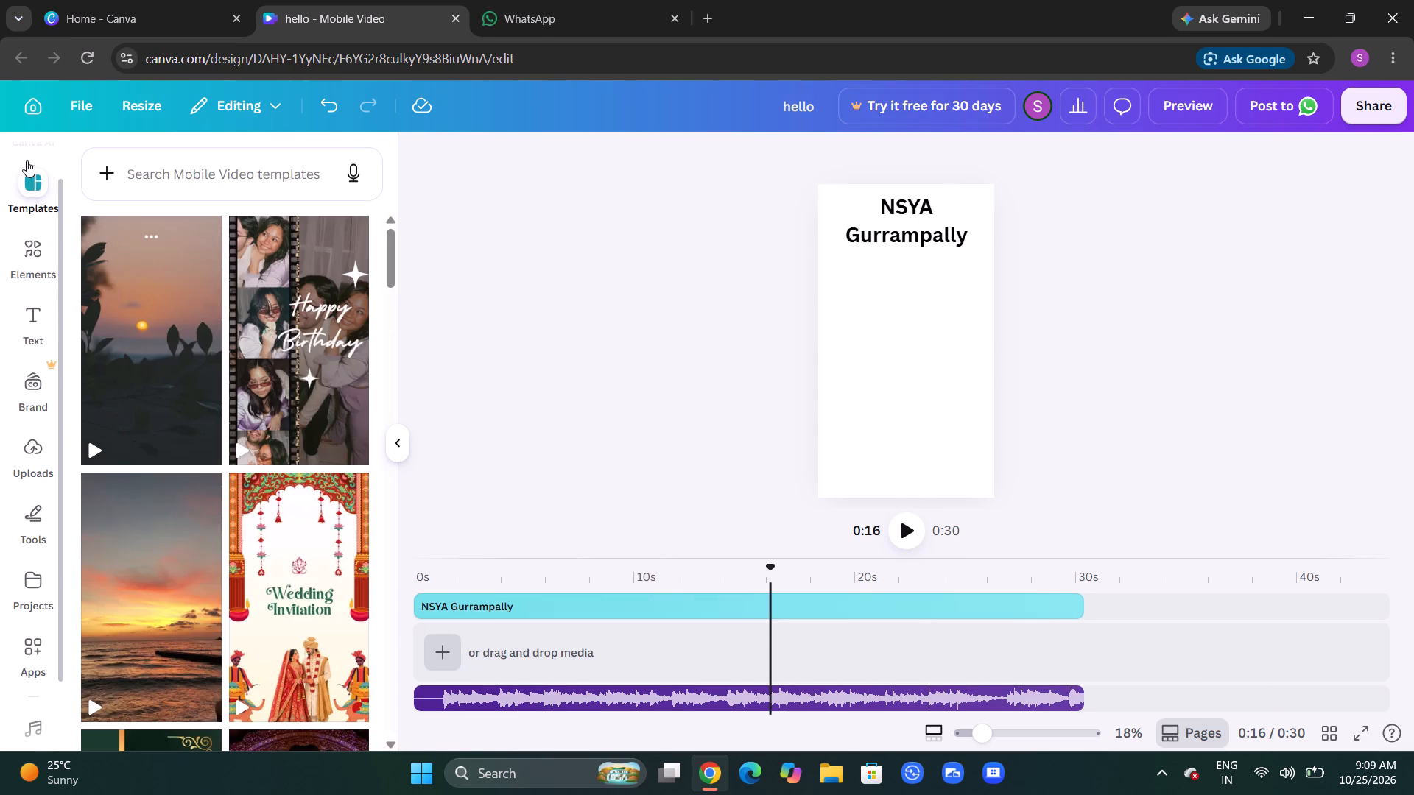
{"action": "scroll", "coordinate": [30, 182], "scroll_direction": "up", "scroll_amount": 4}
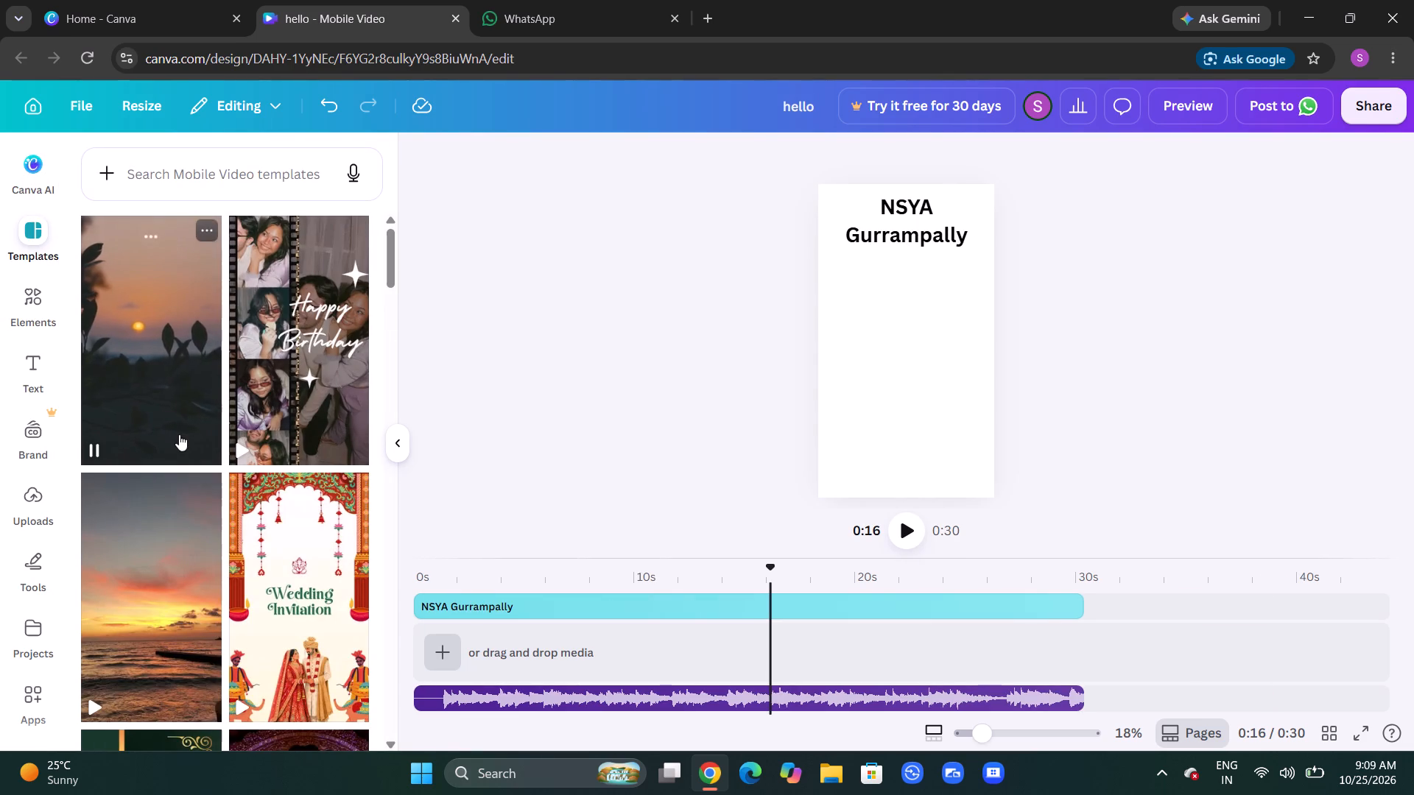
{"action": "scroll", "coordinate": [179, 434], "scroll_direction": "down", "scroll_amount": 3}
{"action": "left_click", "coordinate": [312, 536]}
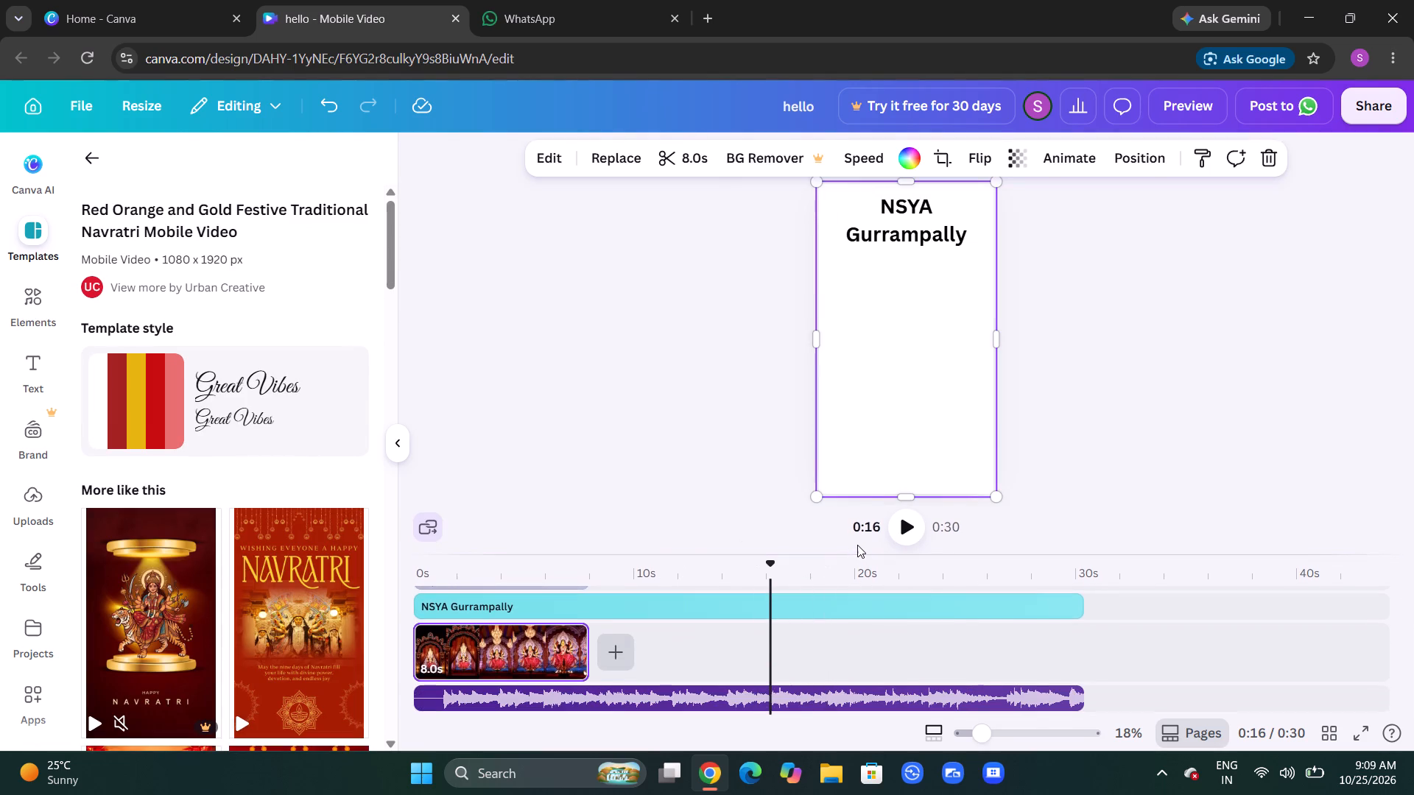
{"action": "left_click_drag", "start_coordinate": [584, 632], "coordinate": [522, 638]}
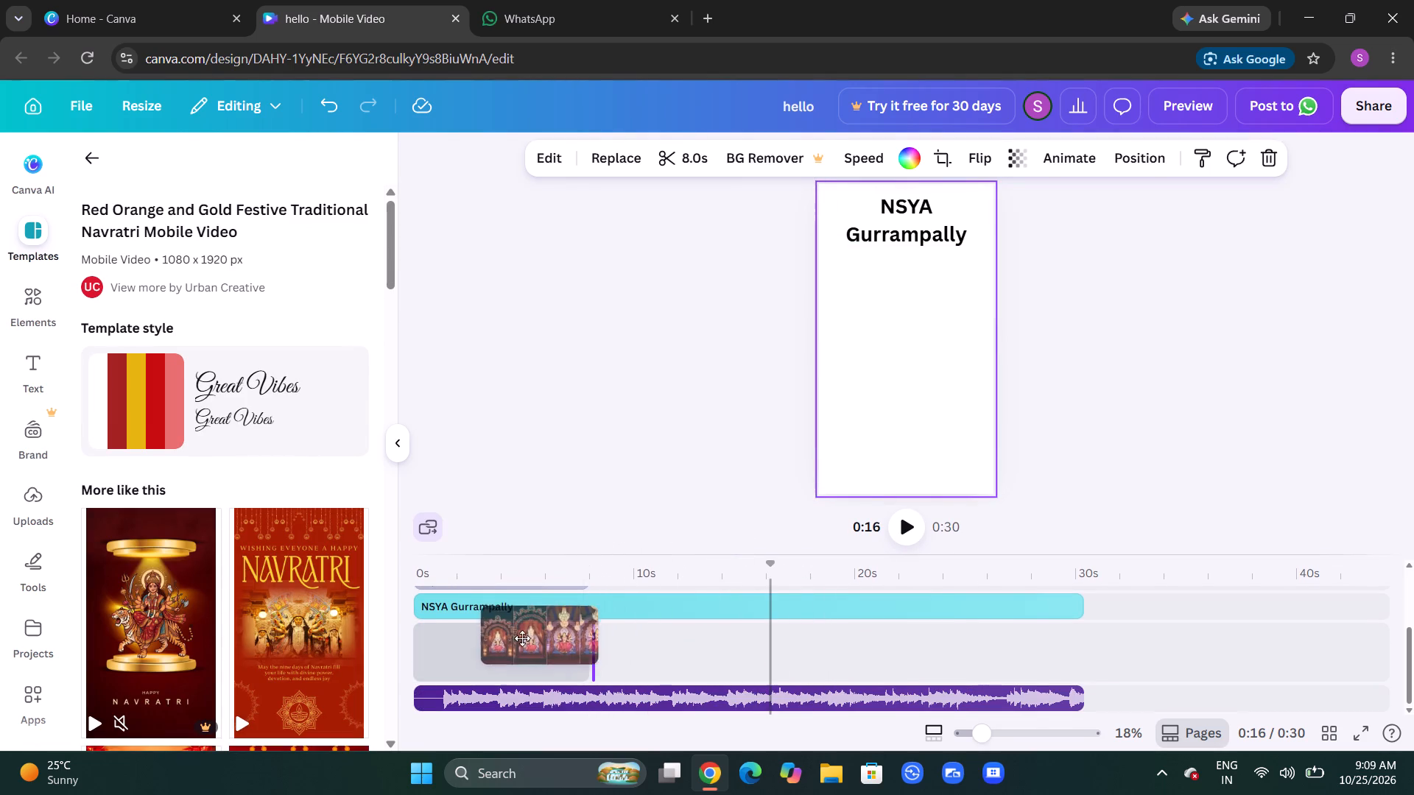
{"action": "left_click_drag", "start_coordinate": [522, 638], "coordinate": [506, 656]}
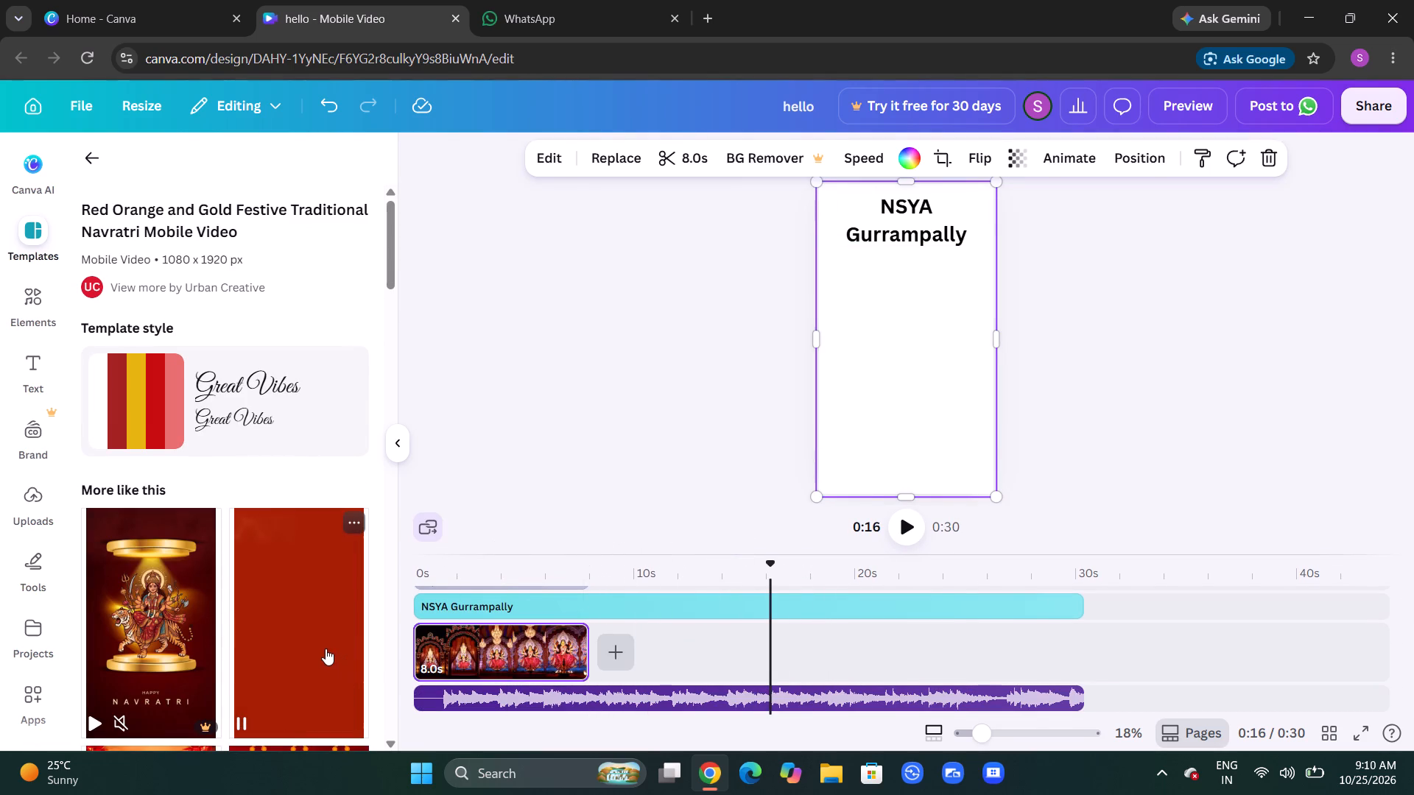
Append the "Red Gold and Monochrome Festive Navratri Greetings" template, followed by a second "Red Orange and Gold Festive Traditional Navratri" clip.
{"action": "left_click", "coordinate": [326, 649]}
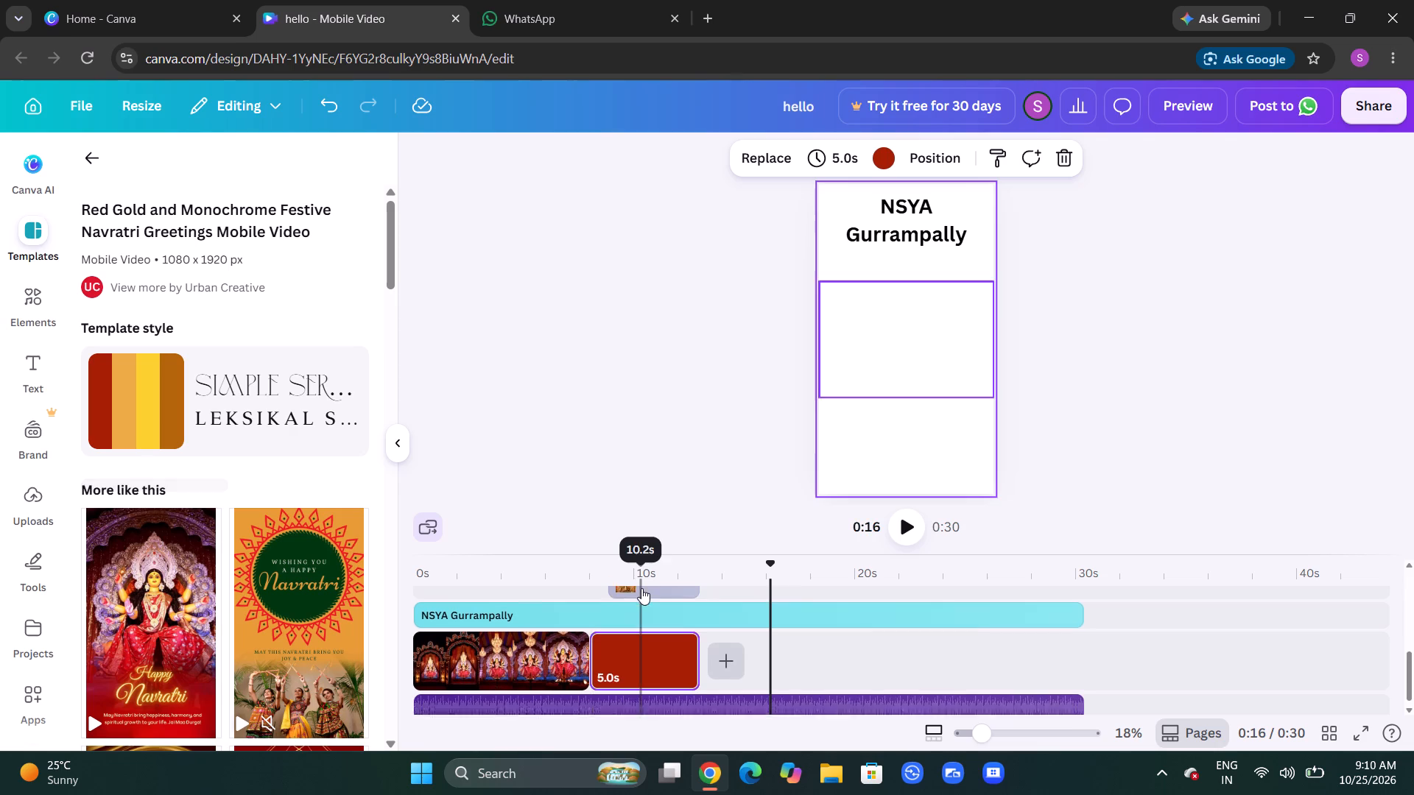
{"action": "left_click", "coordinate": [168, 639]}
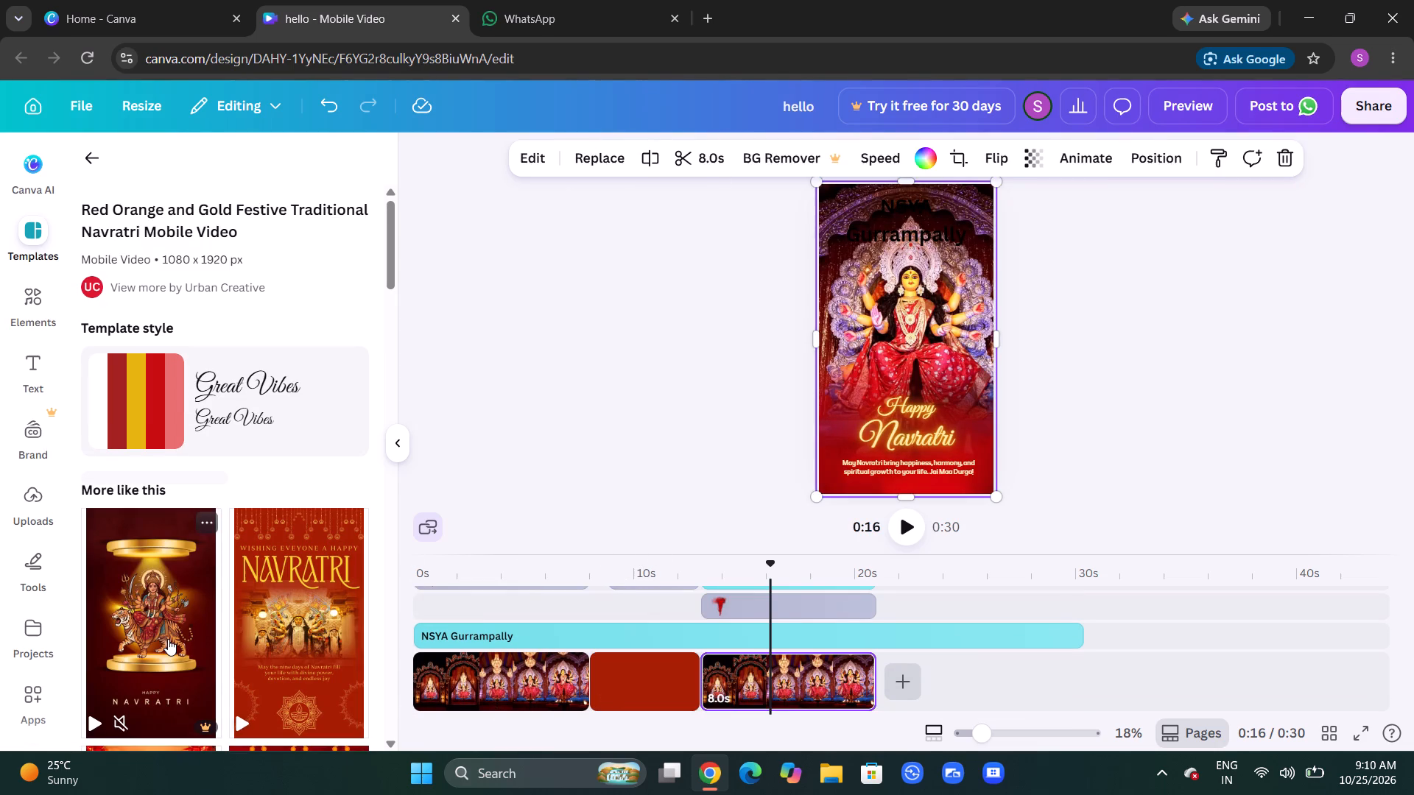
Play the video from the current point, and again from 0:00, to review the added Navratri clips.
{"action": "left_click", "coordinate": [904, 520]}
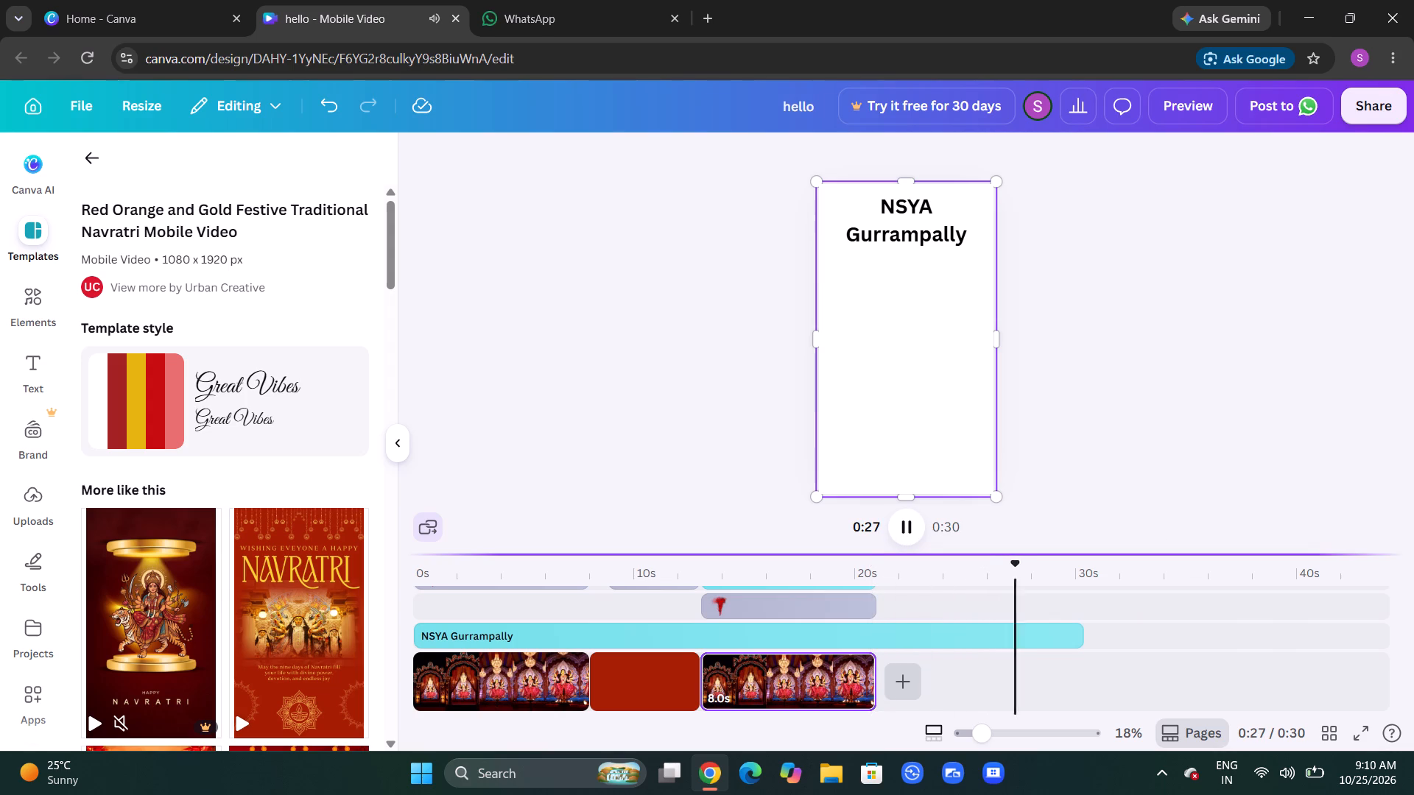
{"action": "left_click", "coordinate": [856, 571]}
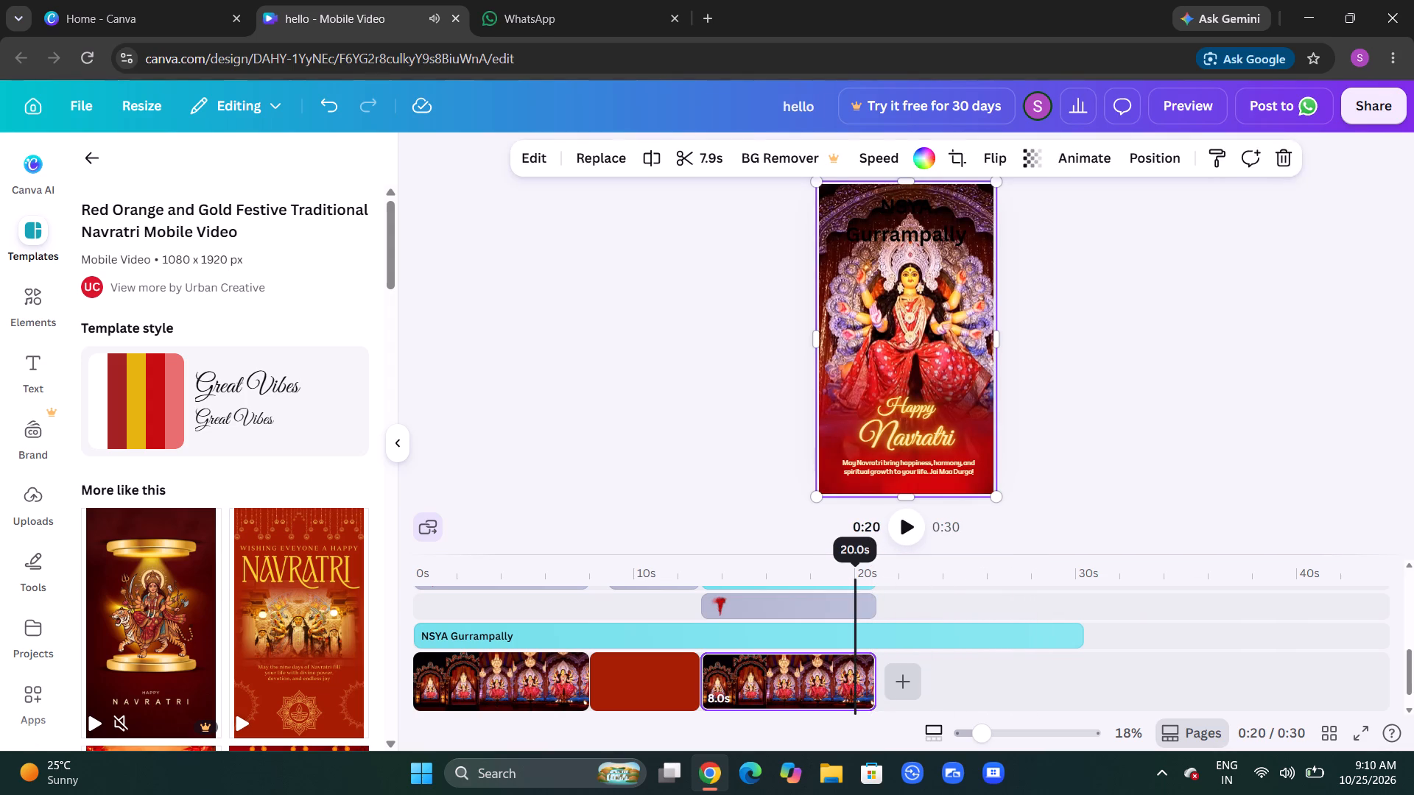
{"action": "left_click", "coordinate": [415, 574]}
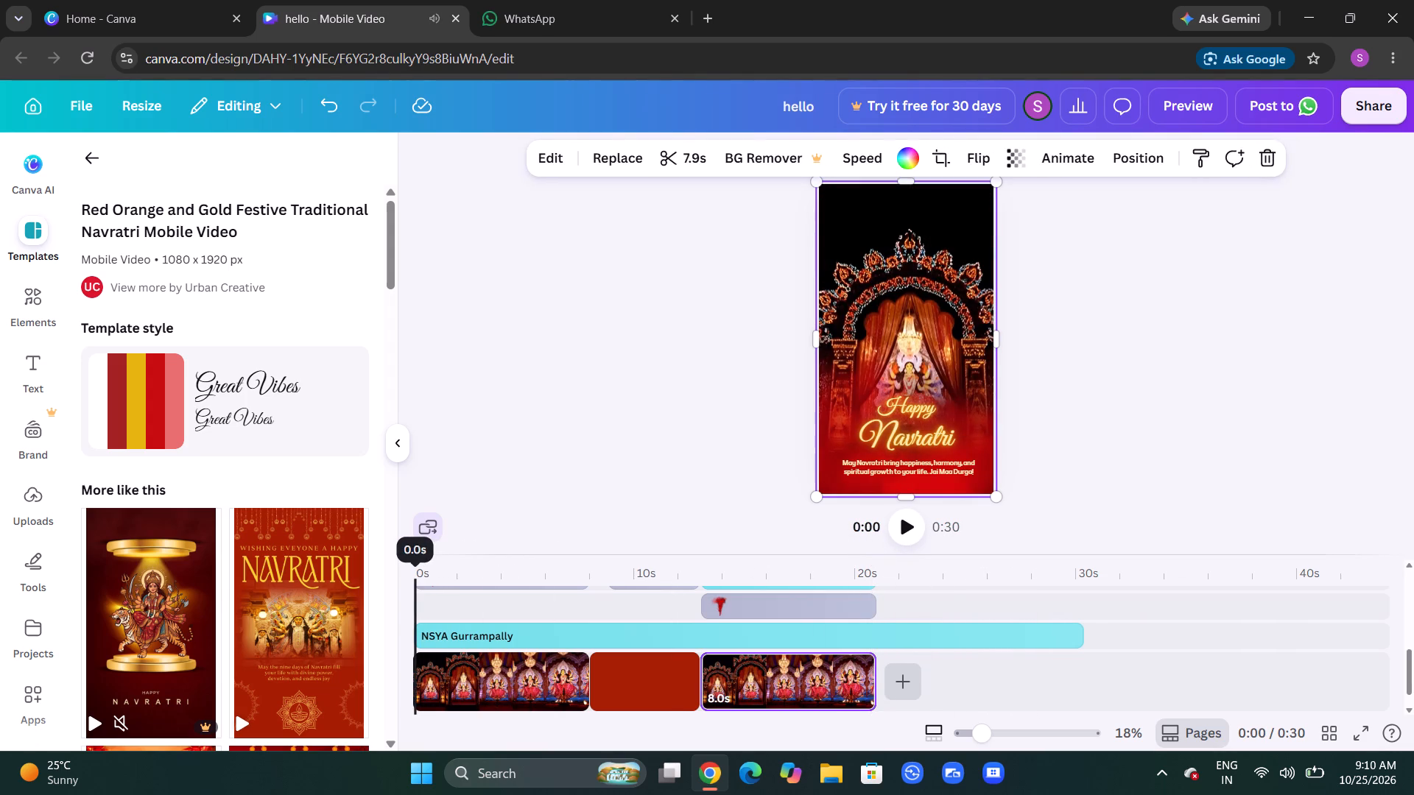
{"action": "left_click", "coordinate": [906, 525]}
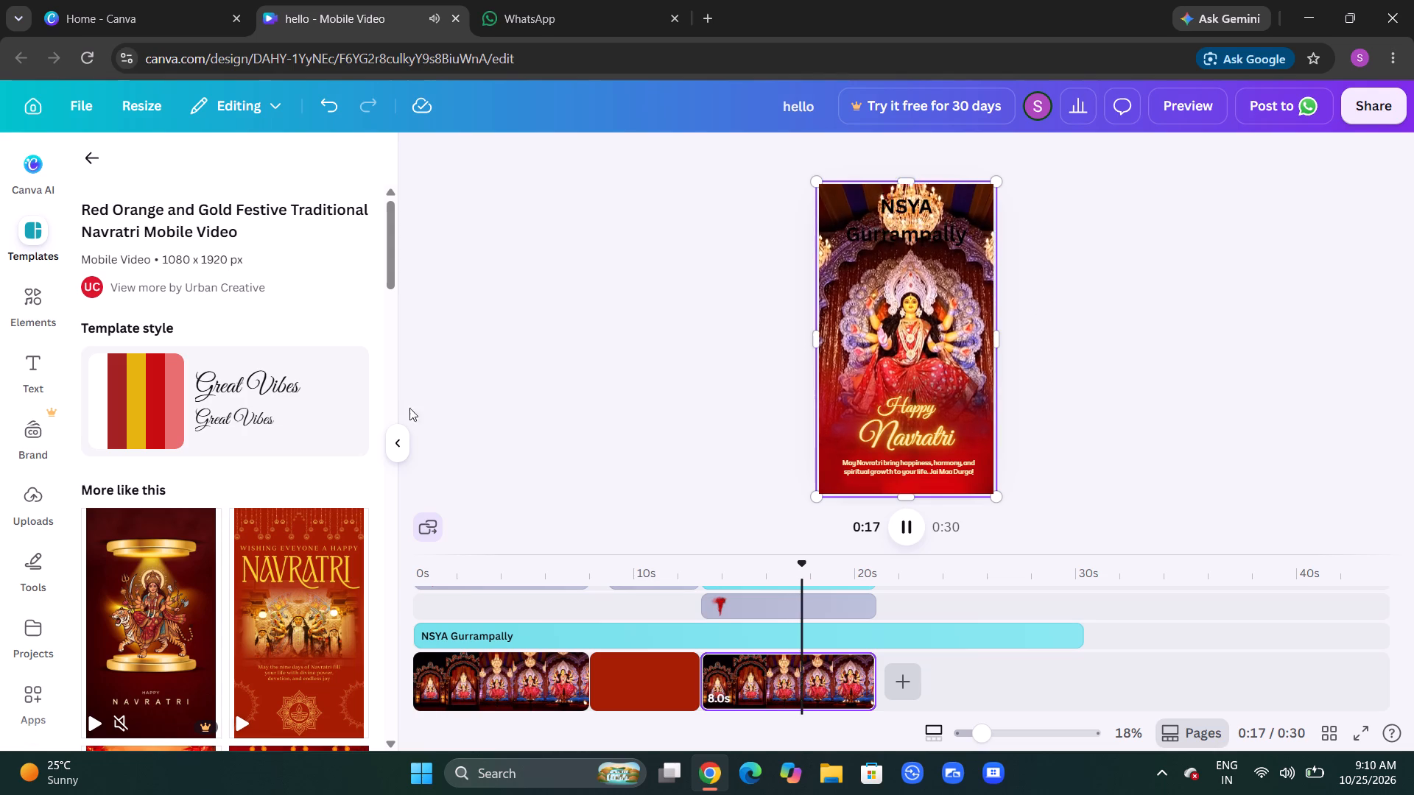
Browse the suggested templates similar to the "Red Orange and Gold Festive Traditional Navratri" mobile video for another clip.
{"action": "scroll", "coordinate": [265, 567], "scroll_direction": "down", "scroll_amount": 6}
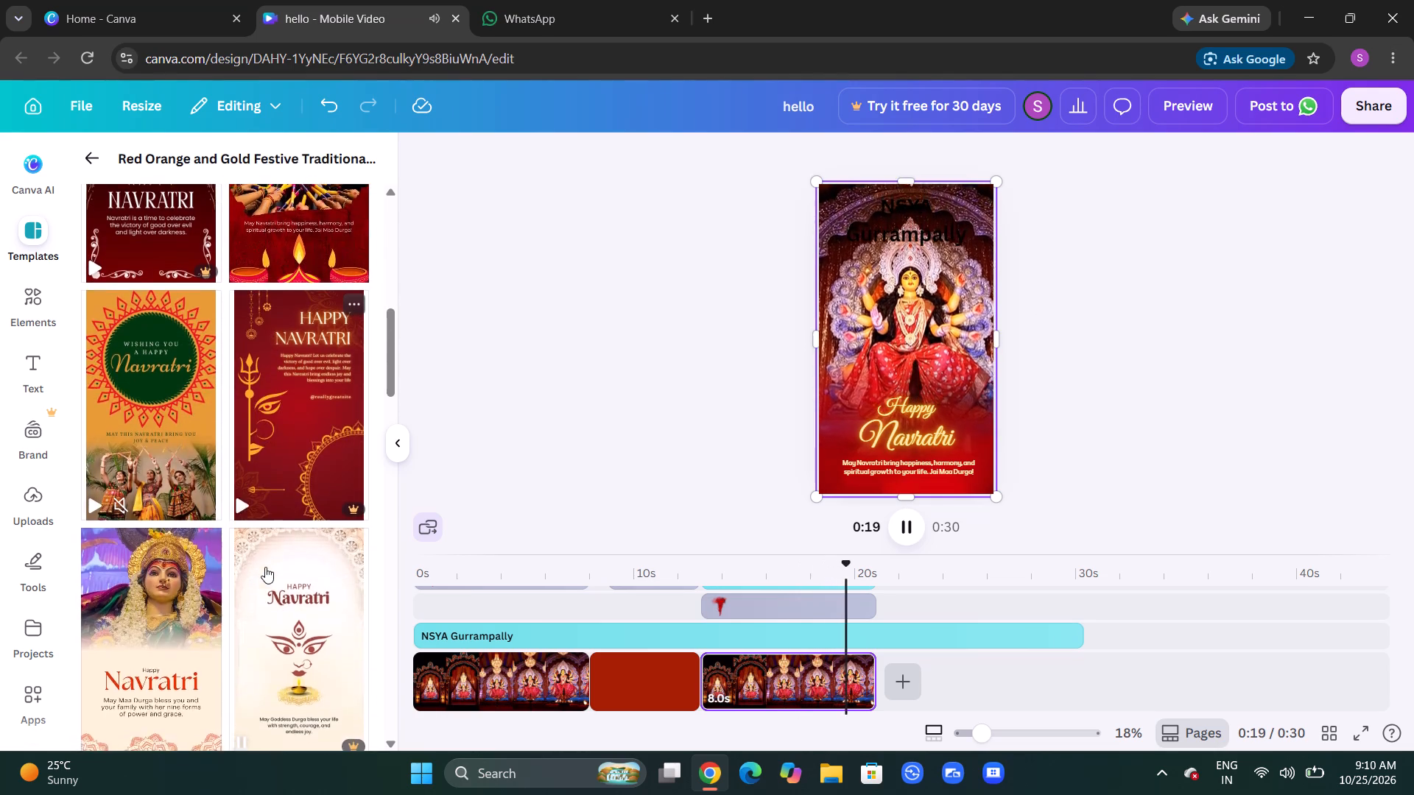
{"action": "scroll", "coordinate": [265, 567], "scroll_direction": "down", "scroll_amount": 1}
{"action": "scroll", "coordinate": [265, 567], "scroll_direction": "up", "scroll_amount": 3}
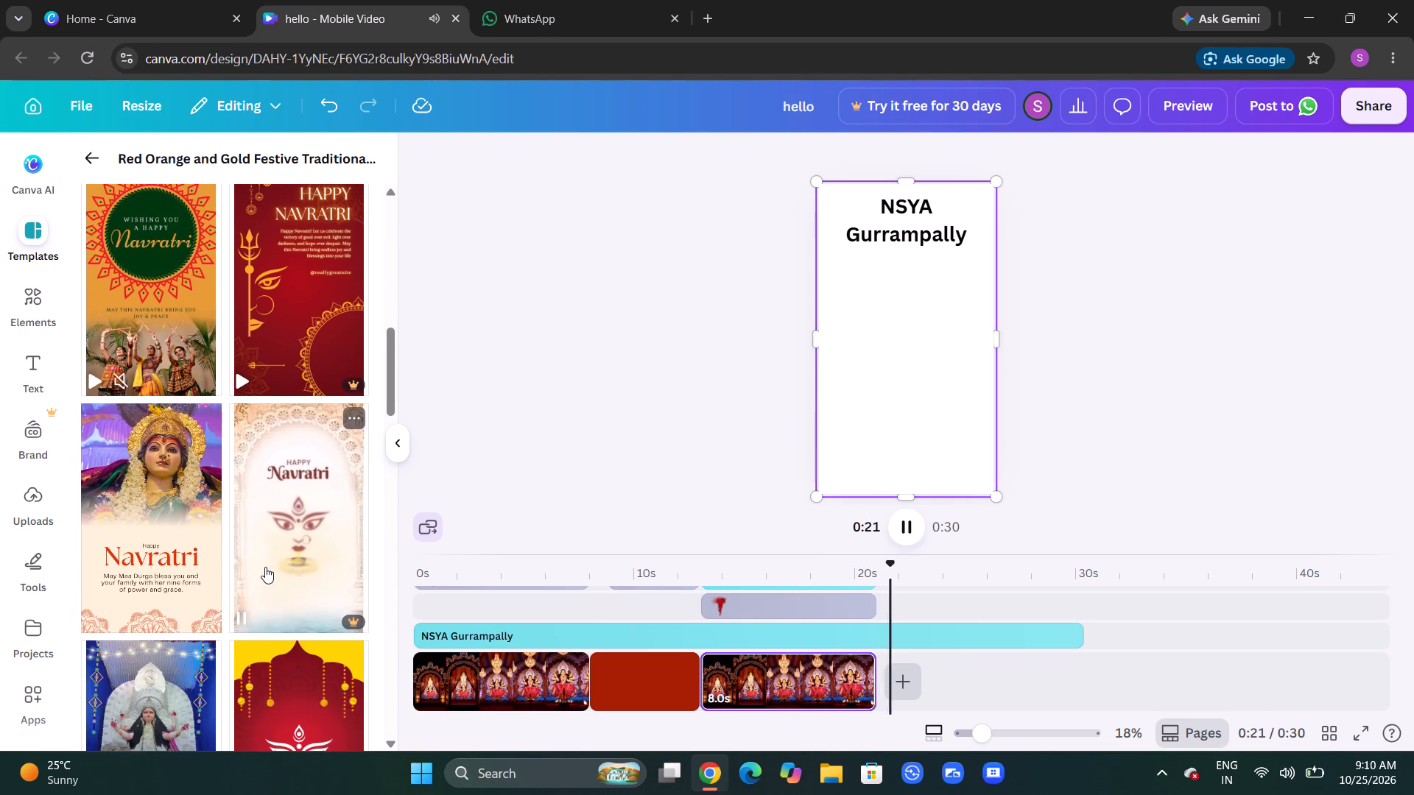
{"action": "scroll", "coordinate": [265, 567], "scroll_direction": "down", "scroll_amount": 7}
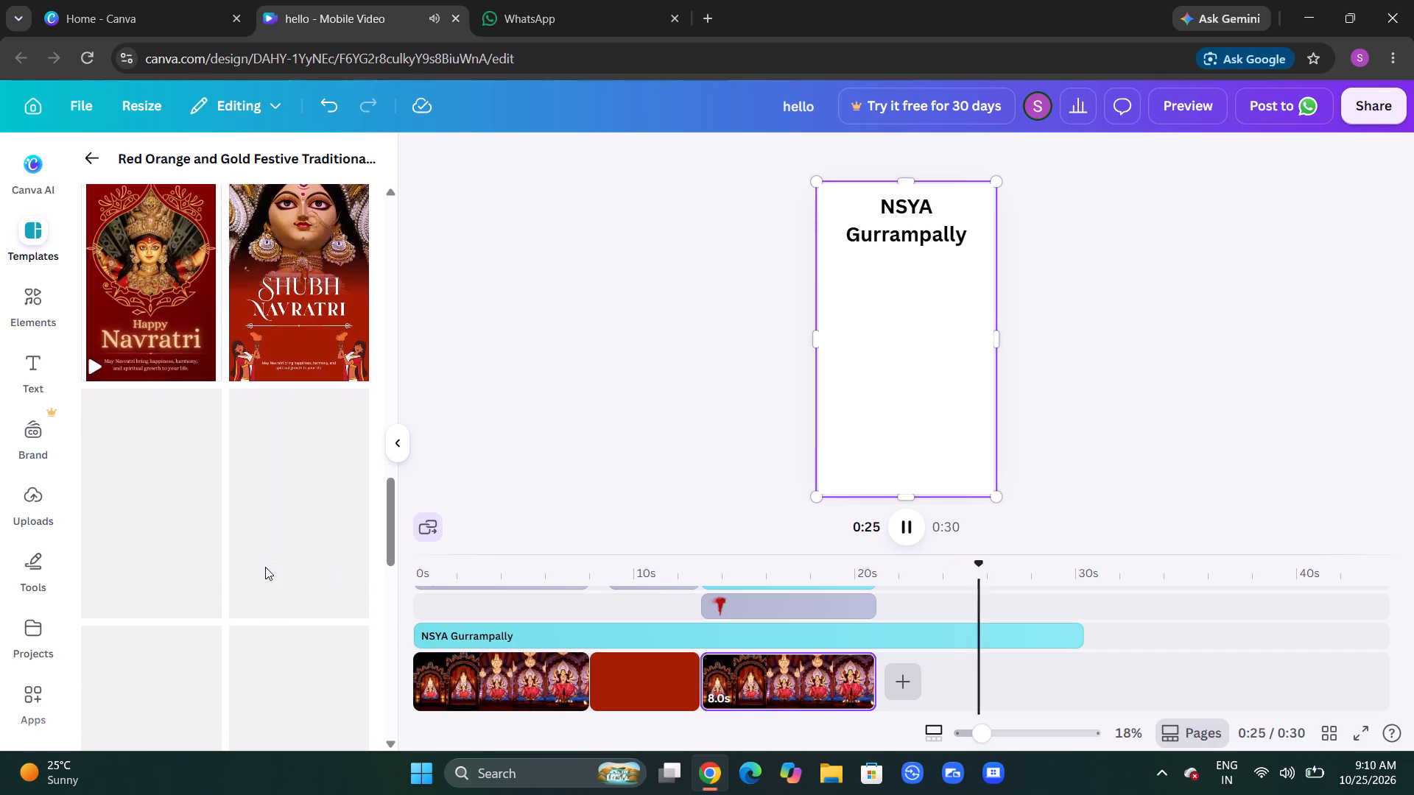
{"action": "scroll", "coordinate": [265, 567], "scroll_direction": "down", "scroll_amount": 1}
{"action": "scroll", "coordinate": [265, 567], "scroll_direction": "up", "scroll_amount": 3}
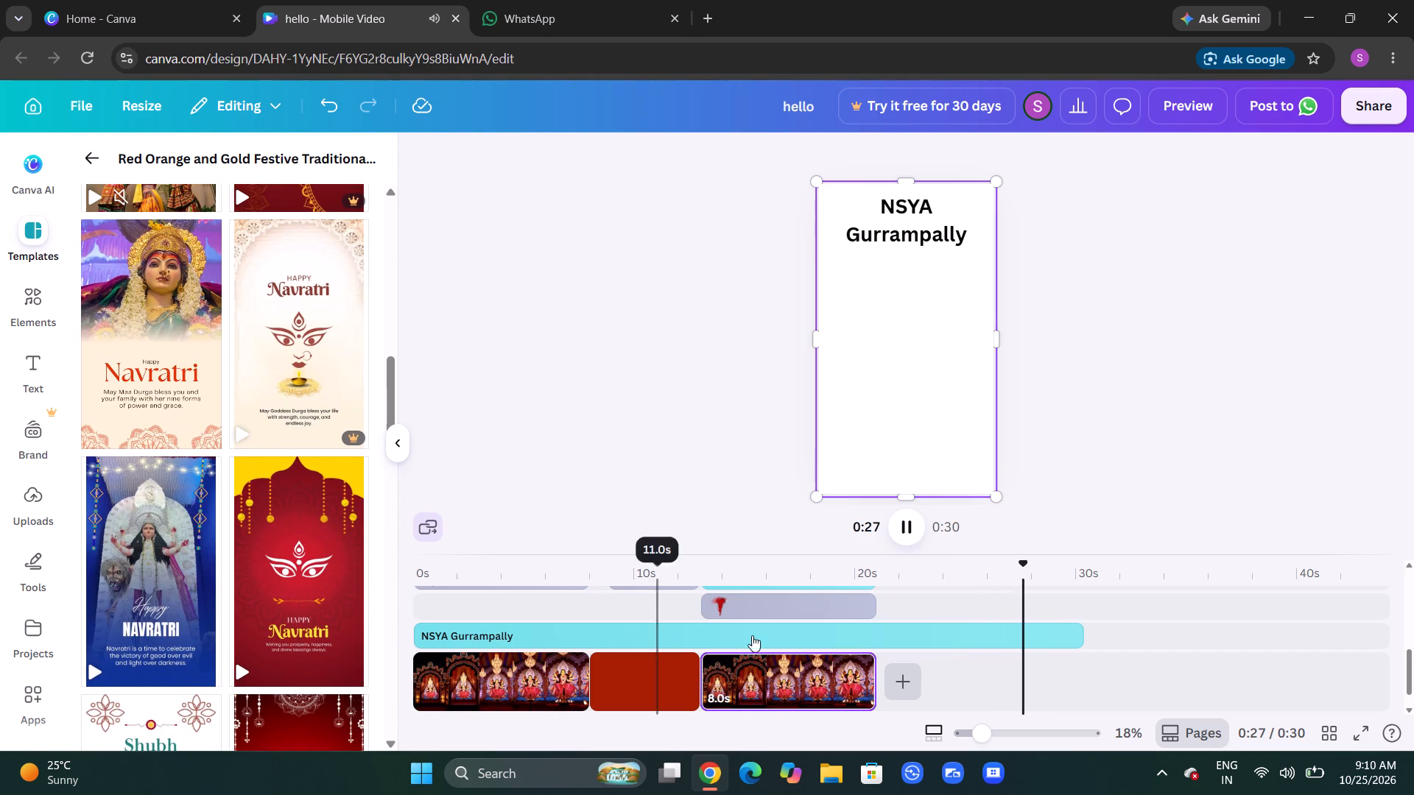
Shorten the "NSYA Gurrampally" heading's duration to 21.0 s, ending together with the third Navratri clip.
{"action": "left_click_drag", "start_coordinate": [1084, 640], "coordinate": [980, 635]}
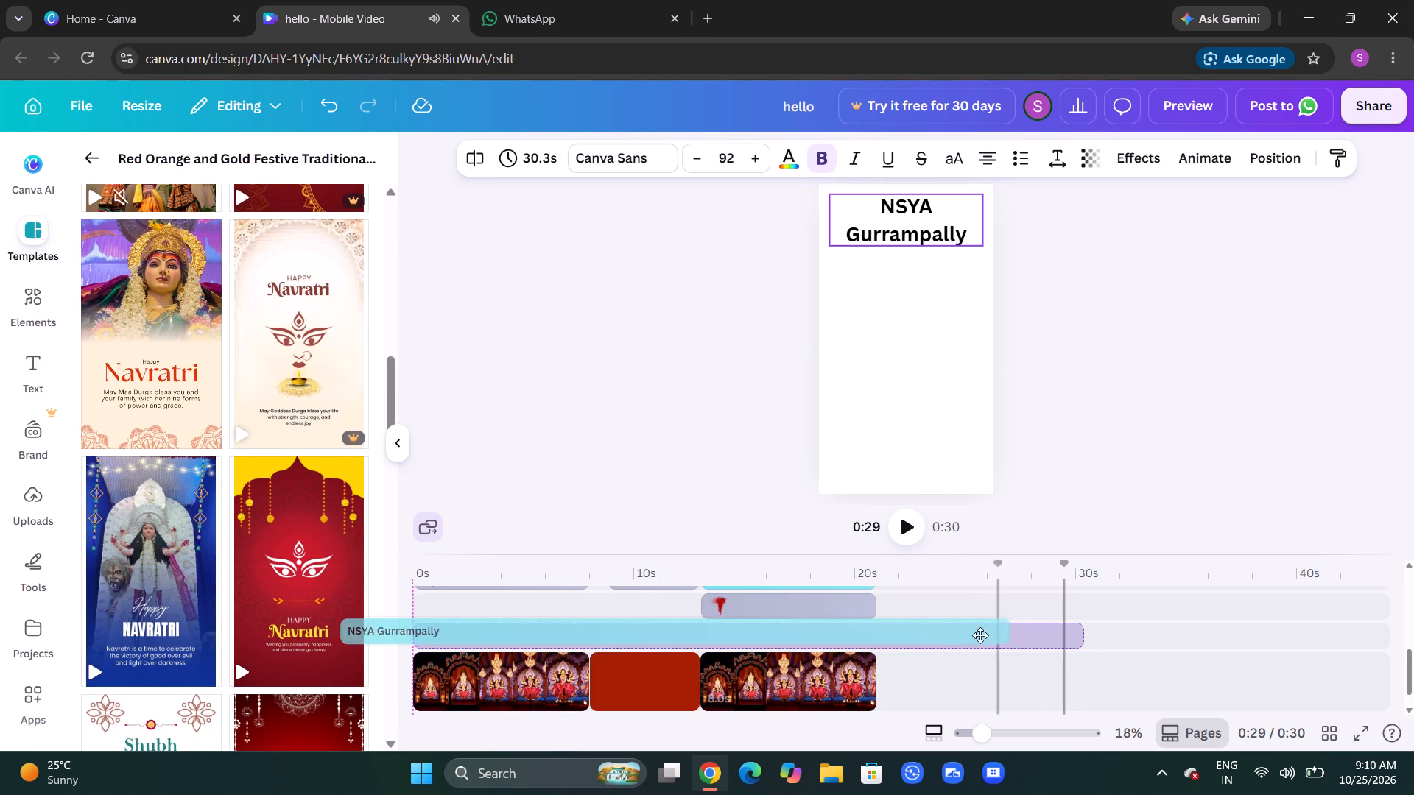
{"action": "left_click_drag", "start_coordinate": [980, 635], "coordinate": [1070, 648]}
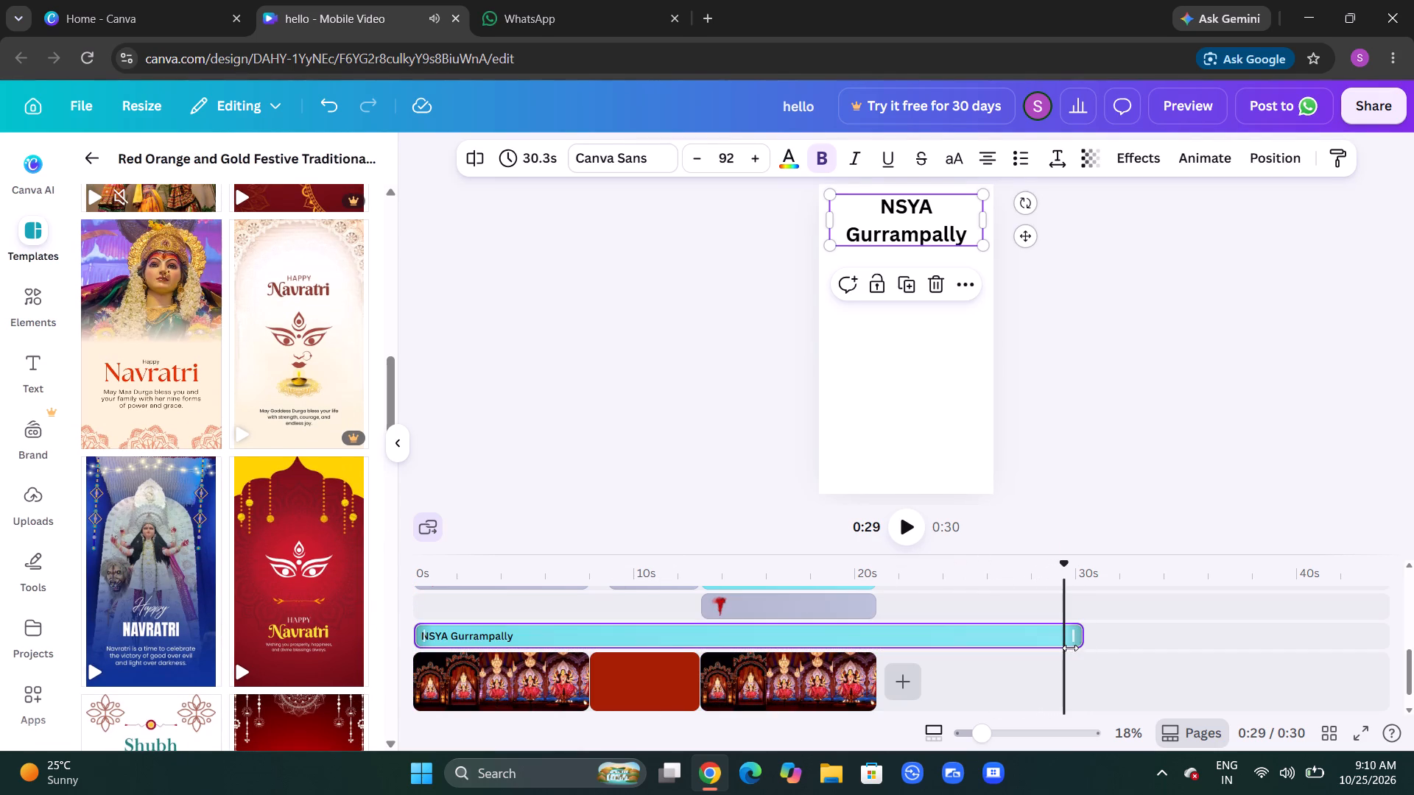
{"action": "left_click", "coordinate": [1083, 634]}
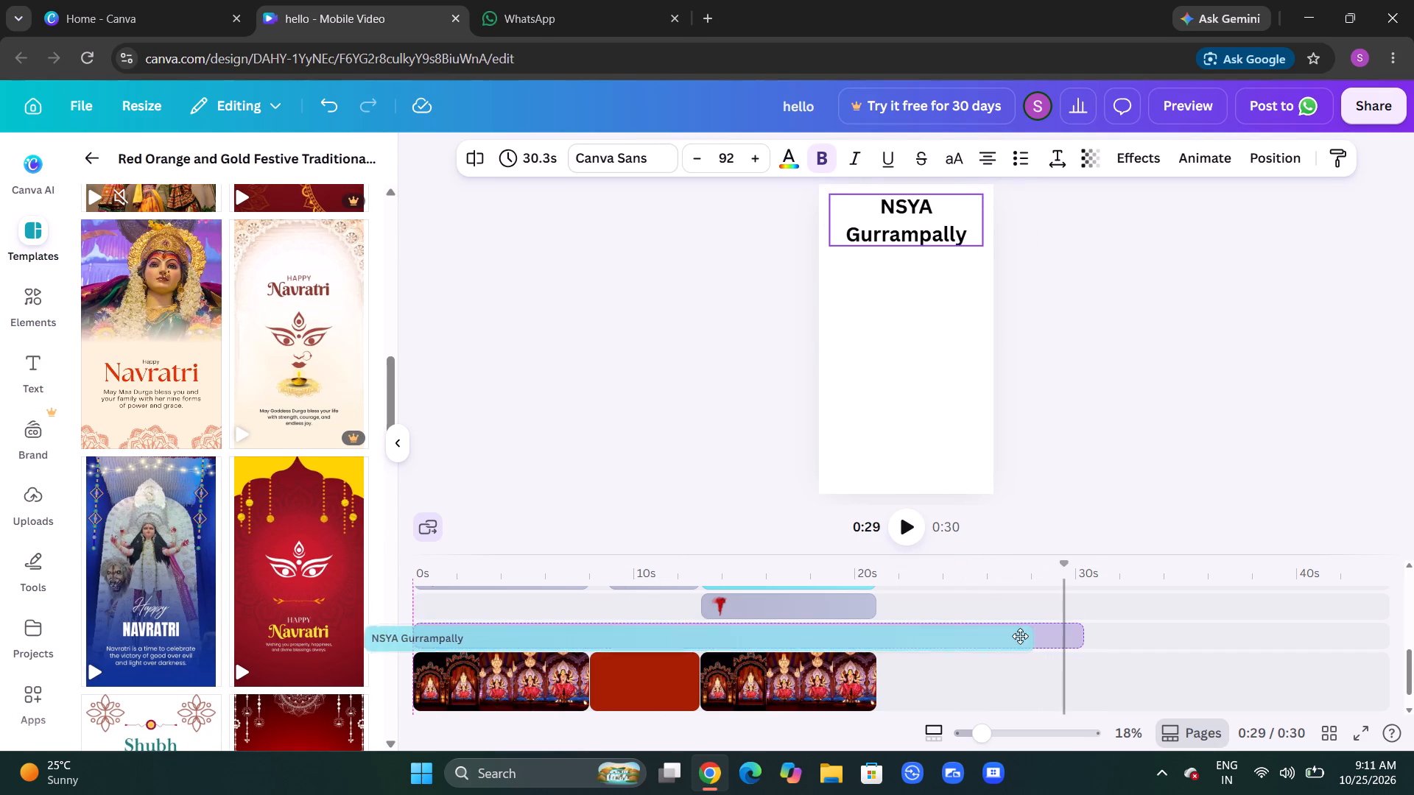
{"action": "left_click_drag", "start_coordinate": [1080, 626], "coordinate": [1022, 629]}
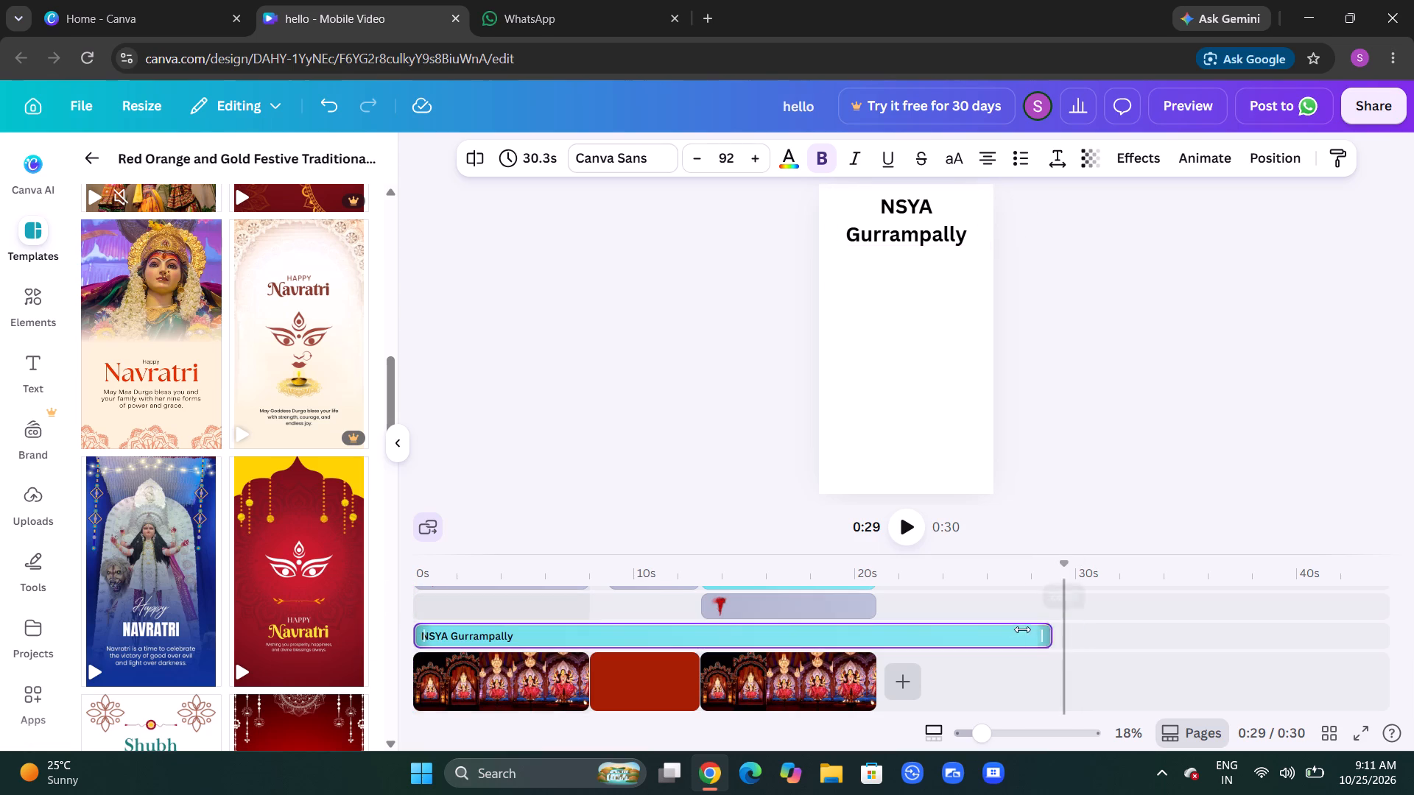
{"action": "left_click_drag", "start_coordinate": [1022, 629], "coordinate": [875, 646]}
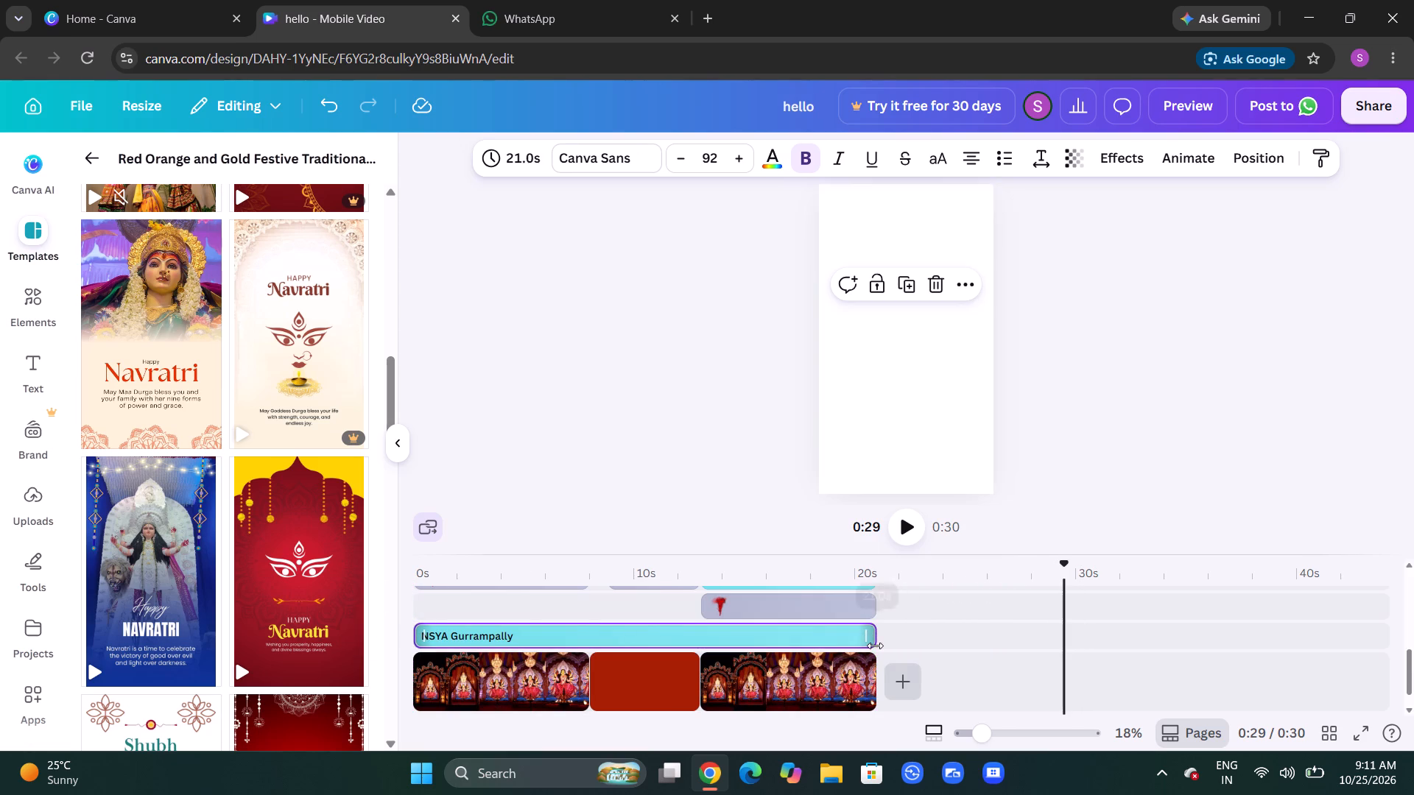
Play the video from 0:29 and again from 0:00 to review the shortened heading, and check the frame at 0:23.
{"action": "left_click", "coordinate": [905, 525]}
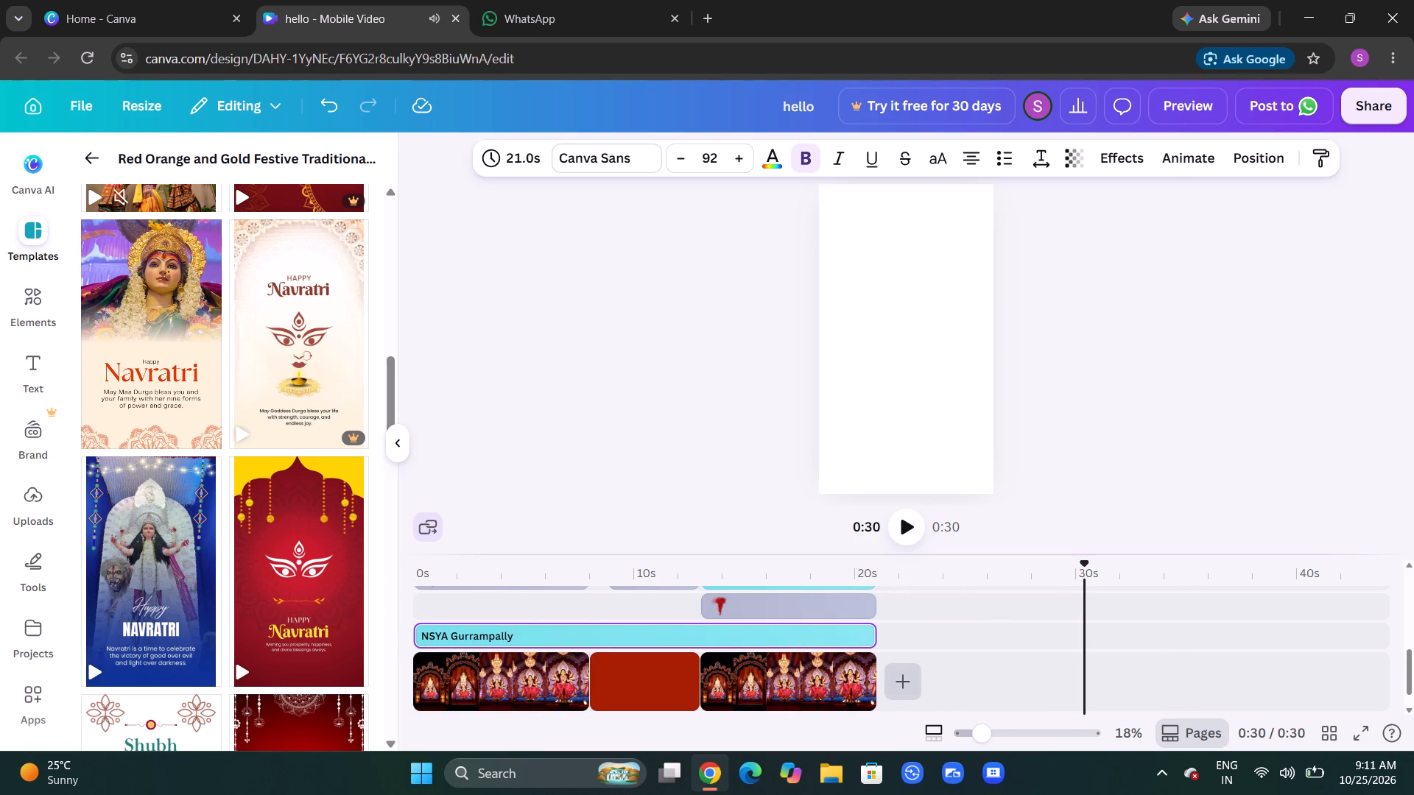
{"action": "left_click_drag", "start_coordinate": [1083, 559], "coordinate": [398, 629]}
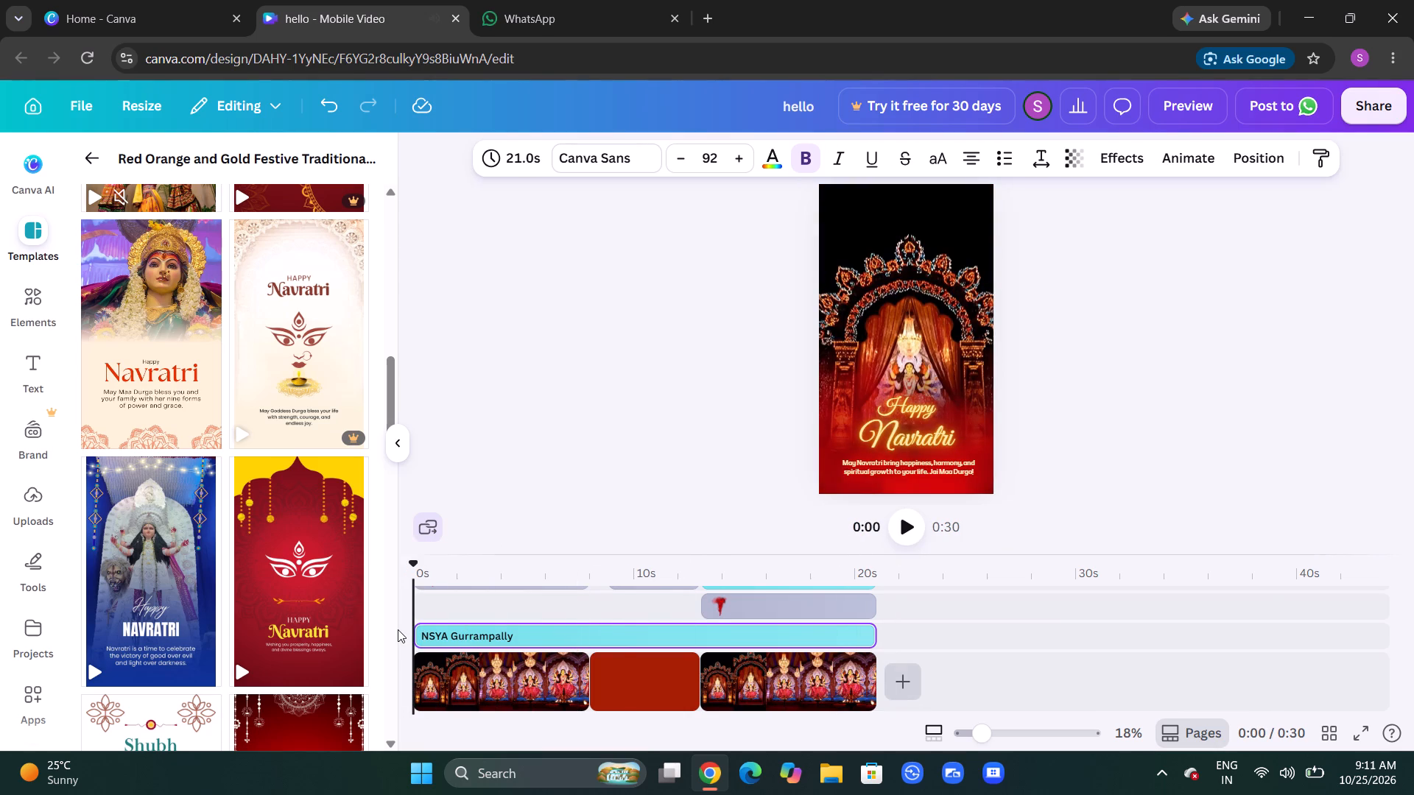
{"action": "left_click", "coordinate": [900, 528]}
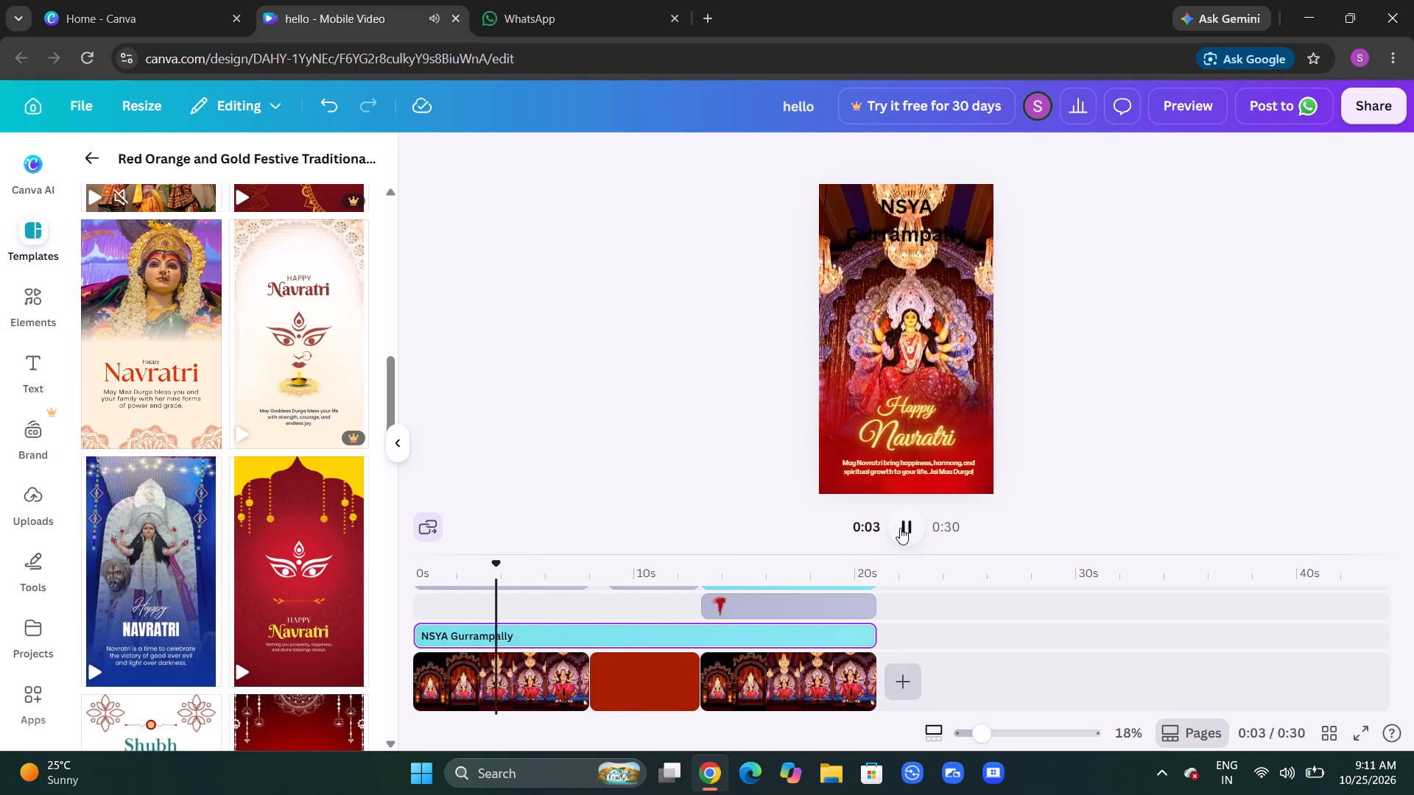
{"action": "left_click", "coordinate": [903, 688]}
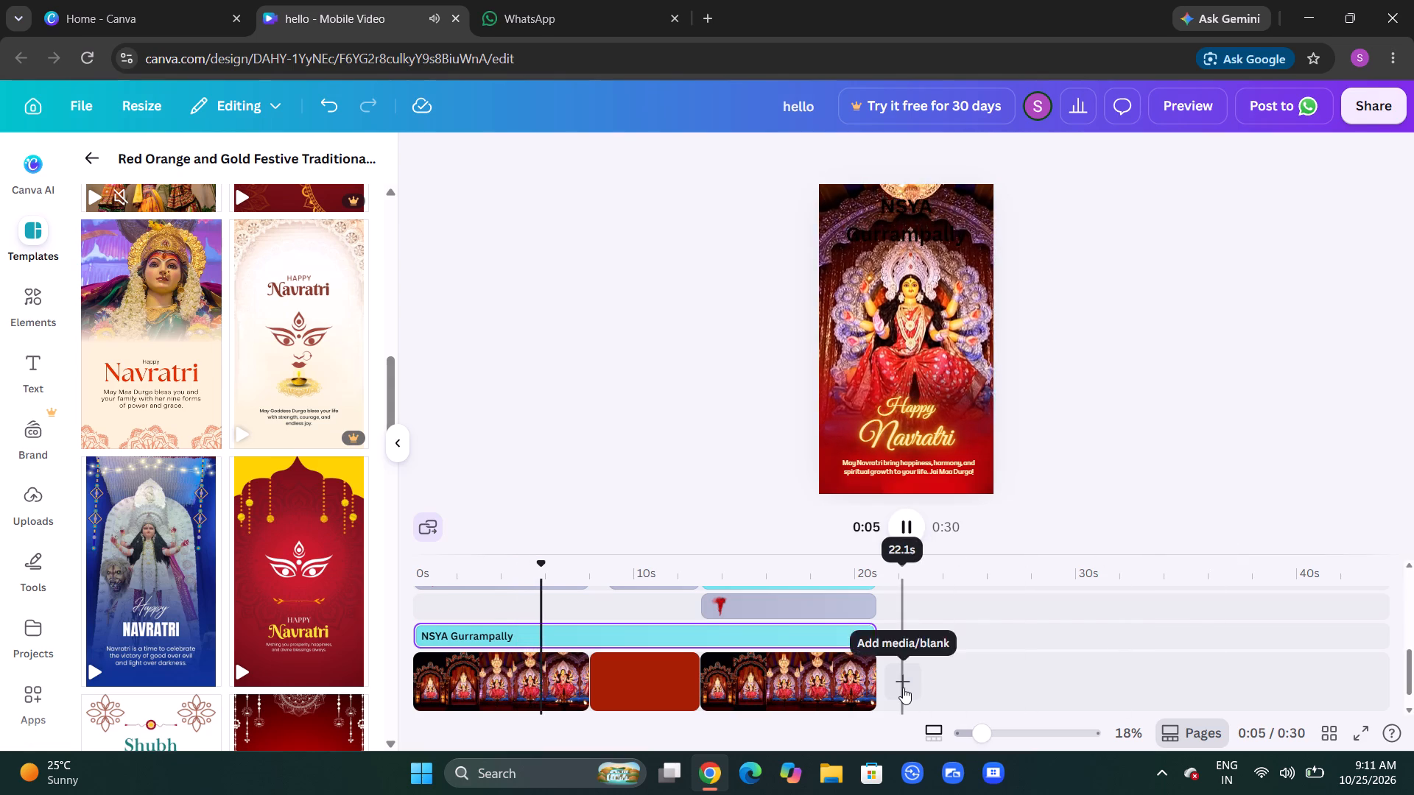
{"action": "left_click", "coordinate": [939, 687]}
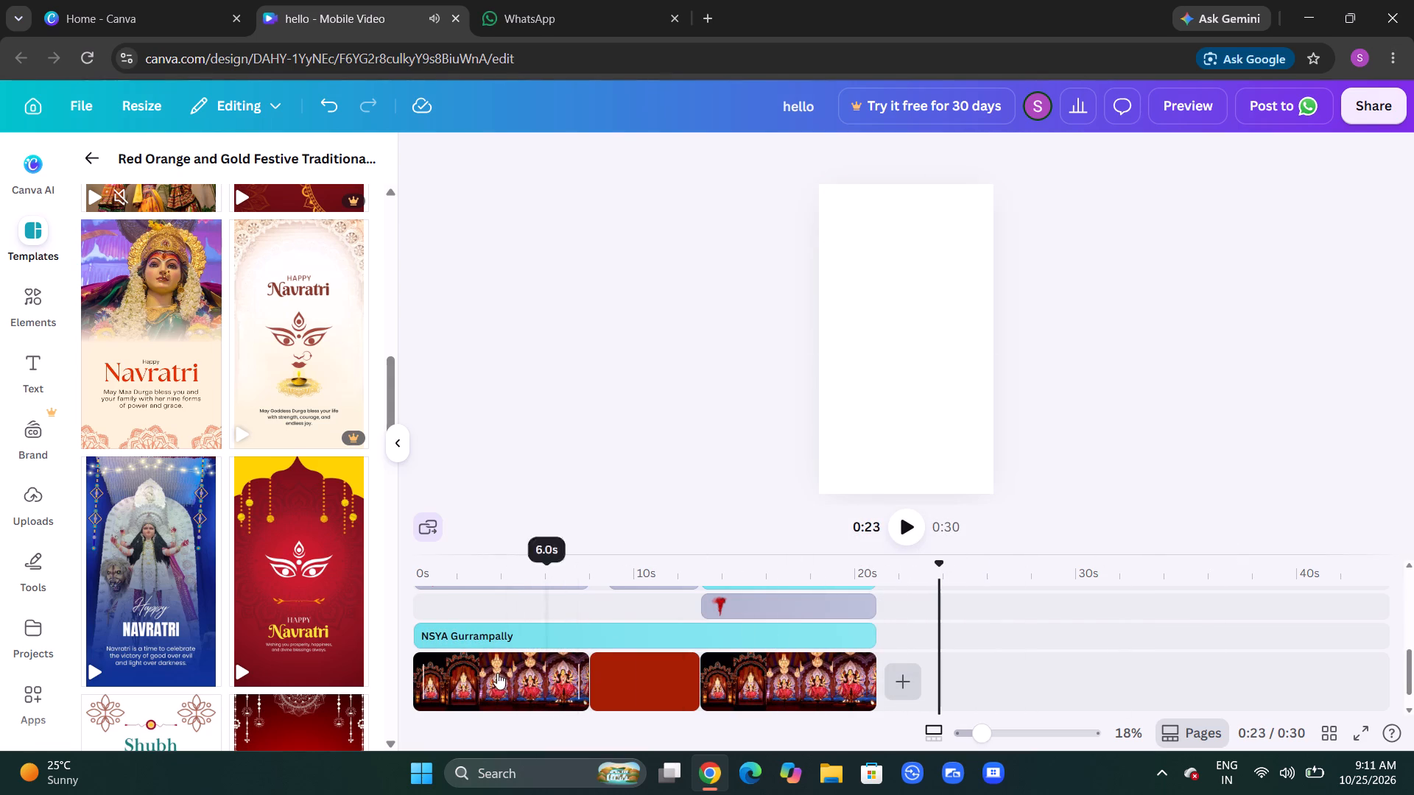
{"action": "left_click", "coordinate": [419, 598]}
Look through the similar Navratri mobile video templates again for a further clip.
{"action": "scroll", "coordinate": [81, 556], "scroll_direction": "down", "scroll_amount": 5}
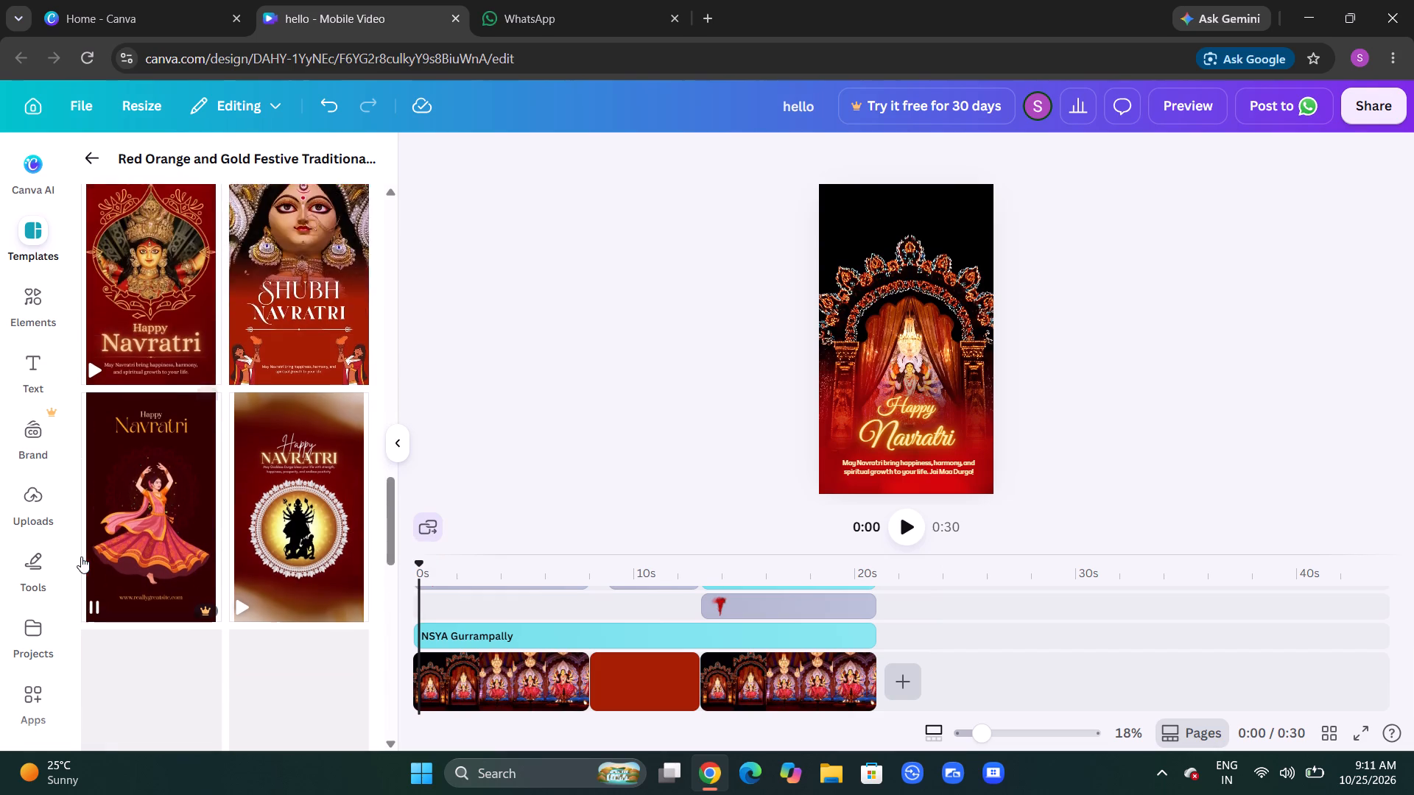
{"action": "left_click", "coordinate": [23, 237]}
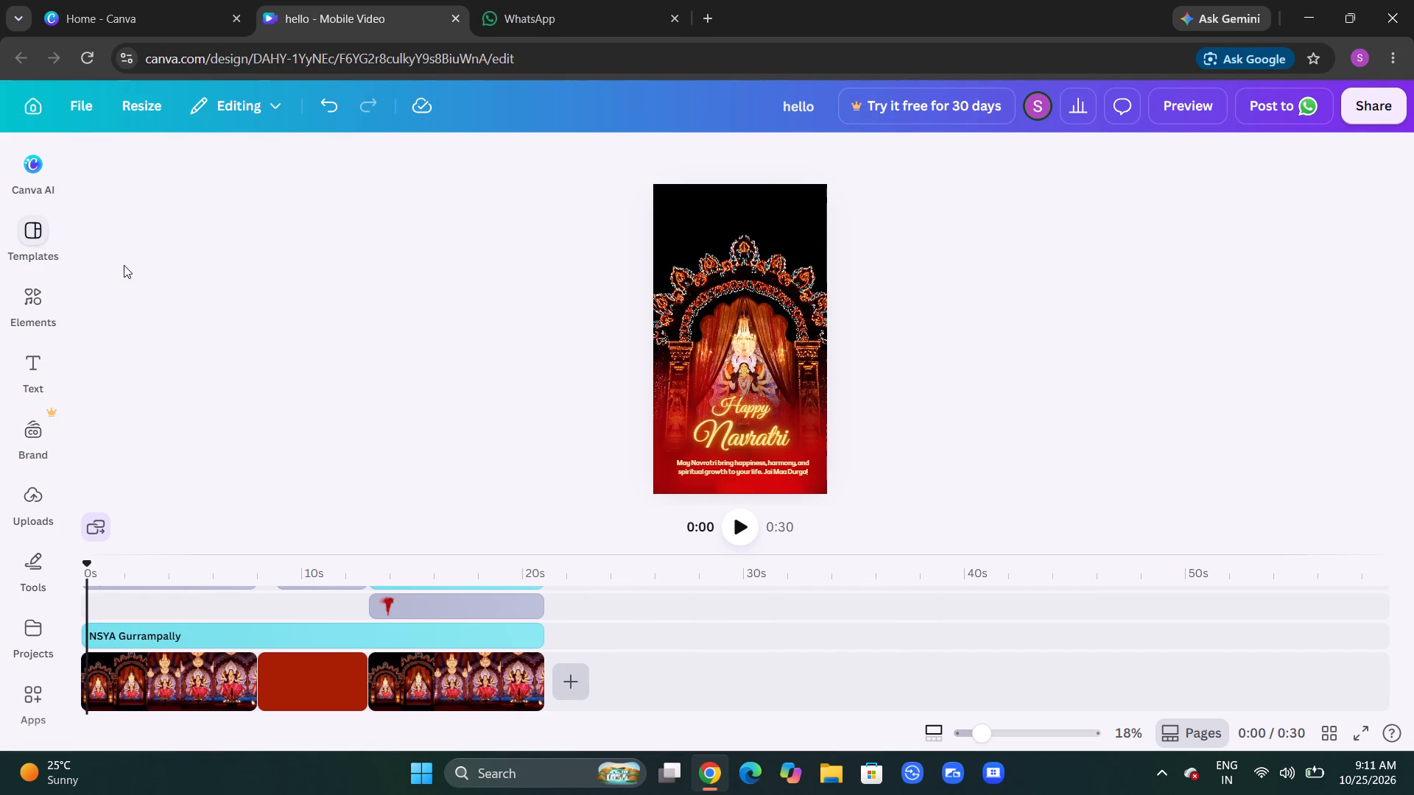
{"action": "left_click", "coordinate": [44, 252]}
{"action": "scroll", "coordinate": [172, 395], "scroll_direction": "up", "scroll_amount": 3}
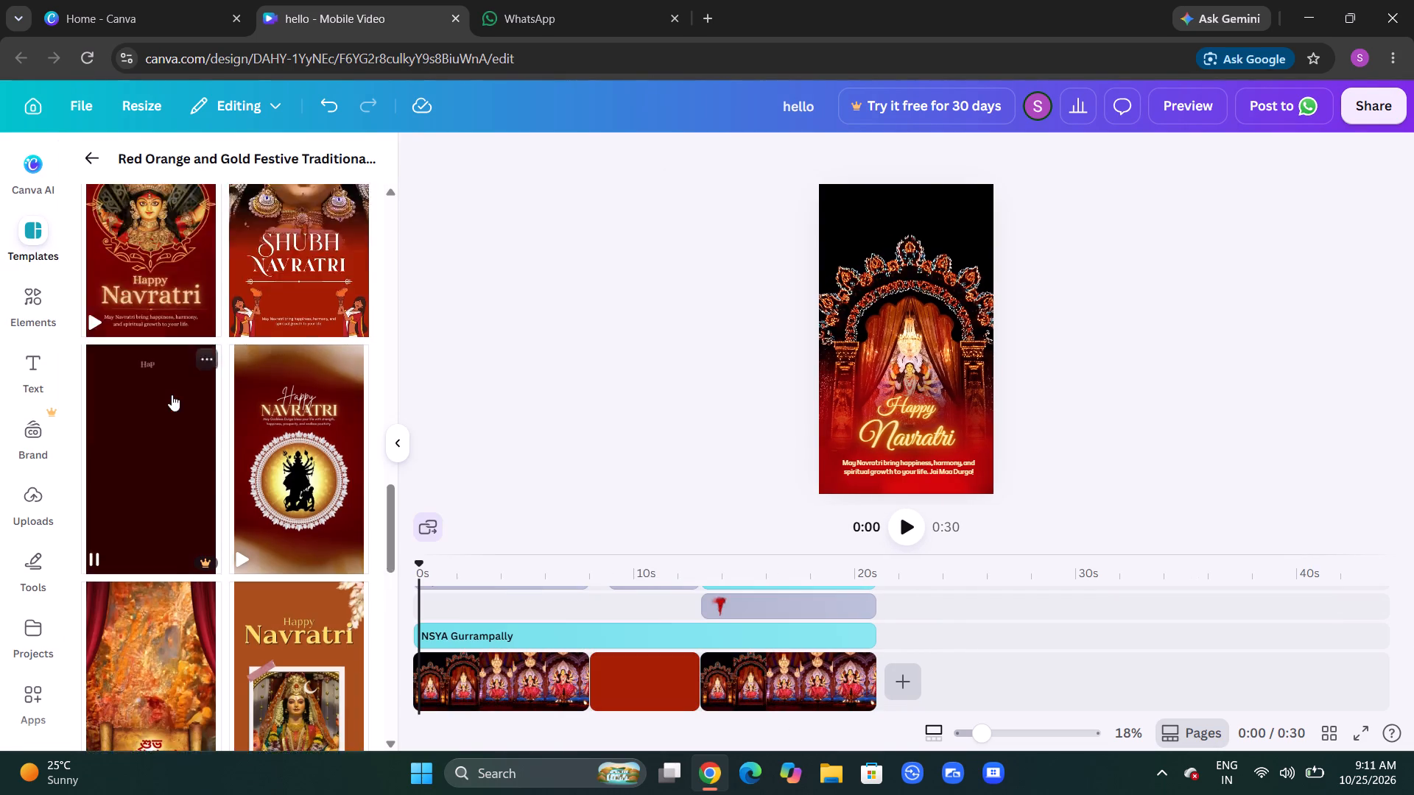
{"action": "scroll", "coordinate": [172, 395], "scroll_direction": "up", "scroll_amount": 4}
{"action": "scroll", "coordinate": [172, 395], "scroll_direction": "down", "scroll_amount": 2}
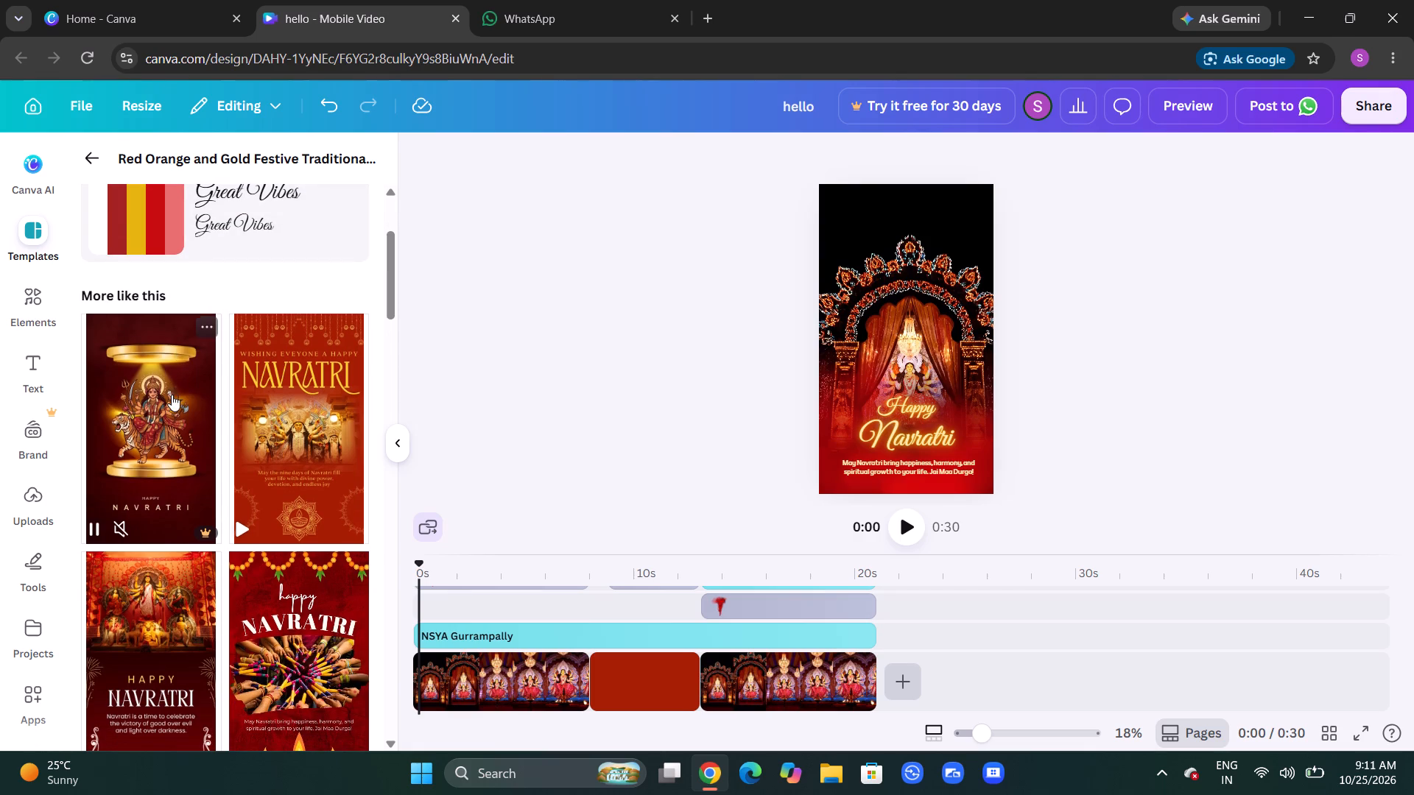
{"action": "scroll", "coordinate": [124, 314], "scroll_direction": "up", "scroll_amount": 2}
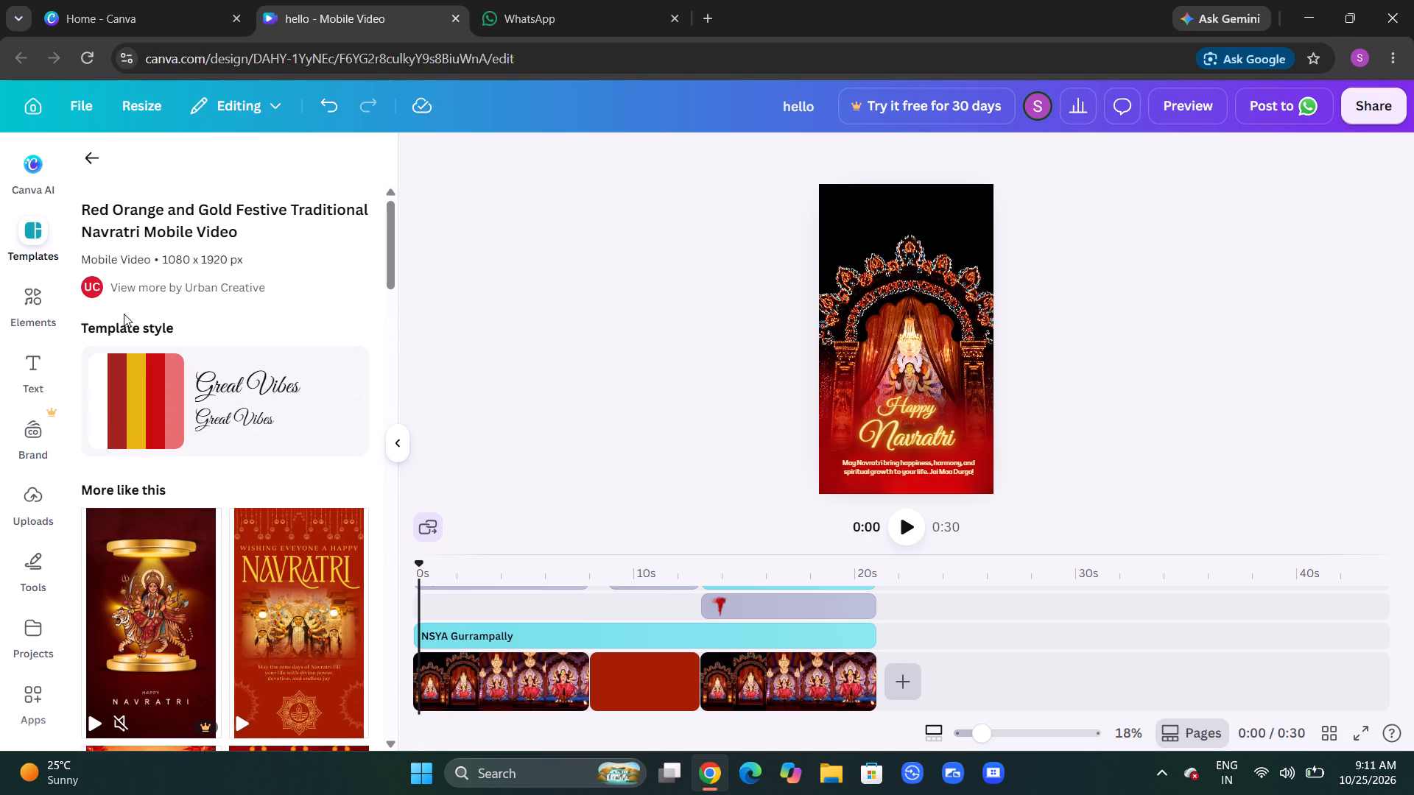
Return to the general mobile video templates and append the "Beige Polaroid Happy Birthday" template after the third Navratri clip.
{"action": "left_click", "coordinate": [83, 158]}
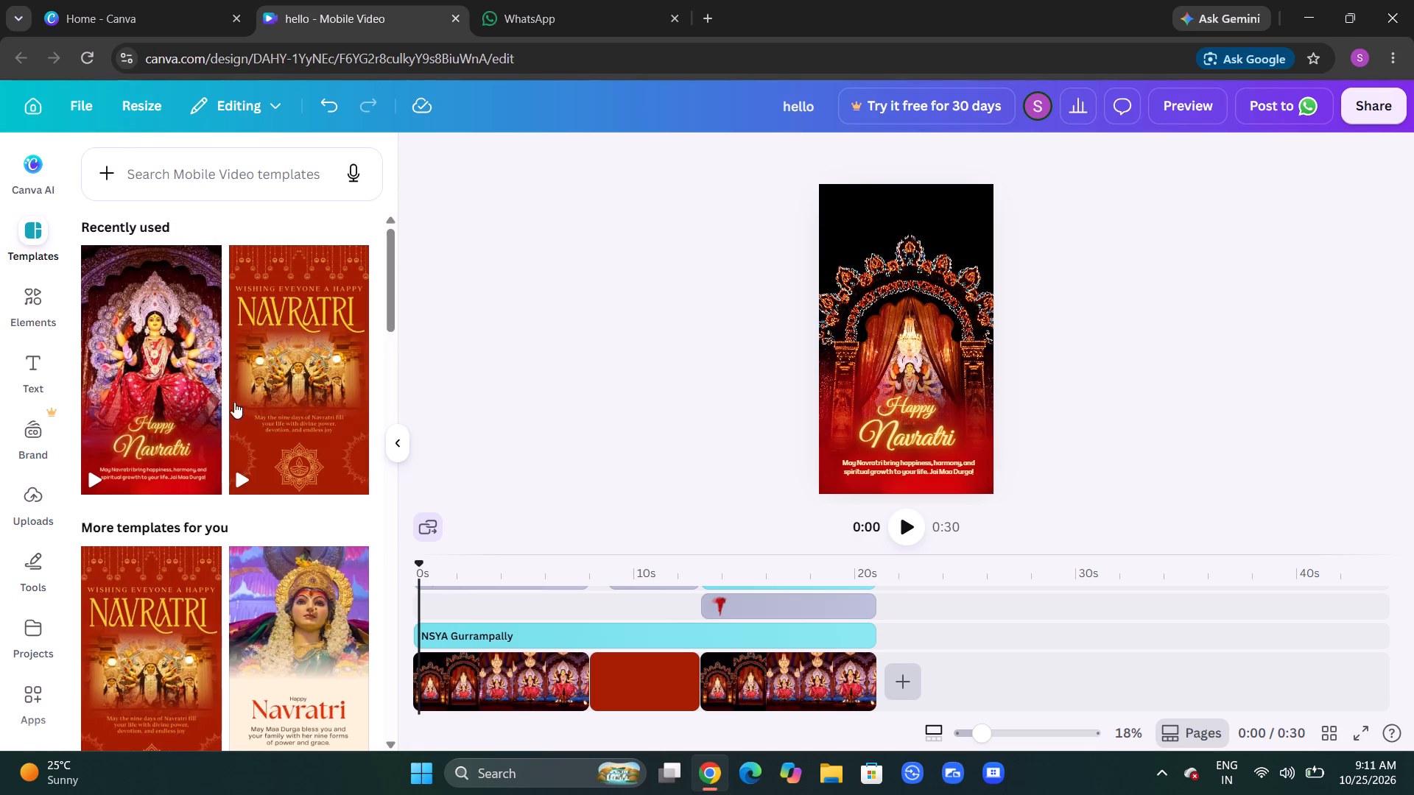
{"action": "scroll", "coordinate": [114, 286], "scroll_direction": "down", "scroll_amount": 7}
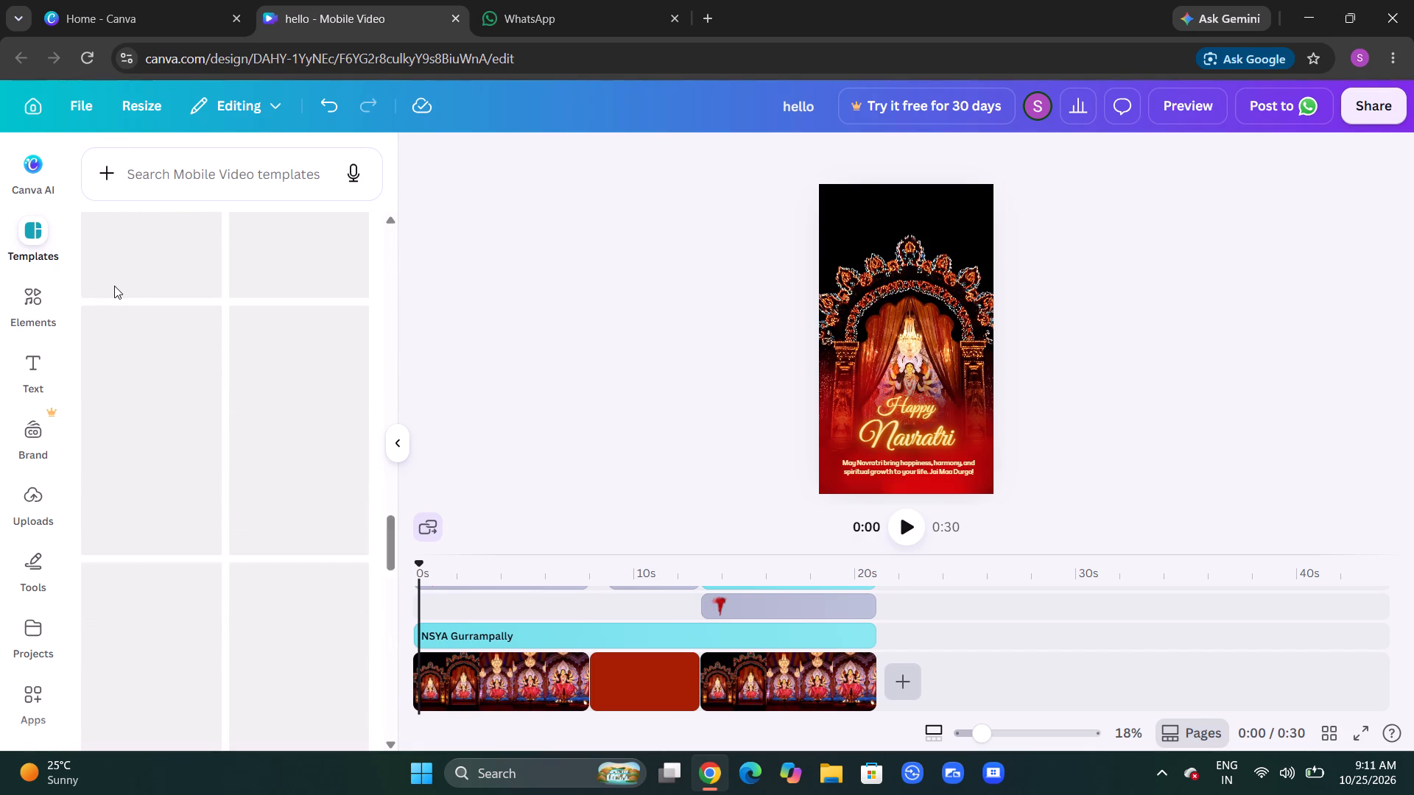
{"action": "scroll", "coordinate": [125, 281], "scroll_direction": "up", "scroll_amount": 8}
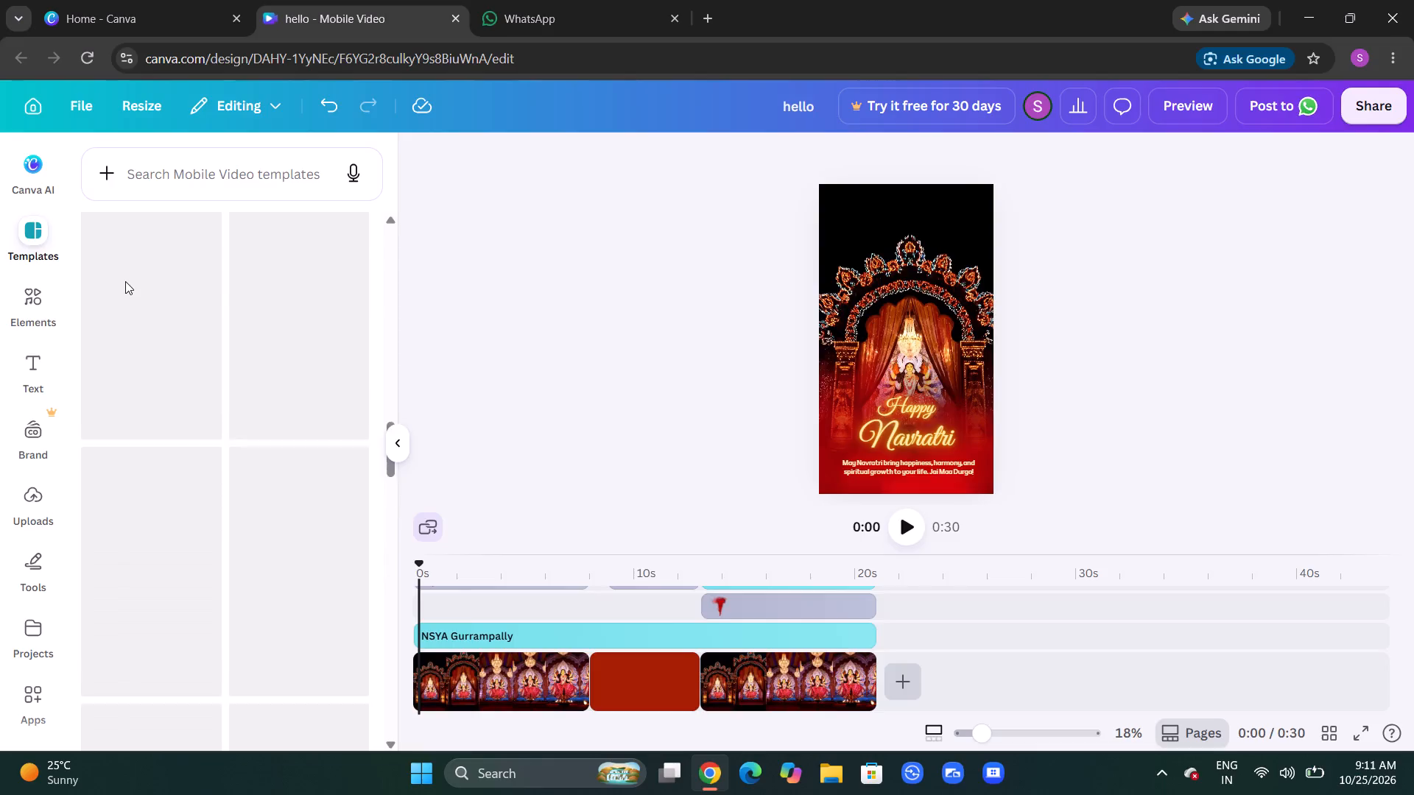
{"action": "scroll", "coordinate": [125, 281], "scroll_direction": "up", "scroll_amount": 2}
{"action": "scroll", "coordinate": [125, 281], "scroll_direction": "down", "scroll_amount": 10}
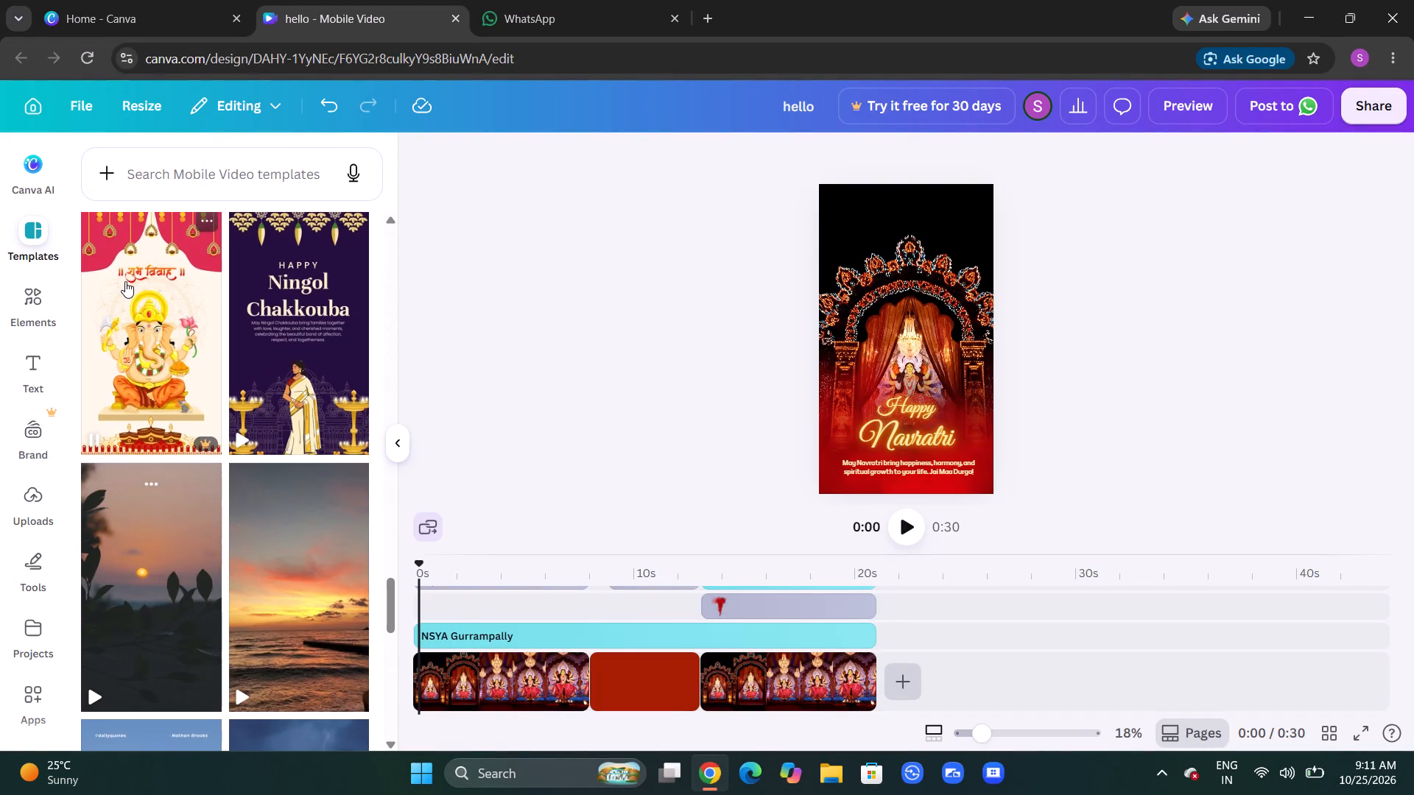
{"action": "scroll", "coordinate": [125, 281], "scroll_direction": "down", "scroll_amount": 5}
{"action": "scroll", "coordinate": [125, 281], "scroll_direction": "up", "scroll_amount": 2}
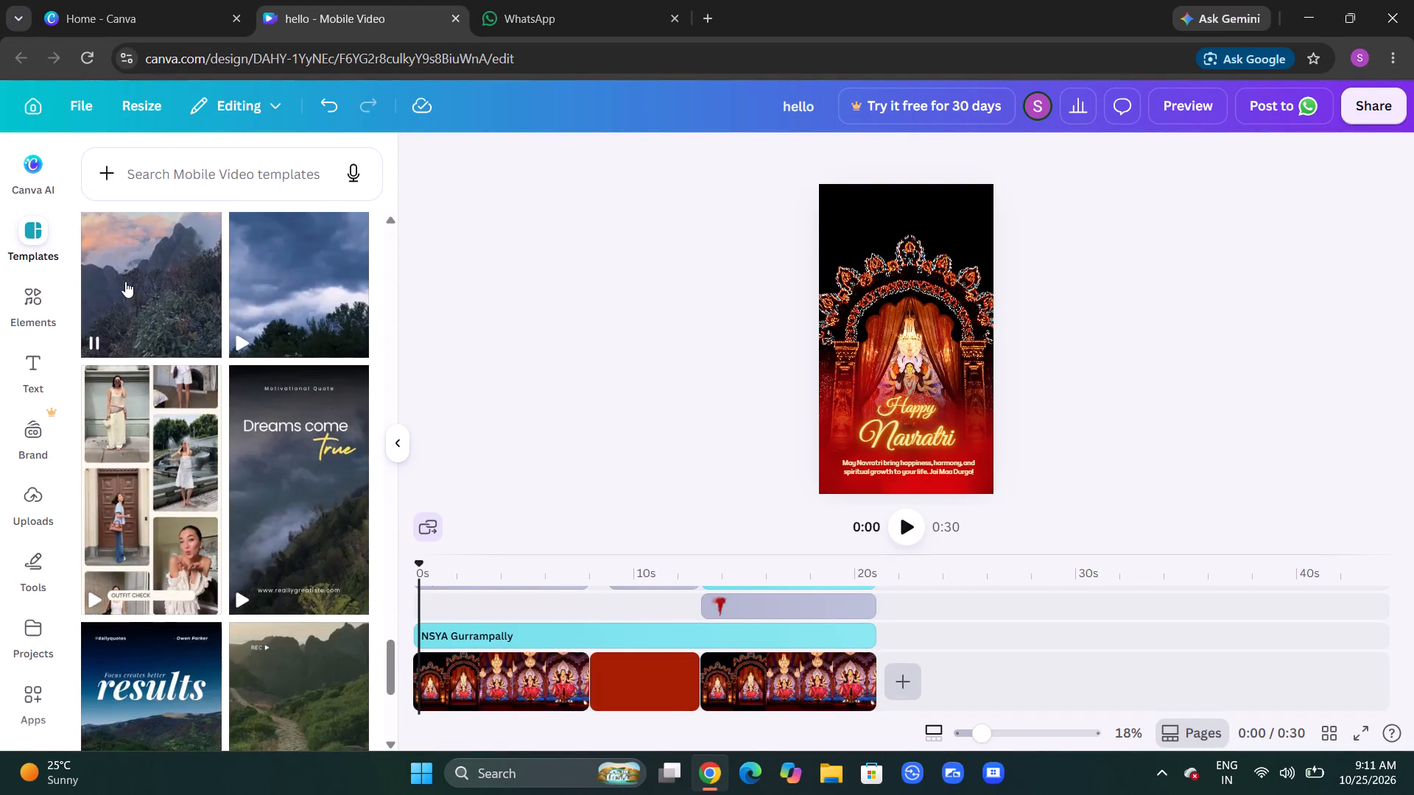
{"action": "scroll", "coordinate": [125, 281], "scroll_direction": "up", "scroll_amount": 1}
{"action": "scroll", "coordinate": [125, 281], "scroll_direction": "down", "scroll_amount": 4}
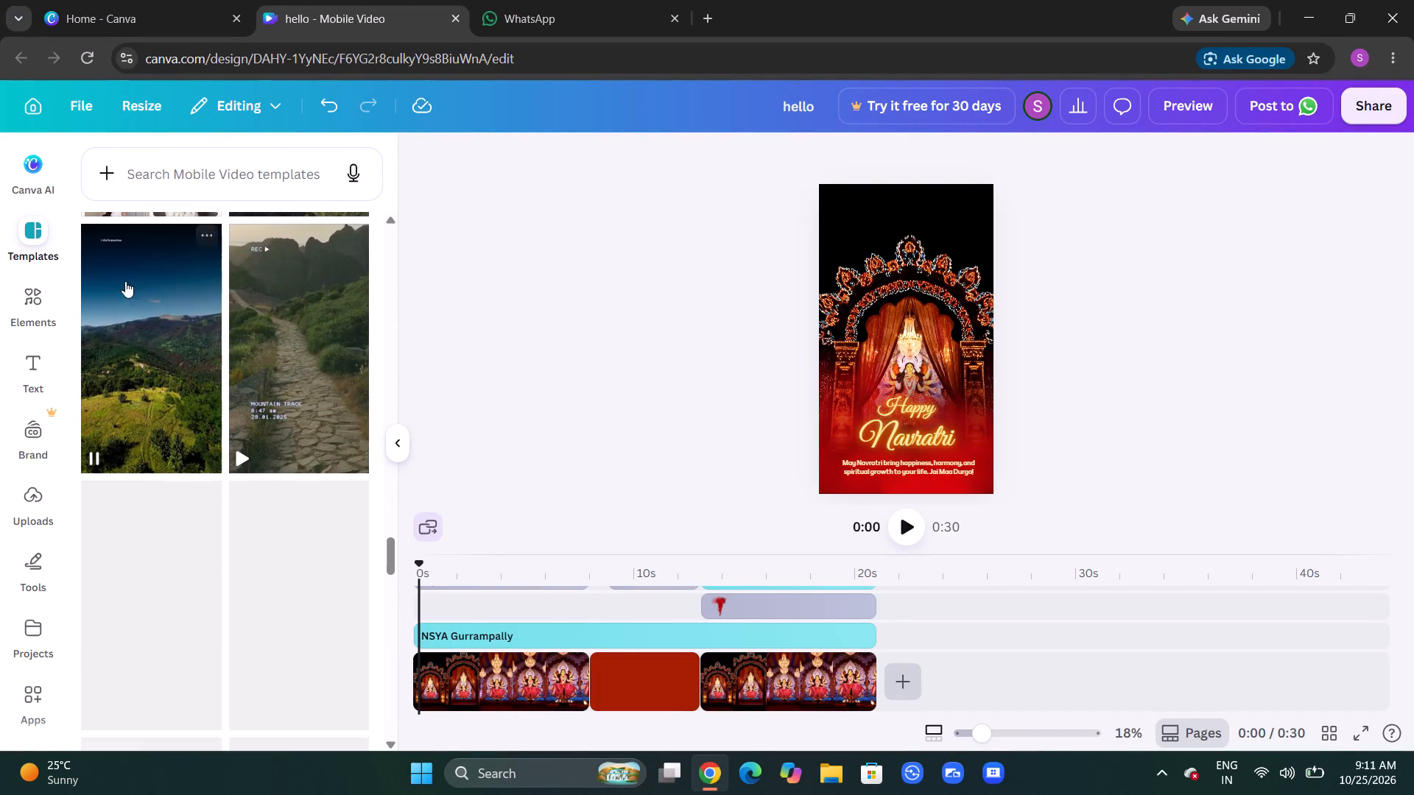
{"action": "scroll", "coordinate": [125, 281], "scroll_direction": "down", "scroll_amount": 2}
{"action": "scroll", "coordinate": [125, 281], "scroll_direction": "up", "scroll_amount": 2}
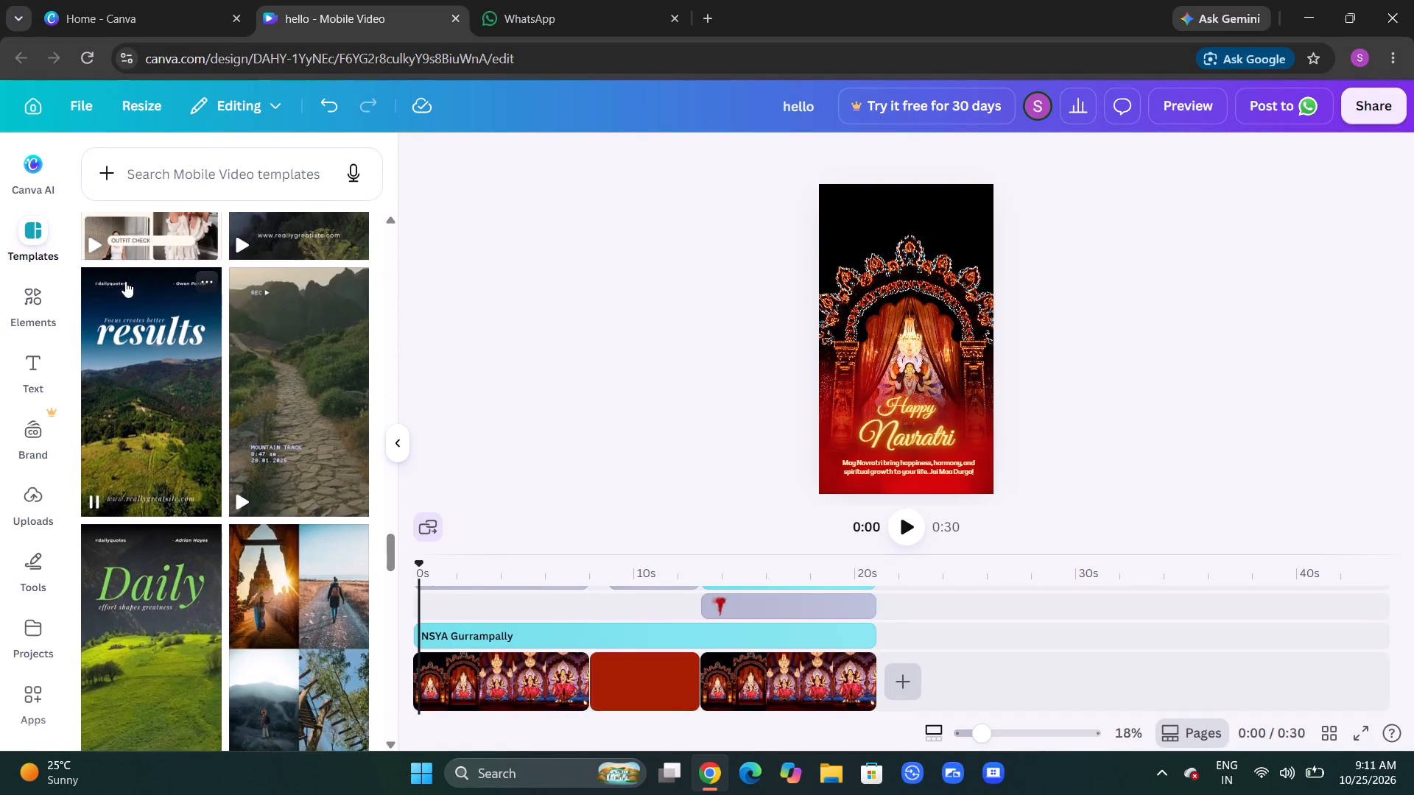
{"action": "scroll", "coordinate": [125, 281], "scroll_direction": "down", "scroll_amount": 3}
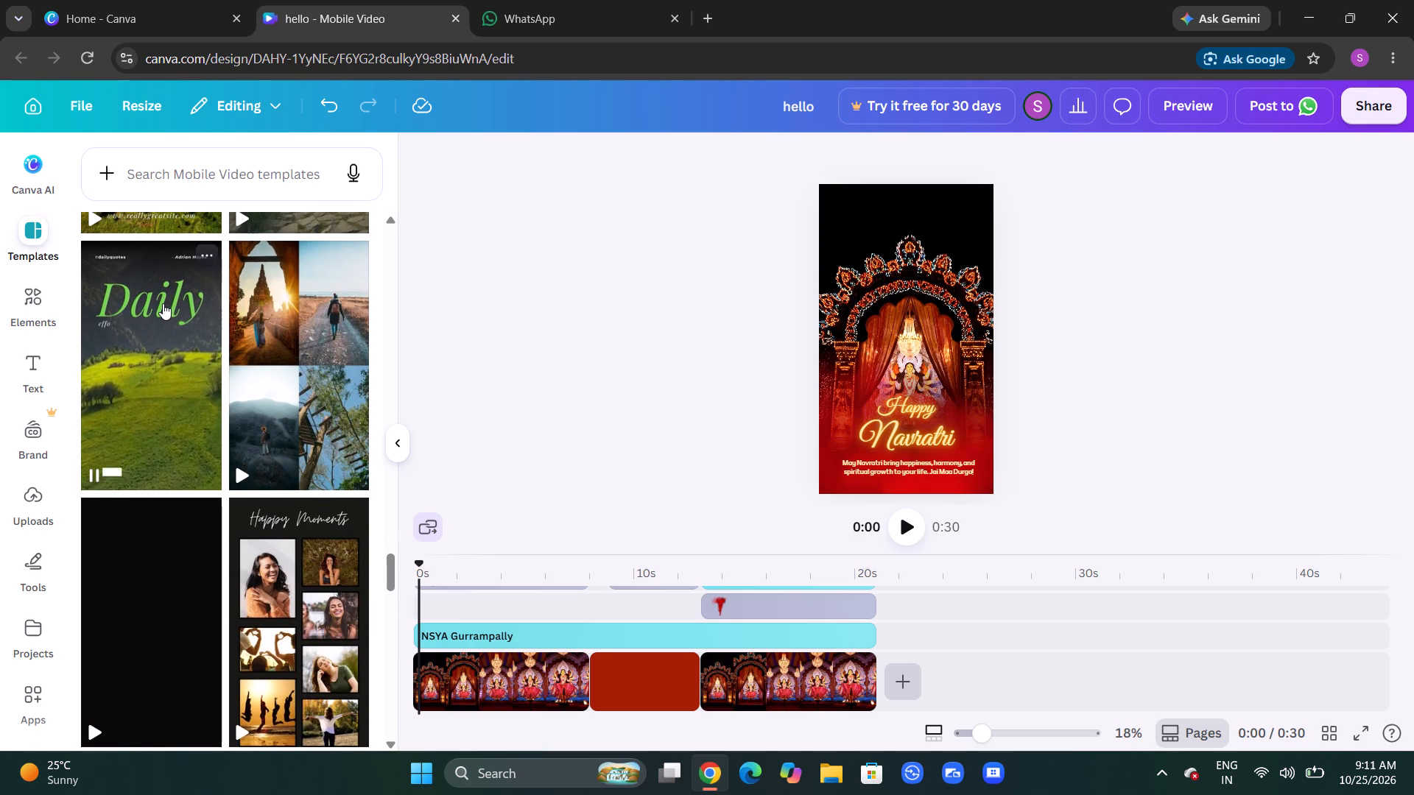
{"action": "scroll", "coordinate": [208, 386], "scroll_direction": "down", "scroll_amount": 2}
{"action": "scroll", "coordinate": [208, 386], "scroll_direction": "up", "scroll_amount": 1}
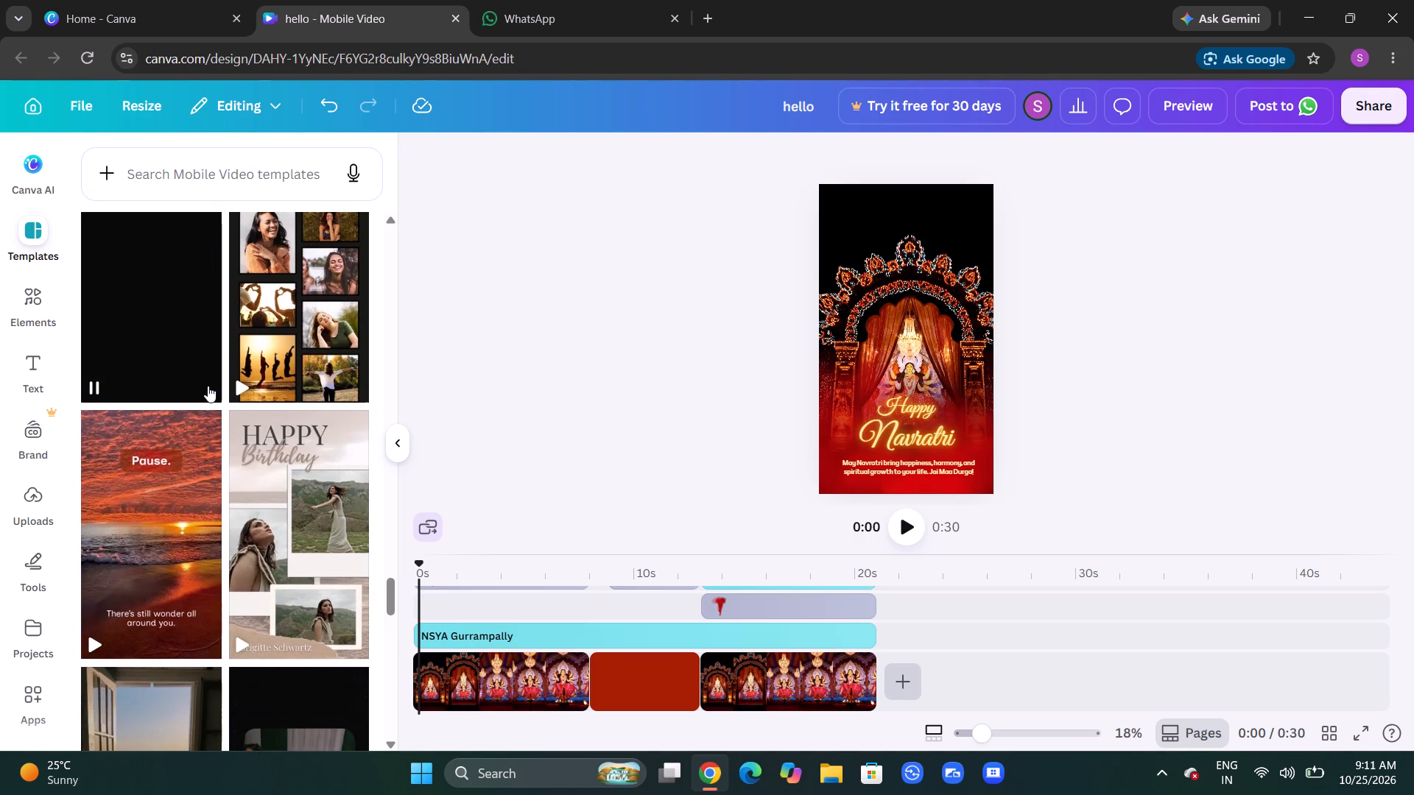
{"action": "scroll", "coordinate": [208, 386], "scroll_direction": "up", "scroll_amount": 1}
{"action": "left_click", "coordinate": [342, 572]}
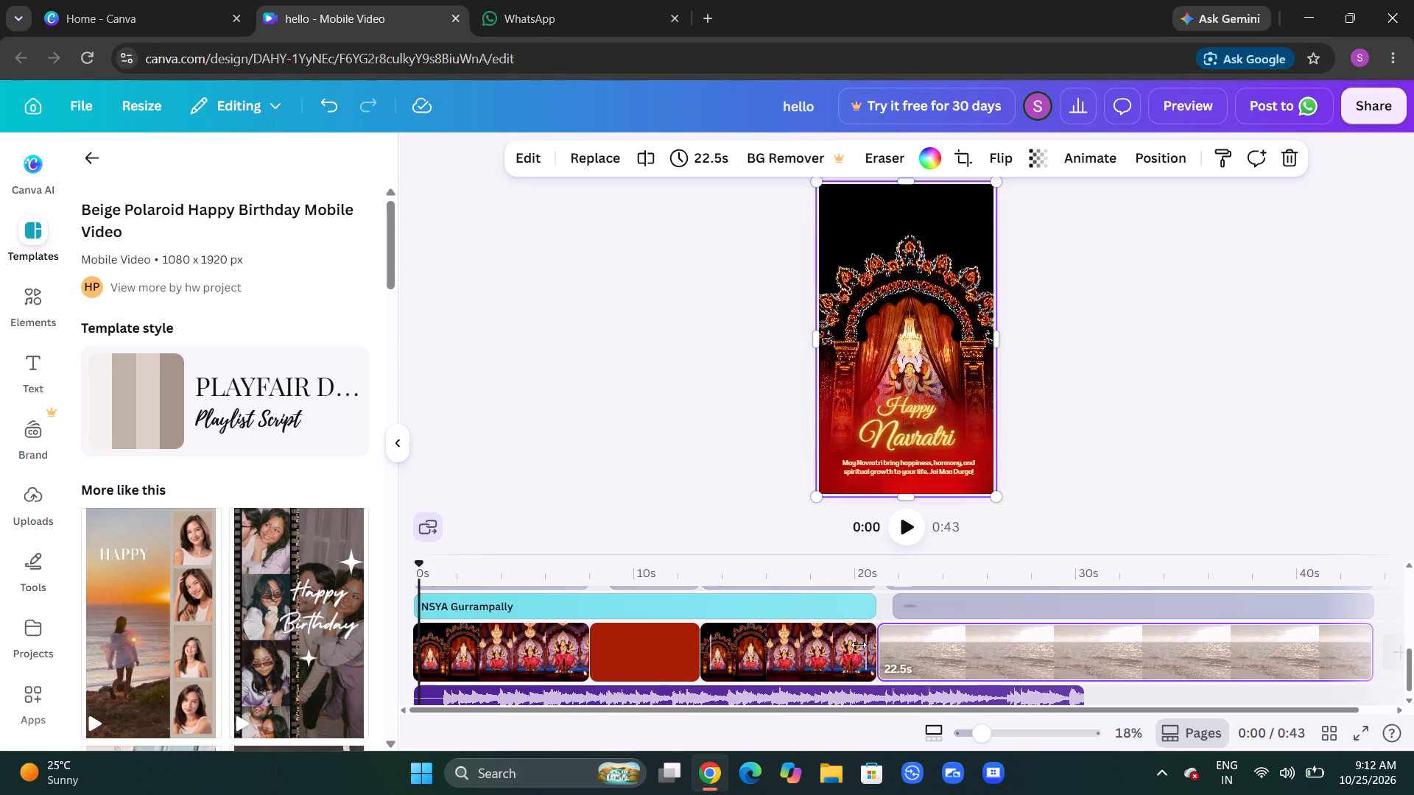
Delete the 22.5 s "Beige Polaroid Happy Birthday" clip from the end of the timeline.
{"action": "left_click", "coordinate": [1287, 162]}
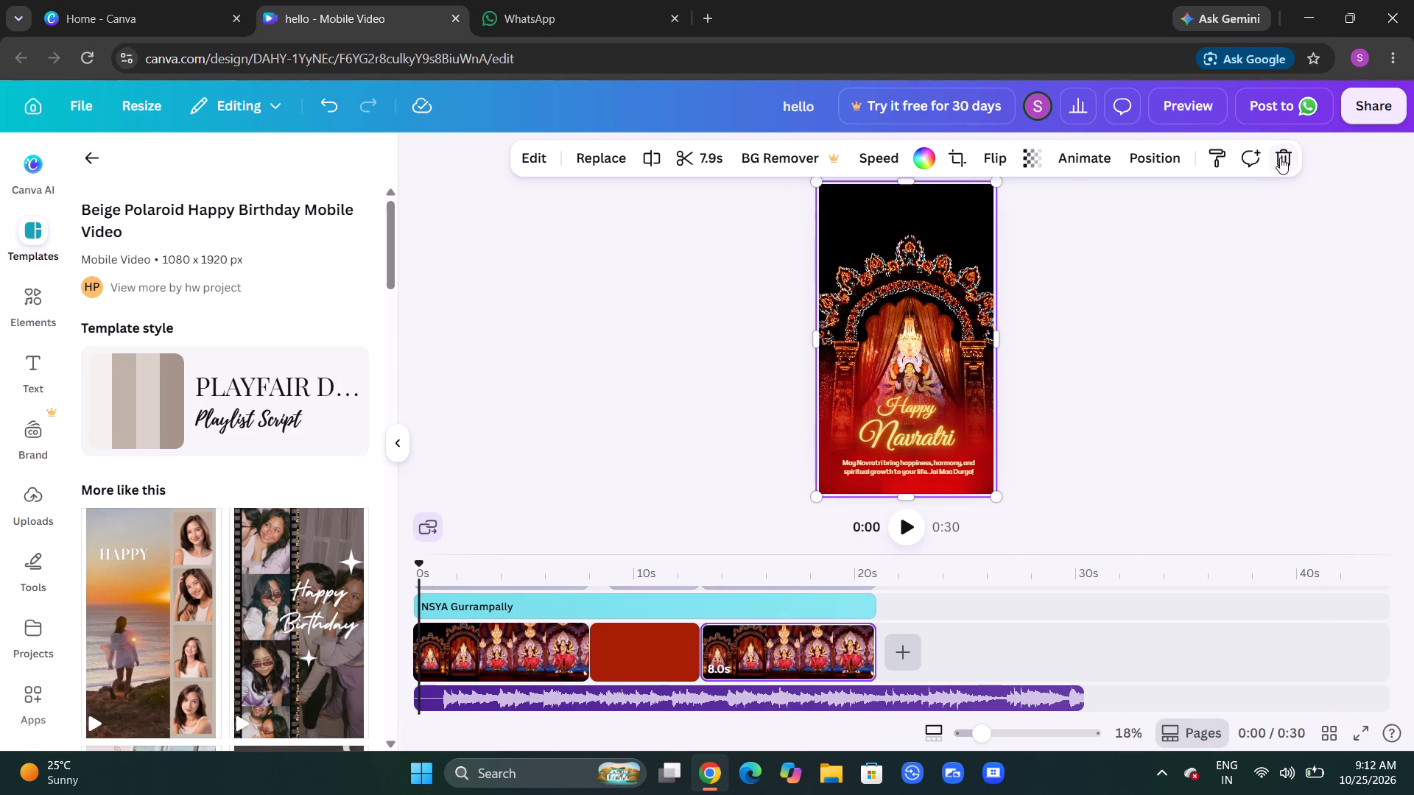
Delete all three Navratri template clips from the timeline, keeping the "NSYA Gurrampally" heading and the background music.
{"action": "left_click", "coordinate": [1280, 158]}
{"action": "left_click", "coordinate": [1280, 158]}
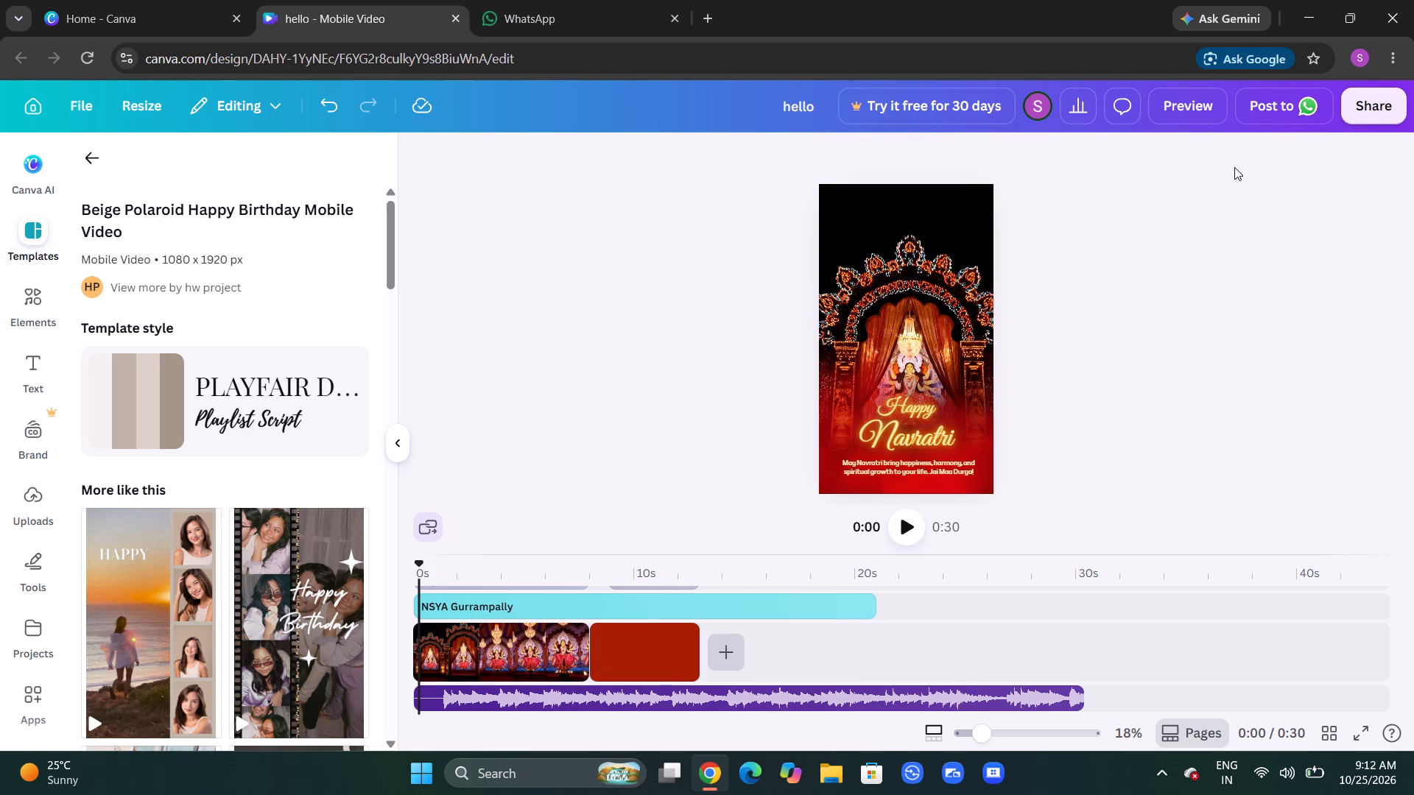
{"action": "left_click", "coordinate": [583, 667]}
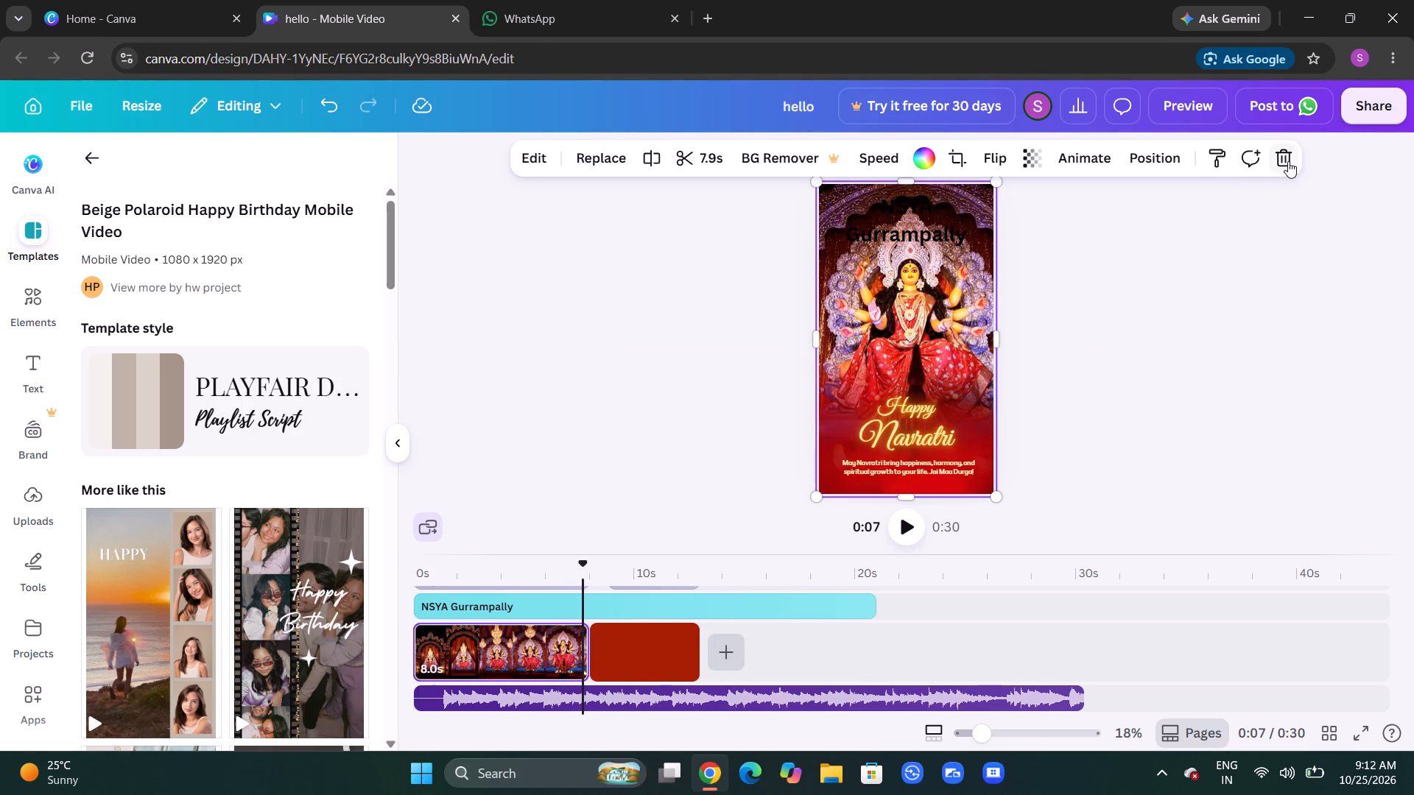
{"action": "left_click", "coordinate": [1287, 160]}
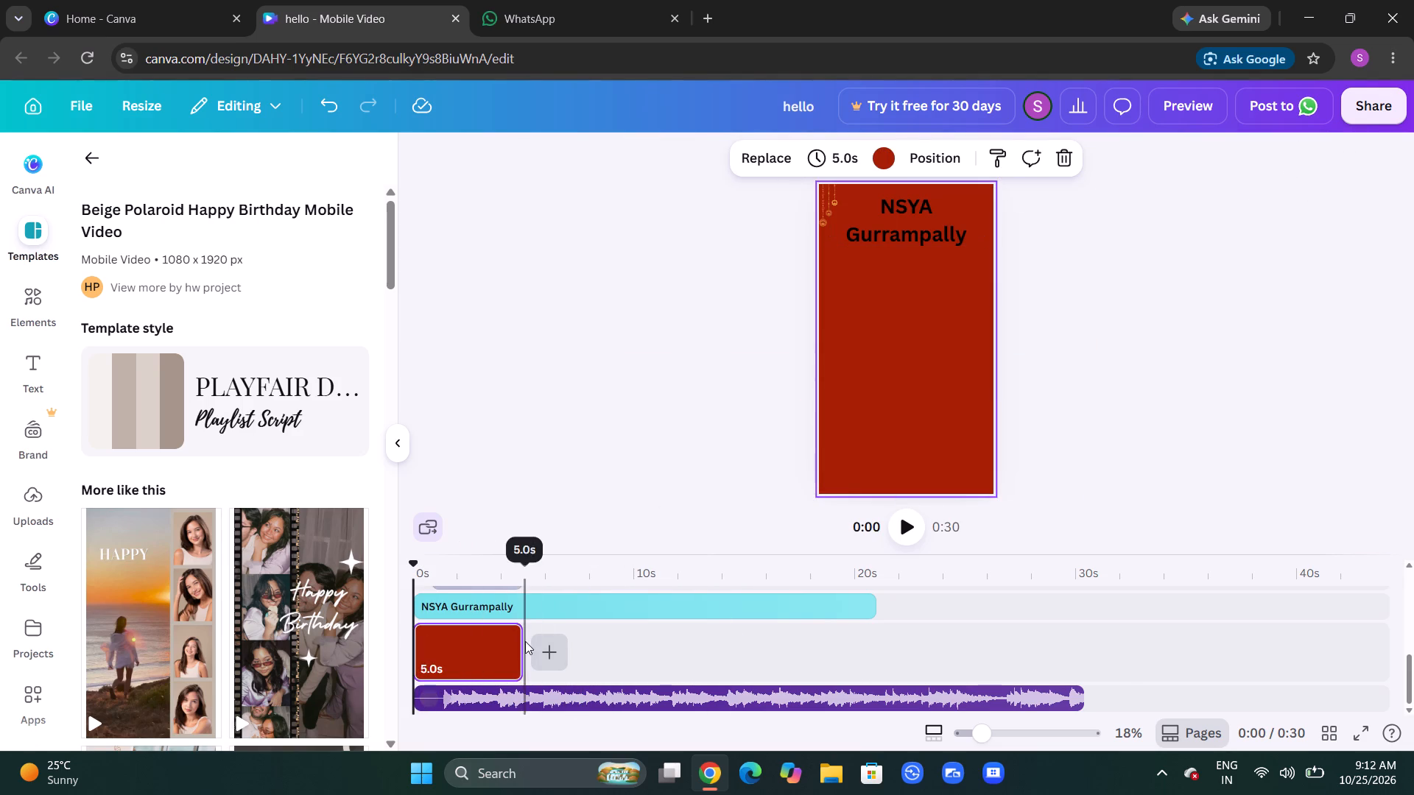
{"action": "left_click", "coordinate": [517, 643]}
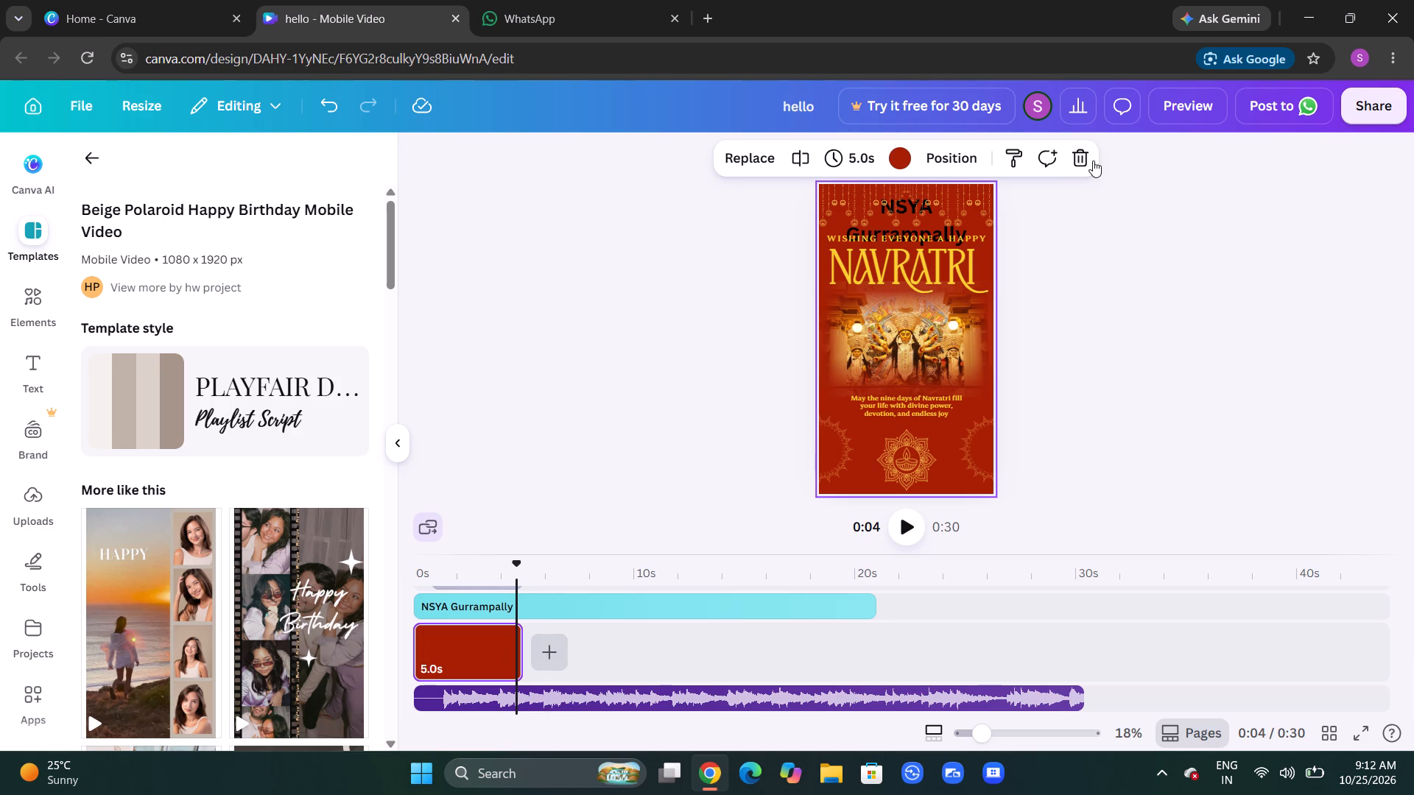
{"action": "left_click", "coordinate": [1083, 160]}
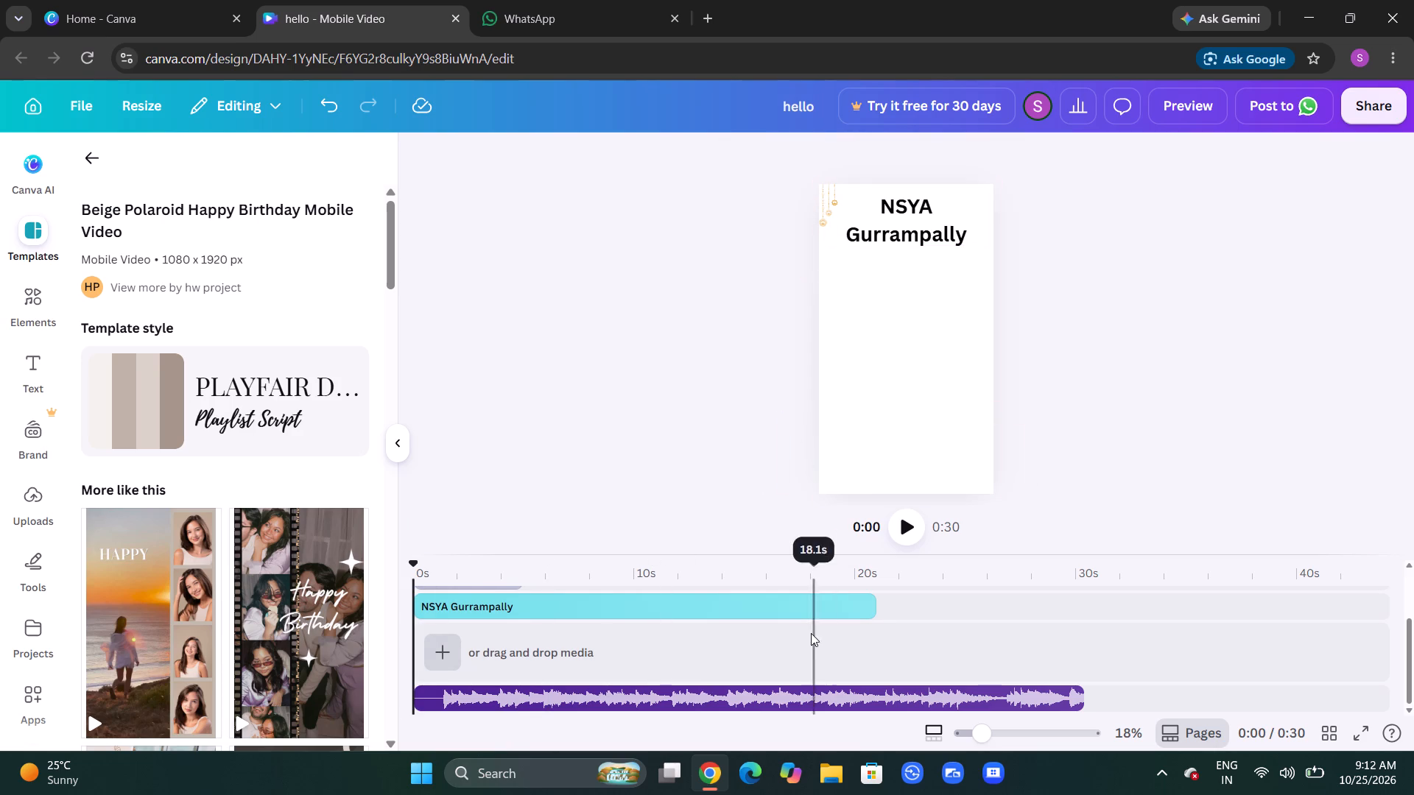
Trim the end of the "Calm" music track to 21.0 s to match the heading's duration.
{"action": "left_click_drag", "start_coordinate": [1086, 694], "coordinate": [999, 693]}
{"action": "left_click_drag", "start_coordinate": [1082, 690], "coordinate": [869, 696]}
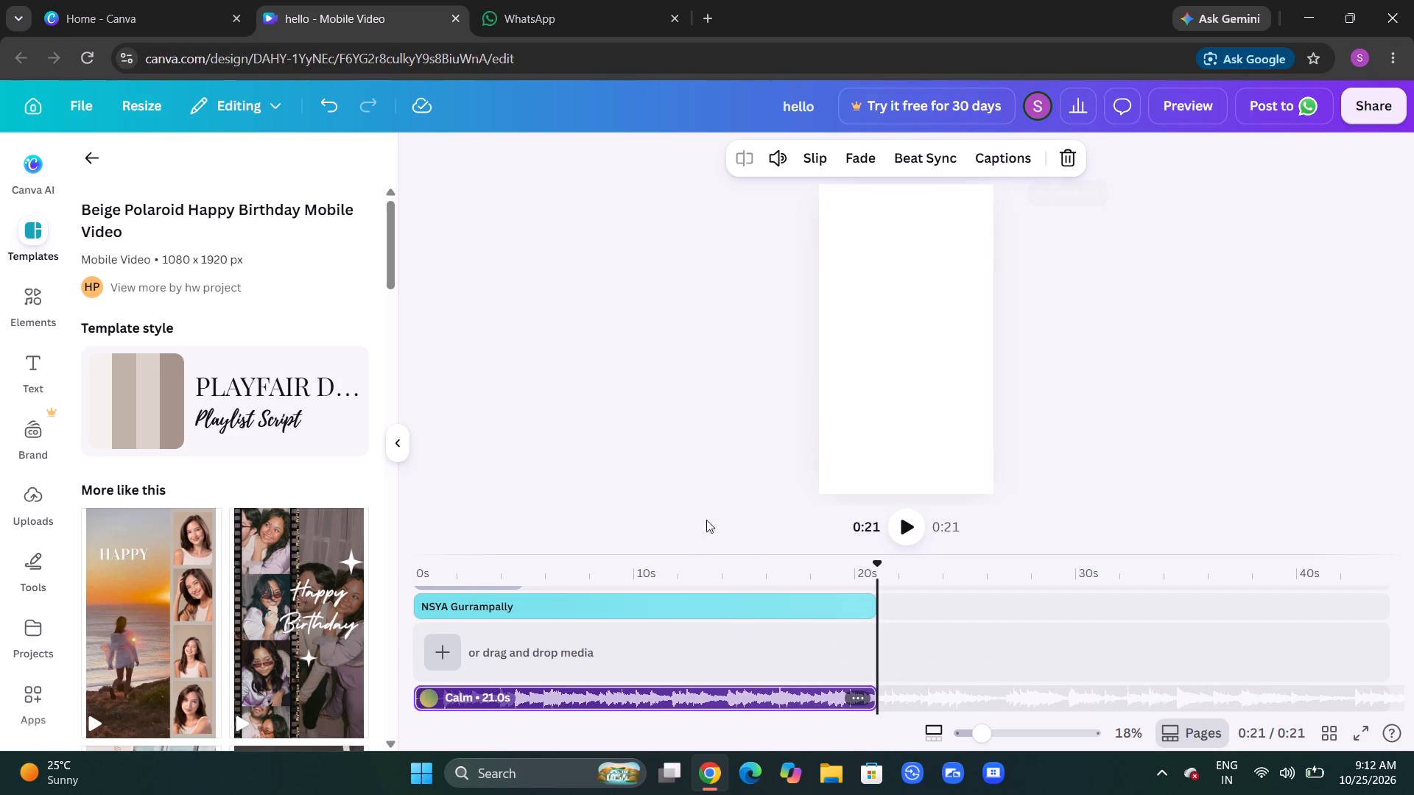
Delete the "NSYA Gurrampally" heading from the video.
{"action": "left_click", "coordinate": [552, 602]}
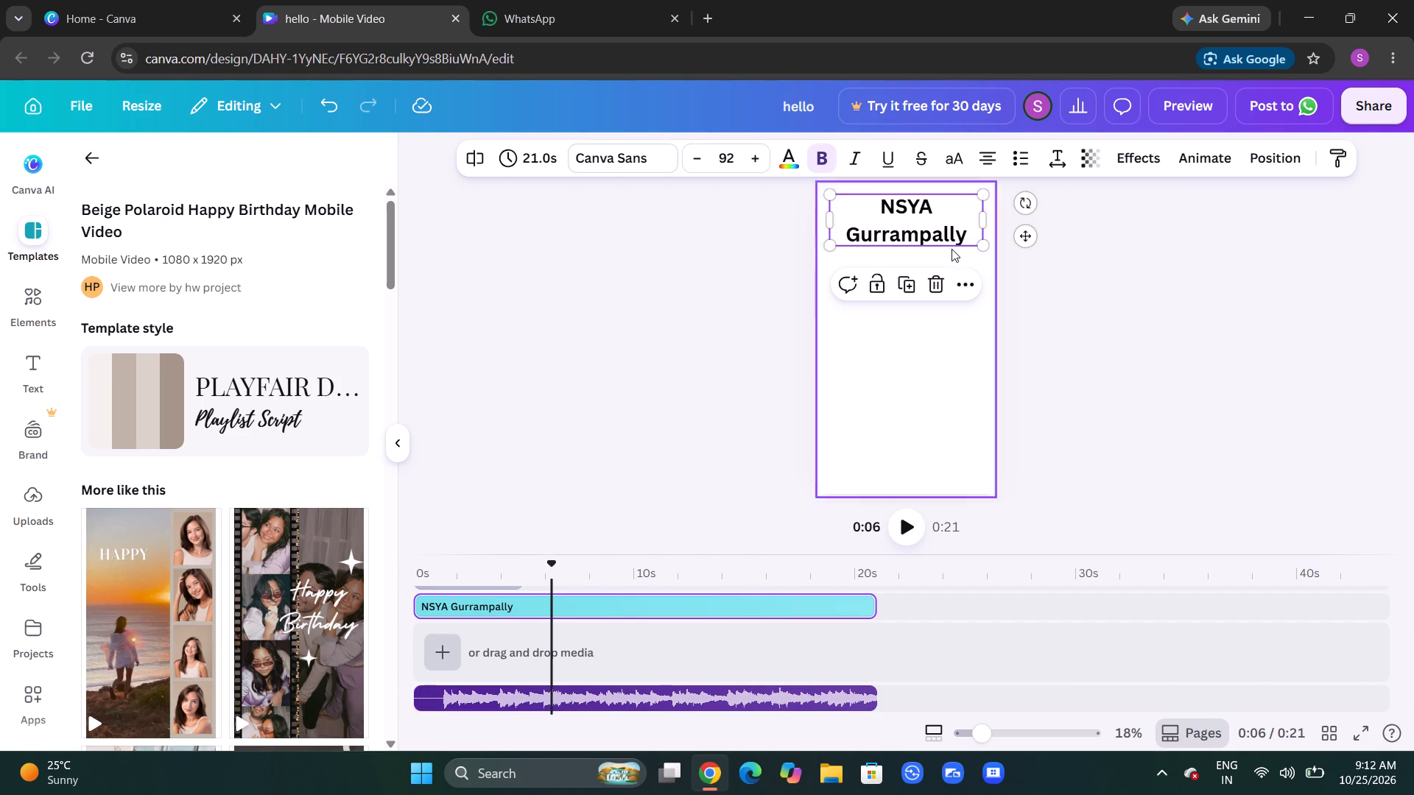
{"action": "left_click", "coordinate": [938, 283]}
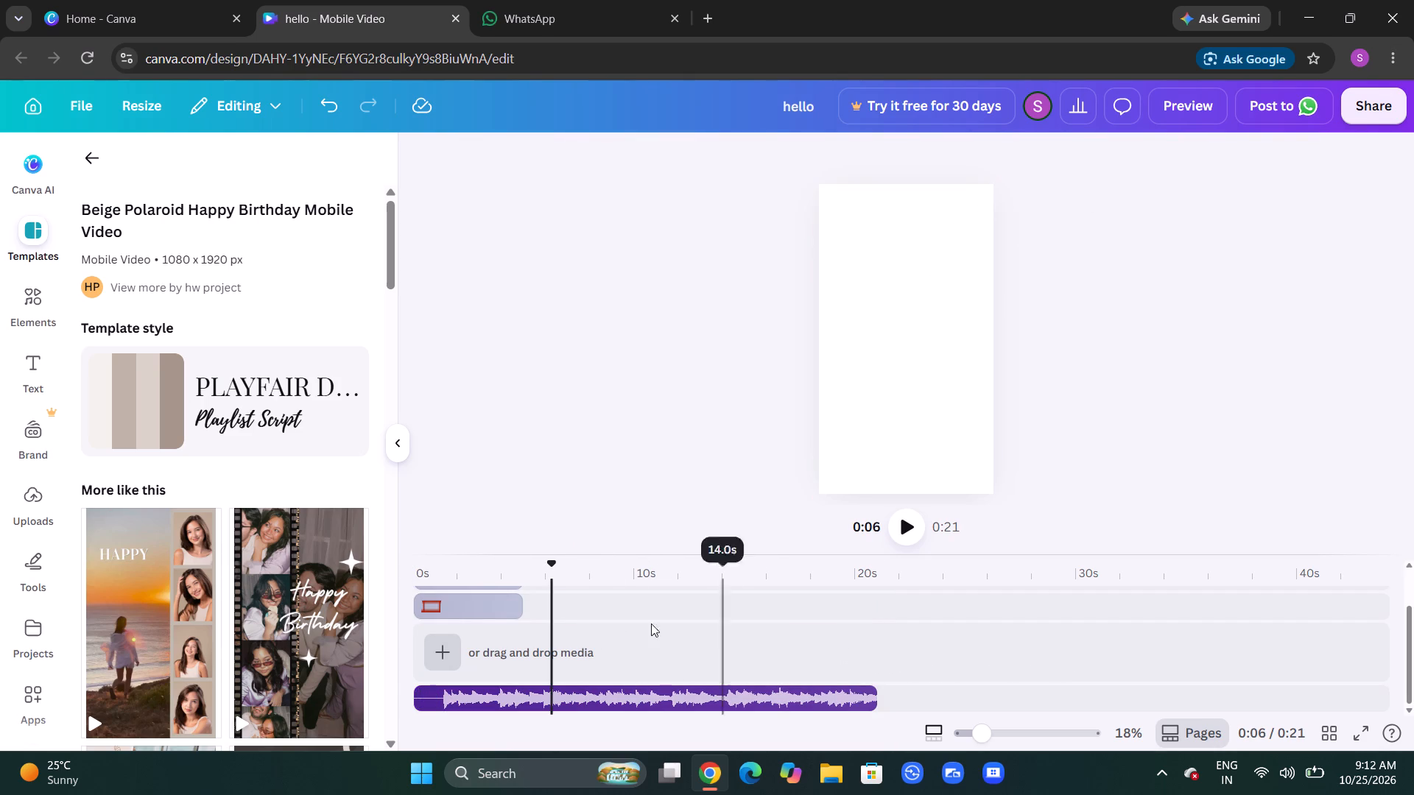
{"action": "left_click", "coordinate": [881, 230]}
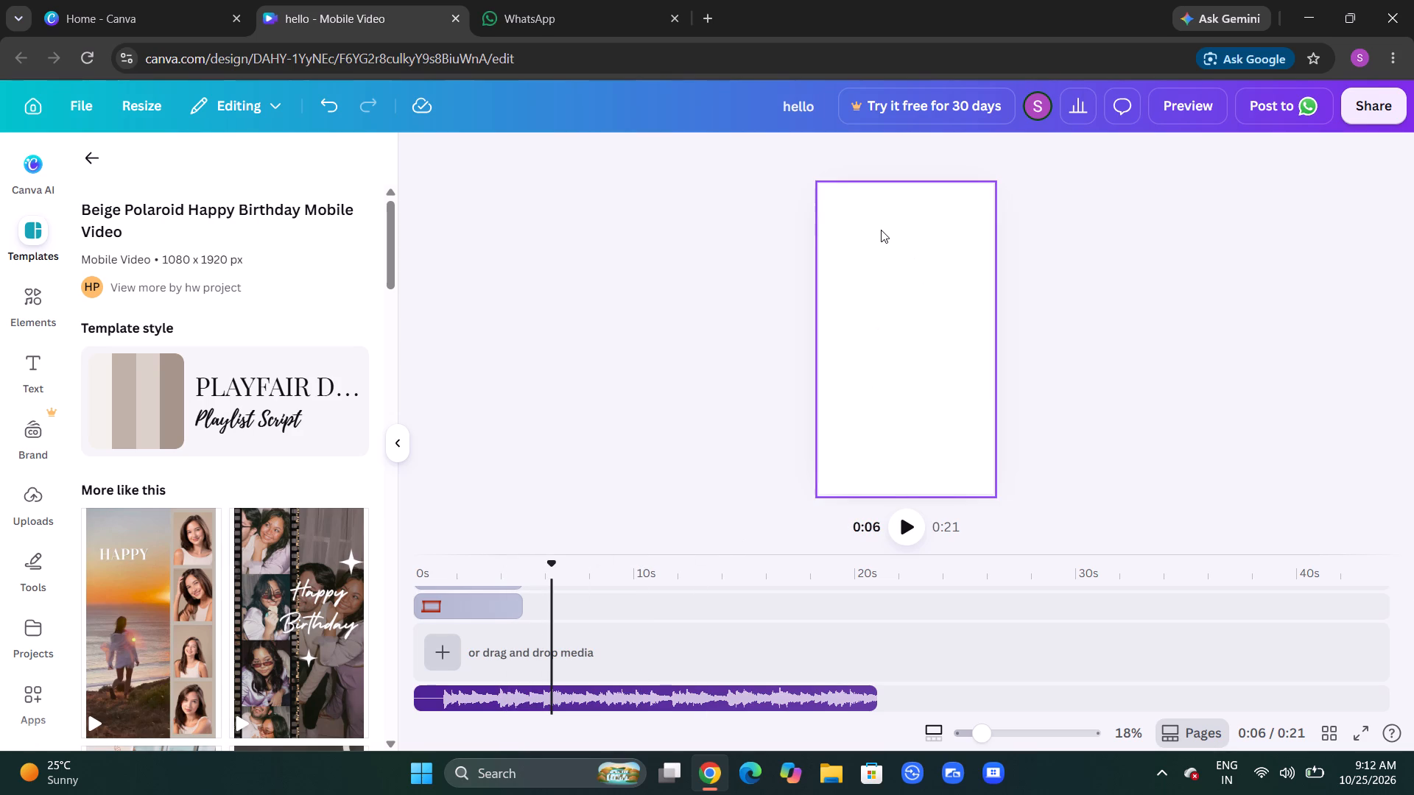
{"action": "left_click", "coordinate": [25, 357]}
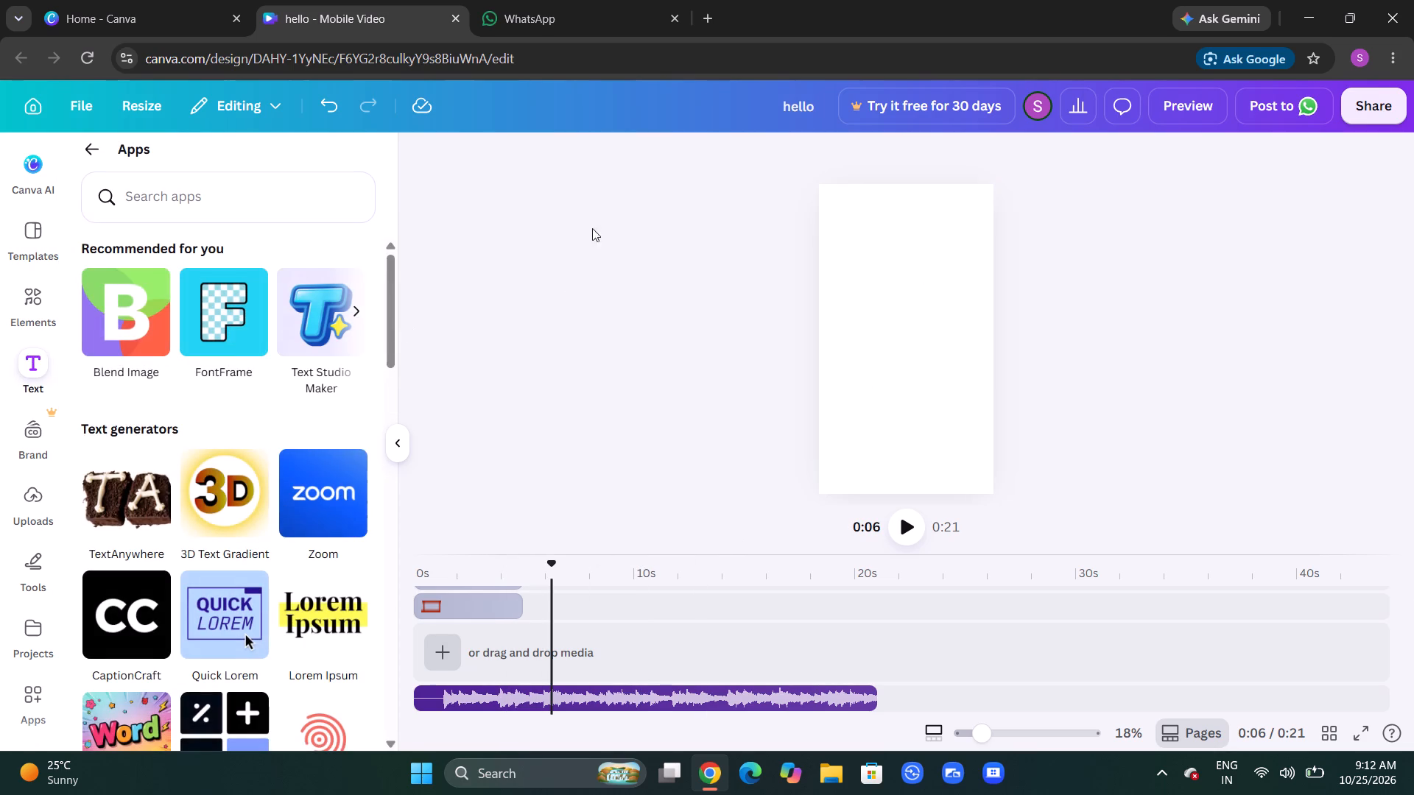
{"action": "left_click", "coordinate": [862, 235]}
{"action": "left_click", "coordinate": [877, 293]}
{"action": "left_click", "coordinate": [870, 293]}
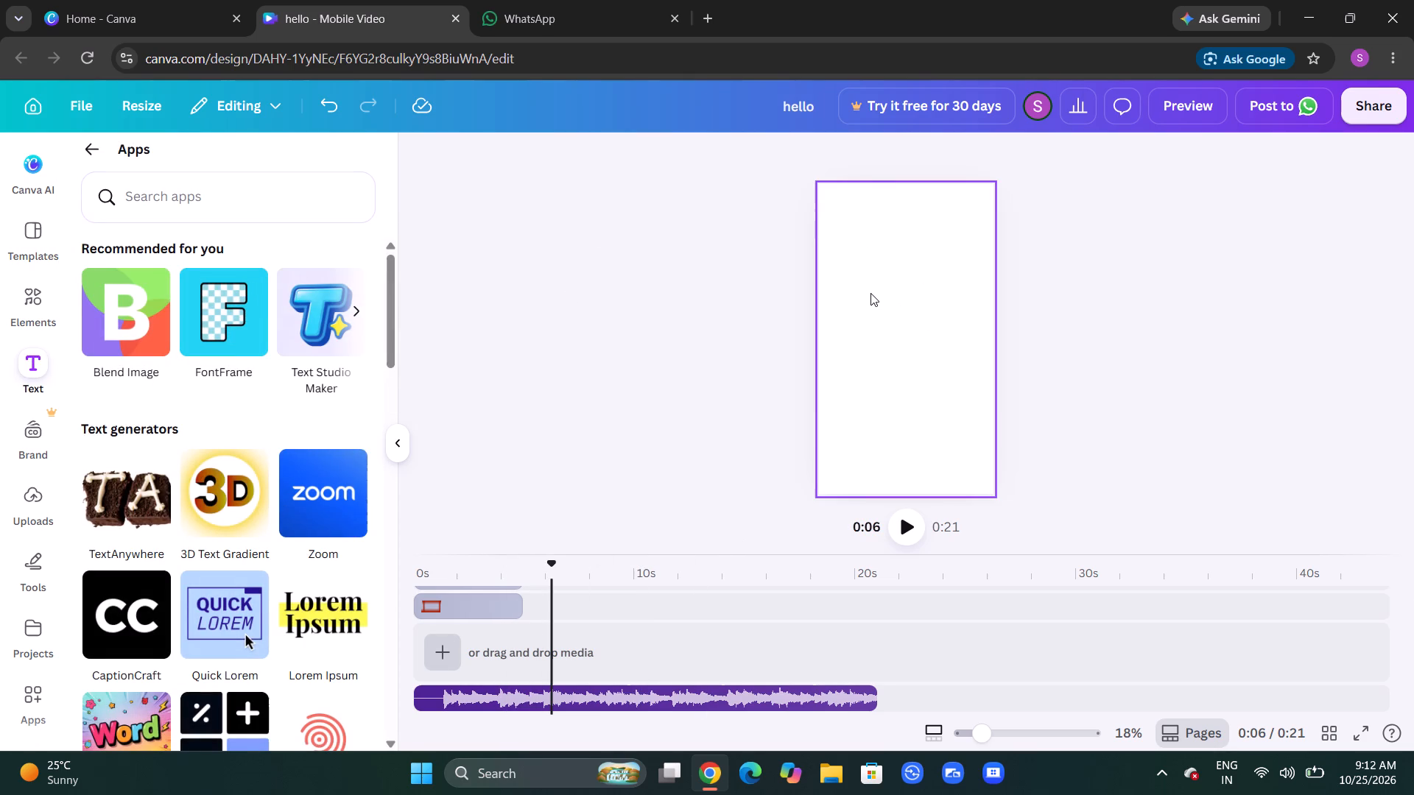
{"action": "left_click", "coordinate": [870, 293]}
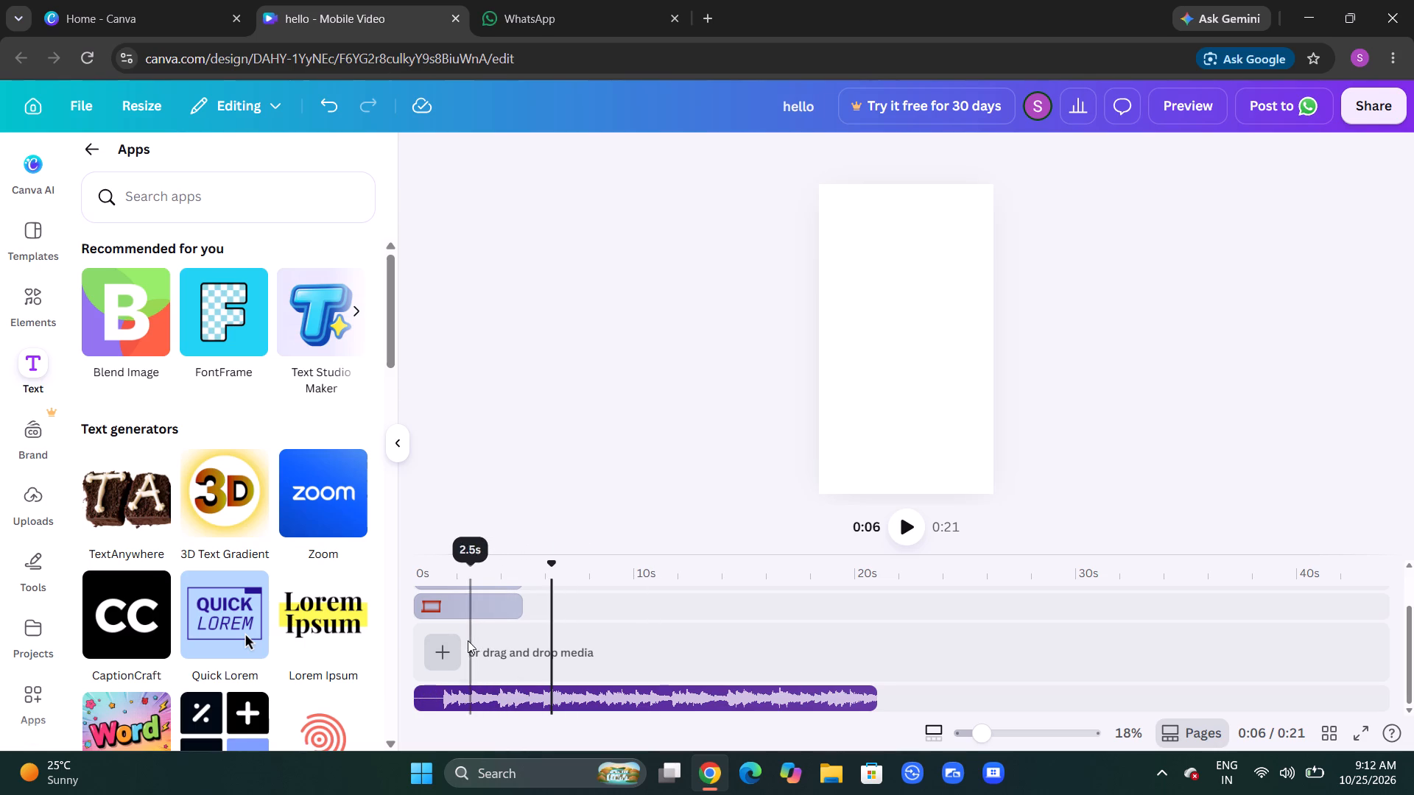
Delete the red blurred rectangular frame from the middle of the page at about 3 s.
{"action": "left_click", "coordinate": [491, 654]}
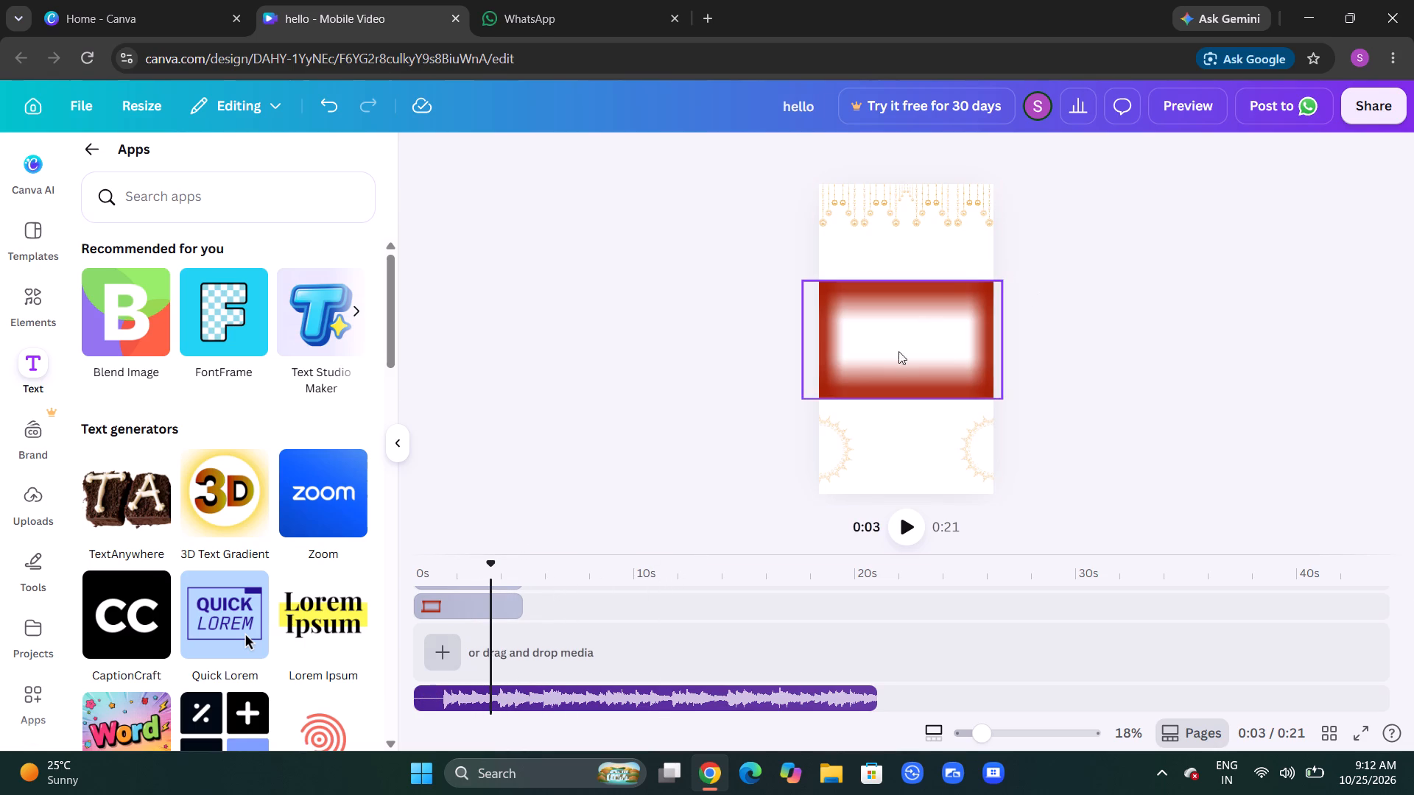
{"action": "left_click", "coordinate": [892, 349]}
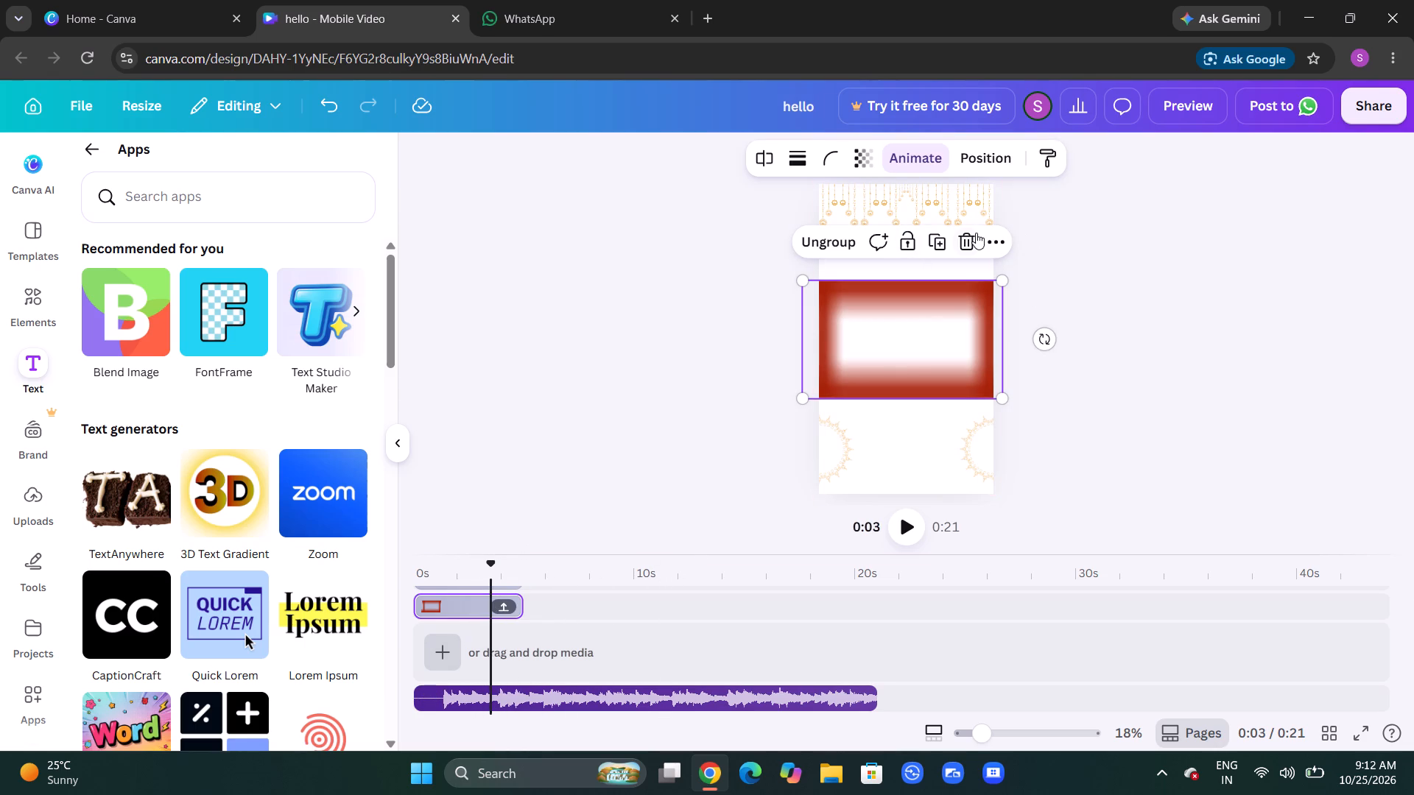
{"action": "left_click", "coordinate": [976, 233]}
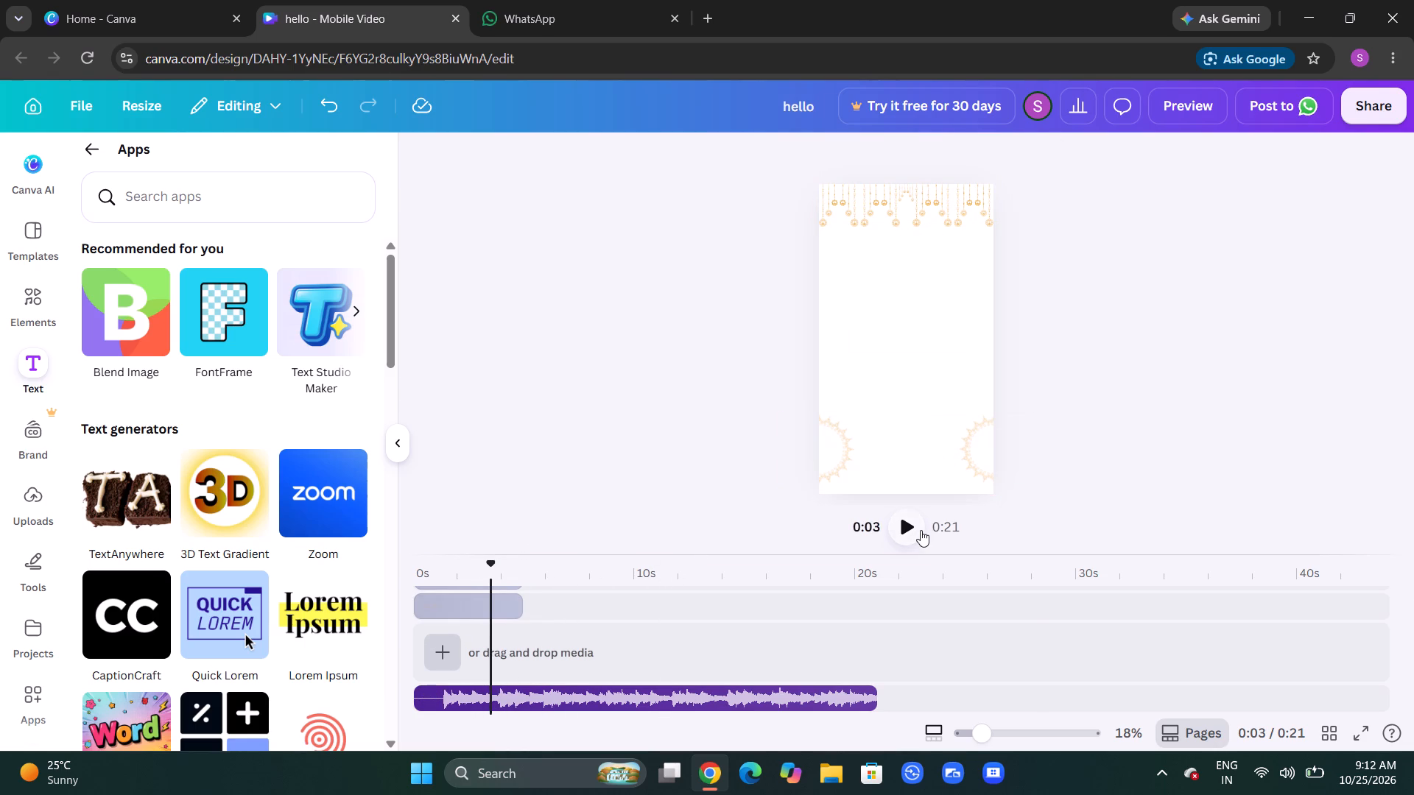
Preview the video from about 3 s and select the "Calm" music clip near its end.
{"action": "left_click", "coordinate": [915, 530]}
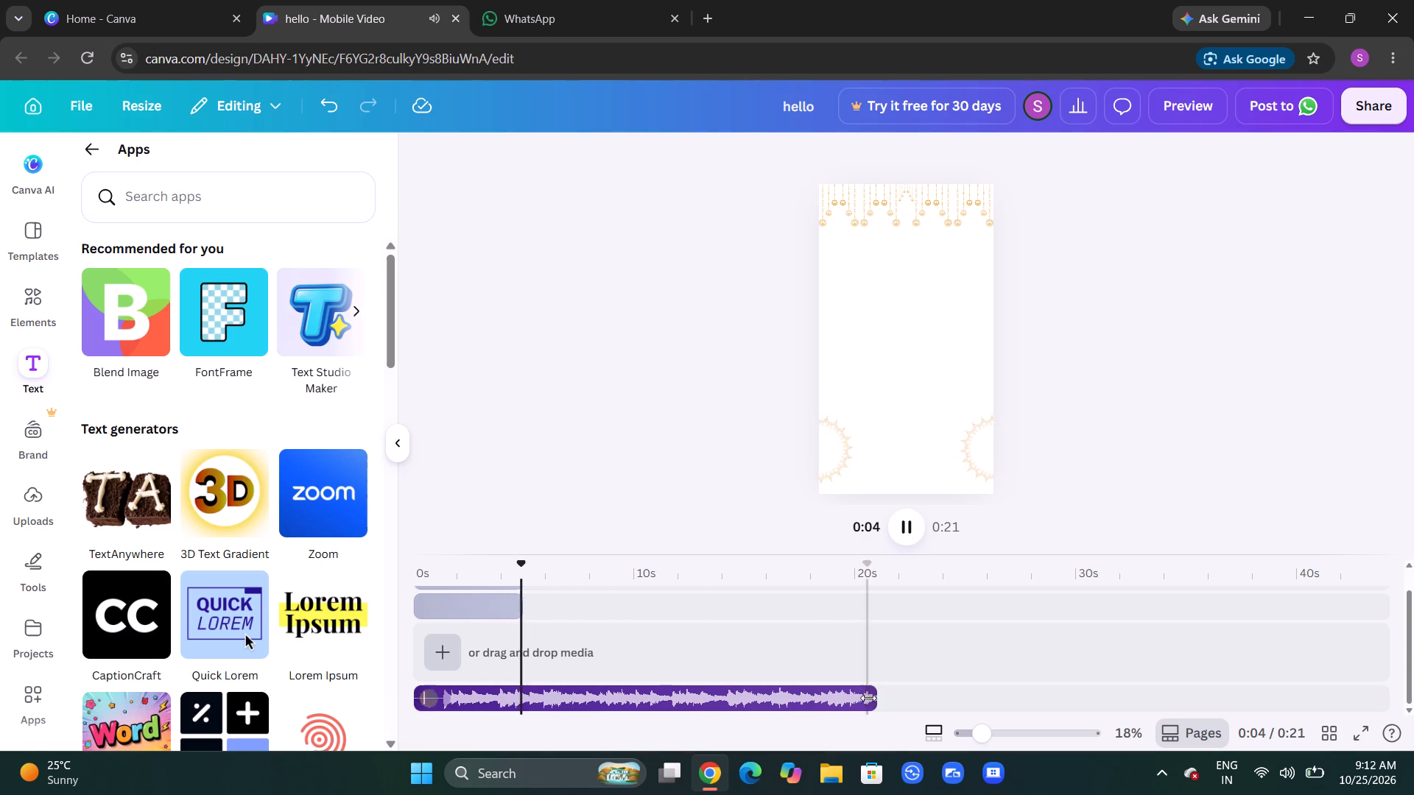
{"action": "left_click", "coordinate": [873, 696]}
{"action": "double_click", "coordinate": [1413, 0]}
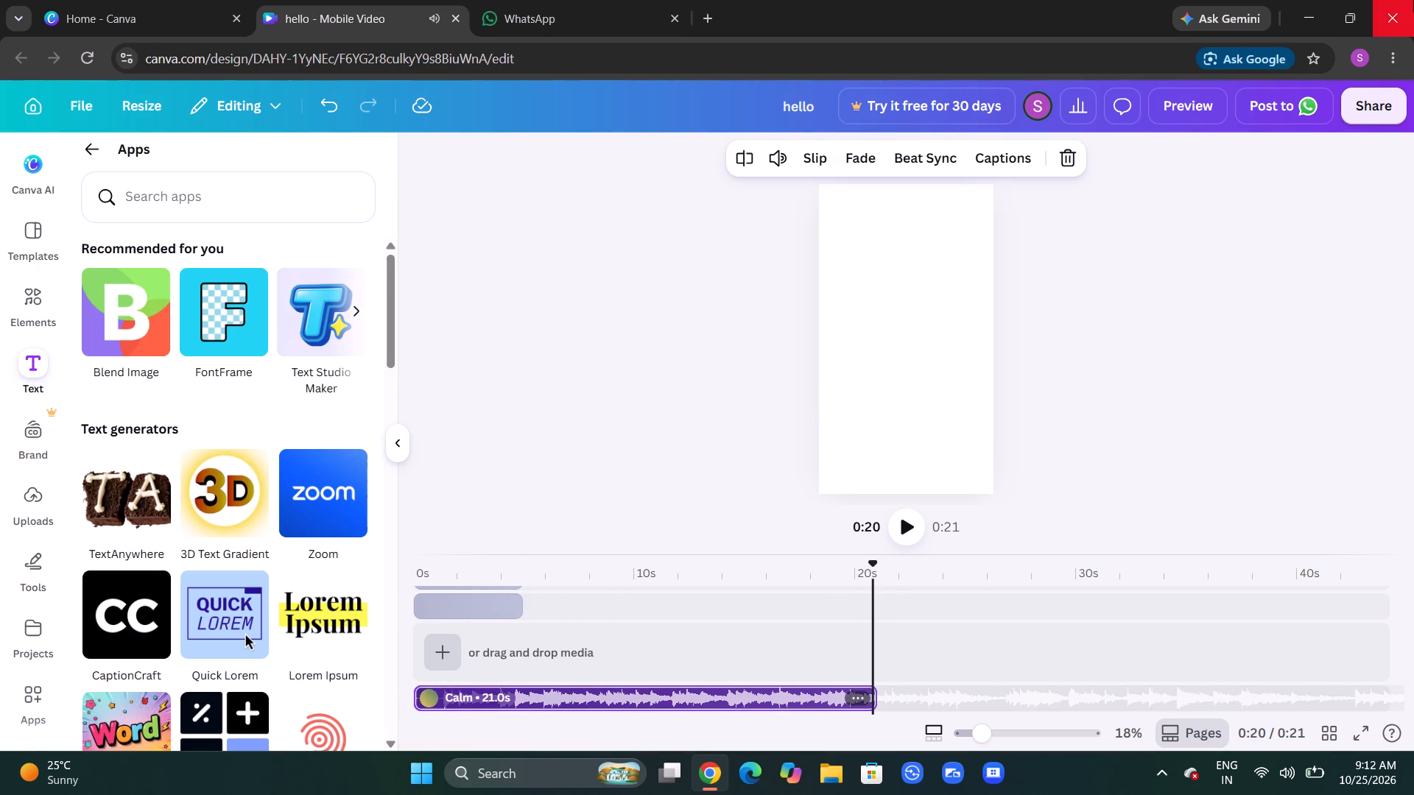